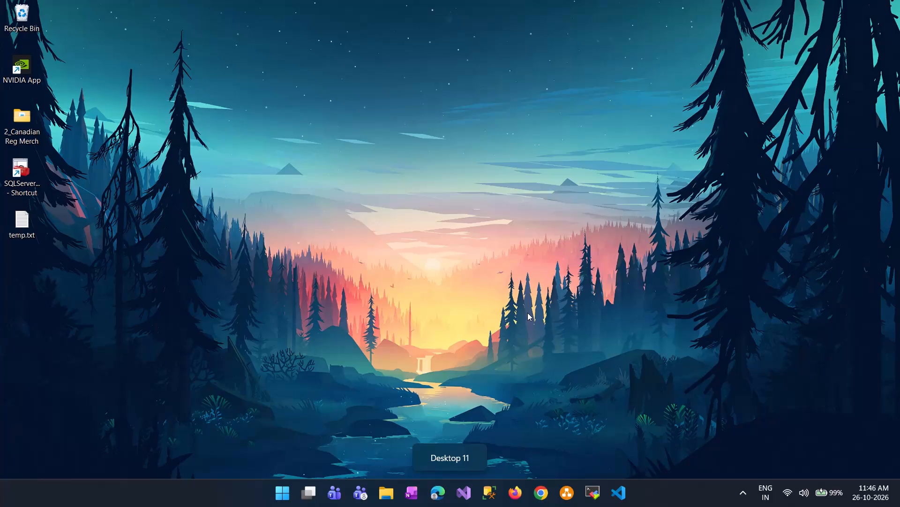
Launch Canva and open the recent design "(Redesign) PREDMOK-Catalogue - Volume 2".
{"action": "type", "text": "canv"}
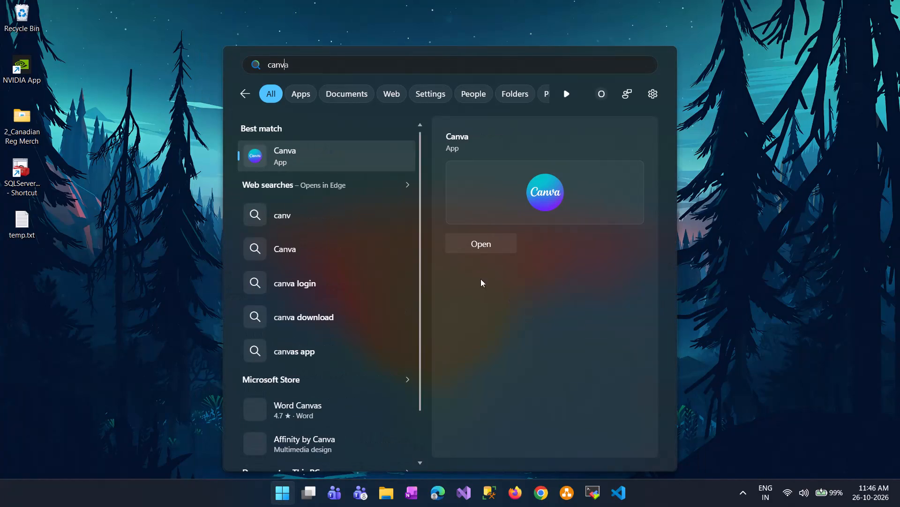
{"action": "left_click", "coordinate": [320, 158]}
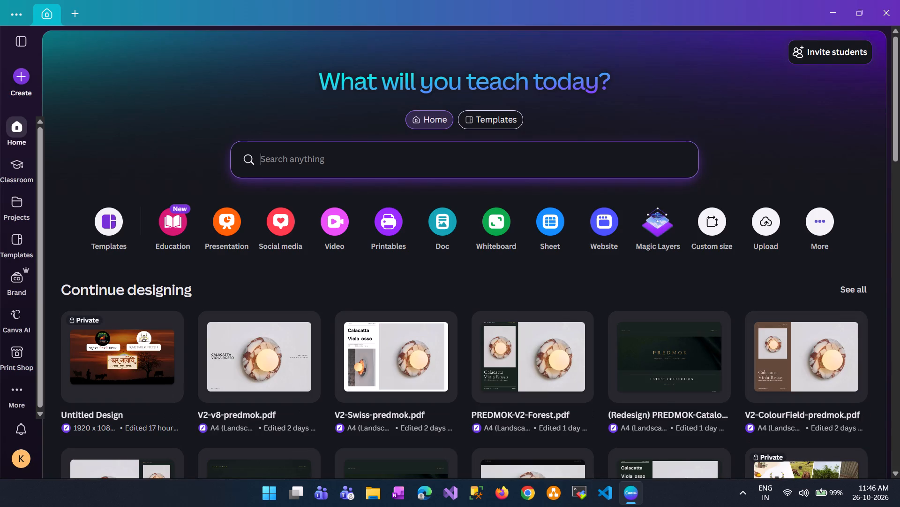
{"action": "scroll", "coordinate": [407, 352], "scroll_direction": "down", "scroll_amount": 1}
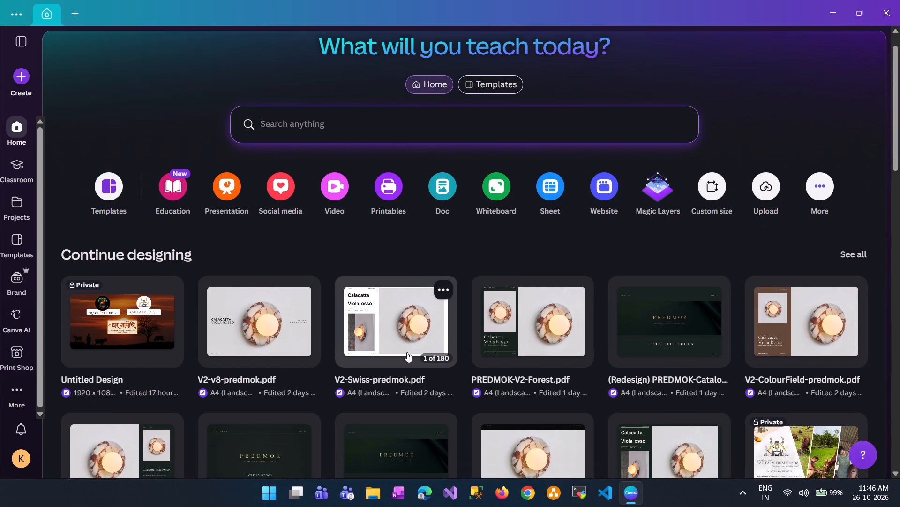
{"action": "scroll", "coordinate": [407, 352], "scroll_direction": "down", "scroll_amount": 1}
{"action": "left_click", "coordinate": [679, 320]}
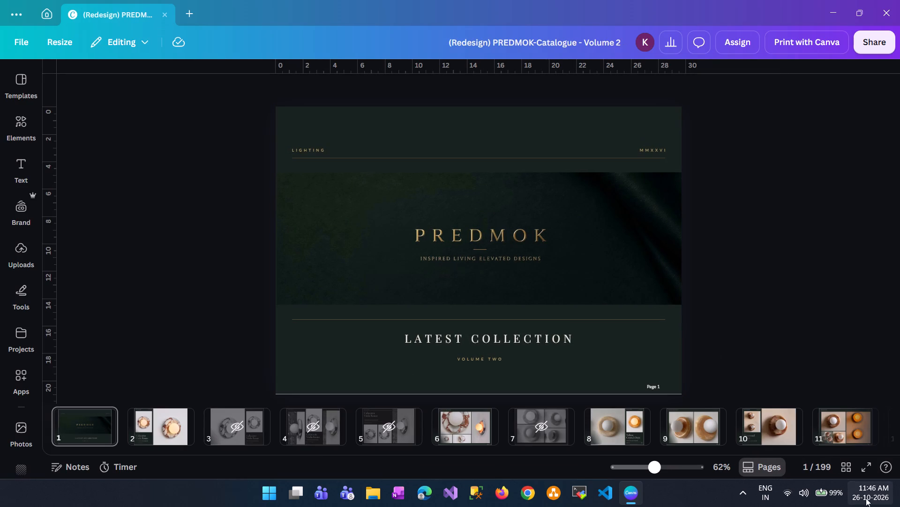
Hide the page thumbnail strip and look over the catalogue's opening pages in the continuous page view.
{"action": "left_click", "coordinate": [768, 463]}
{"action": "left_click", "coordinate": [768, 463]}
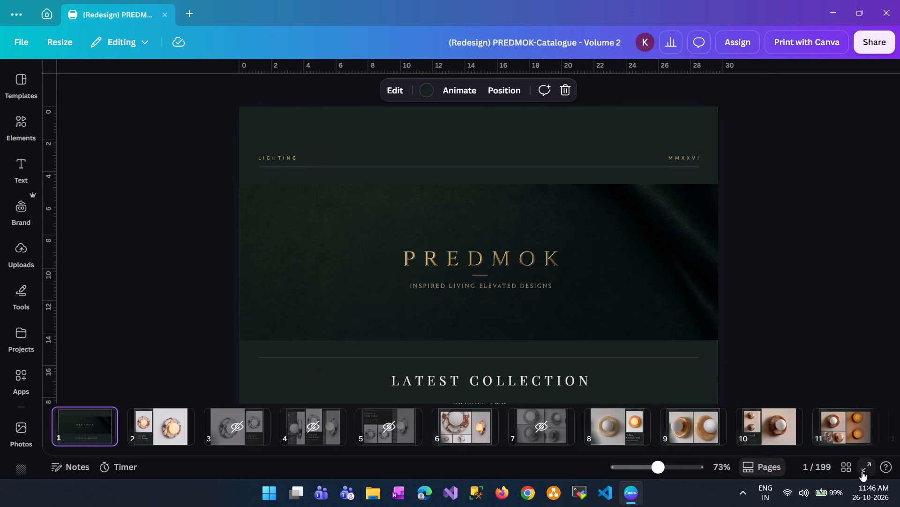
{"action": "left_click", "coordinate": [770, 469]}
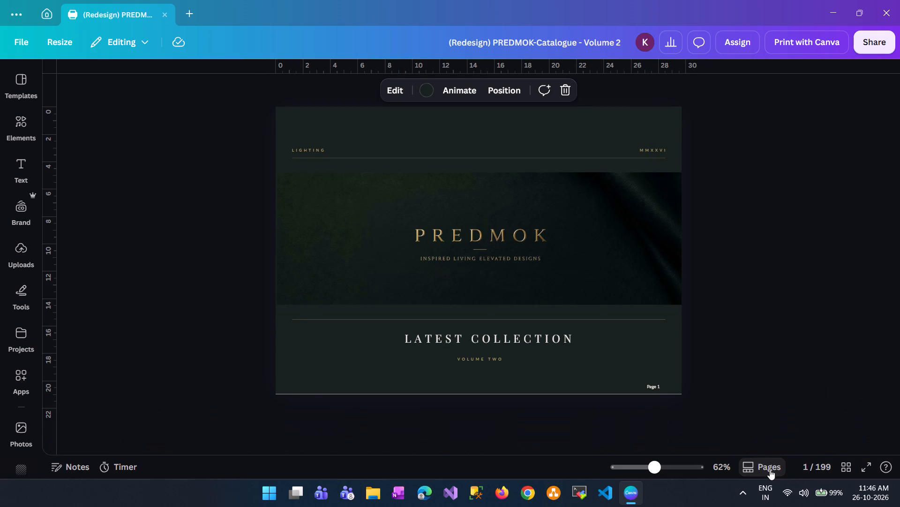
{"action": "scroll", "coordinate": [744, 339], "scroll_direction": "down", "scroll_amount": 6}
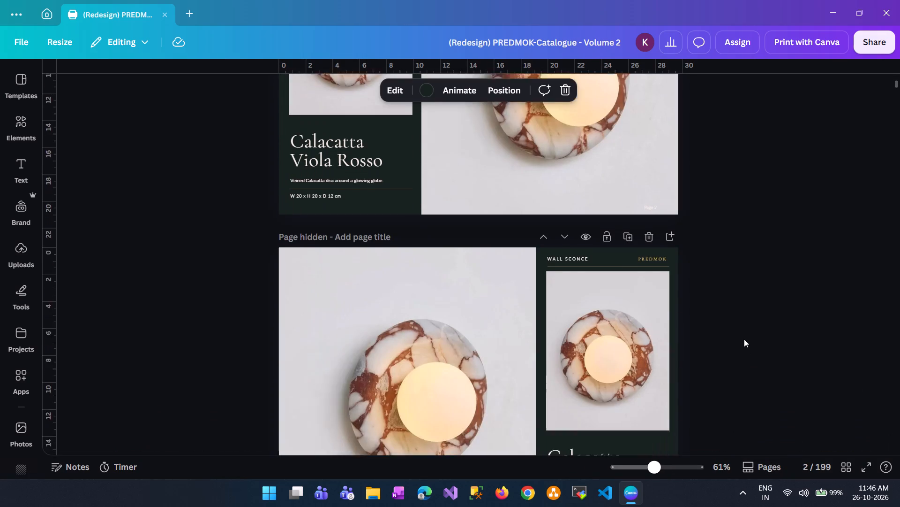
{"action": "scroll", "coordinate": [744, 339], "scroll_direction": "down", "scroll_amount": 3}
{"action": "scroll", "coordinate": [744, 339], "scroll_direction": "up", "scroll_amount": 3}
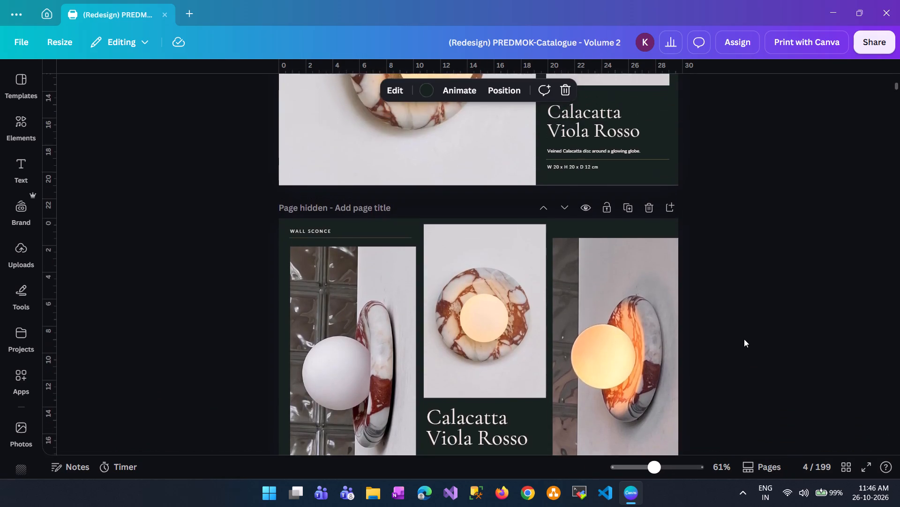
{"action": "scroll", "coordinate": [744, 339], "scroll_direction": "up", "scroll_amount": 5}
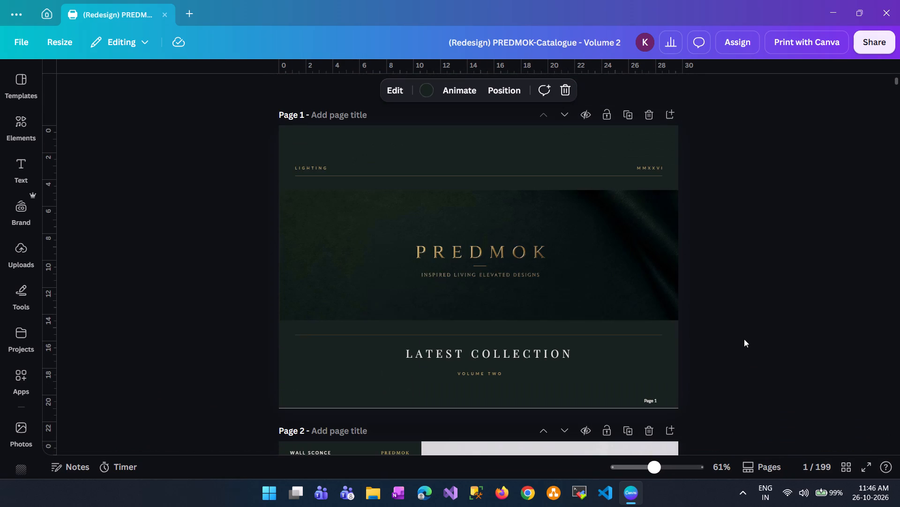
{"action": "scroll", "coordinate": [744, 339], "scroll_direction": "up", "scroll_amount": 1}
Download the catalogue as a PDF with the Digital preset and the custom page selection.
{"action": "left_click", "coordinate": [885, 47]}
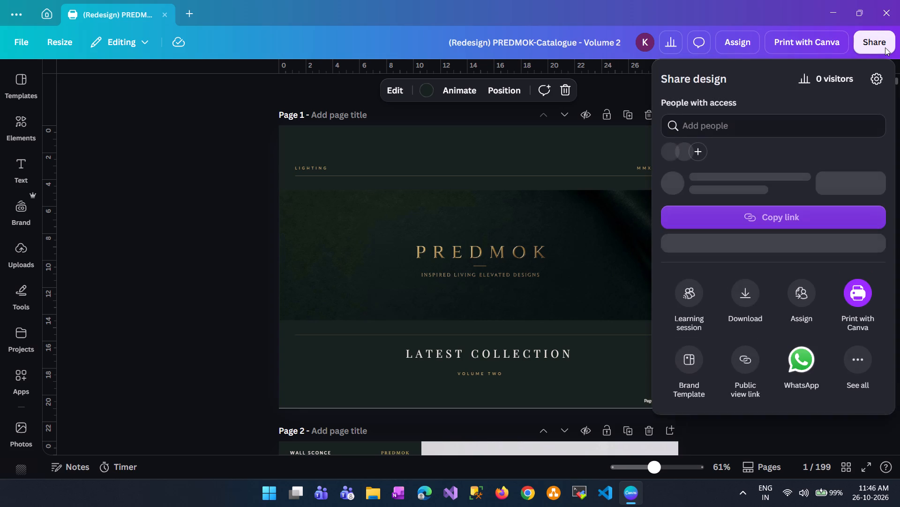
{"action": "left_click", "coordinate": [755, 327]}
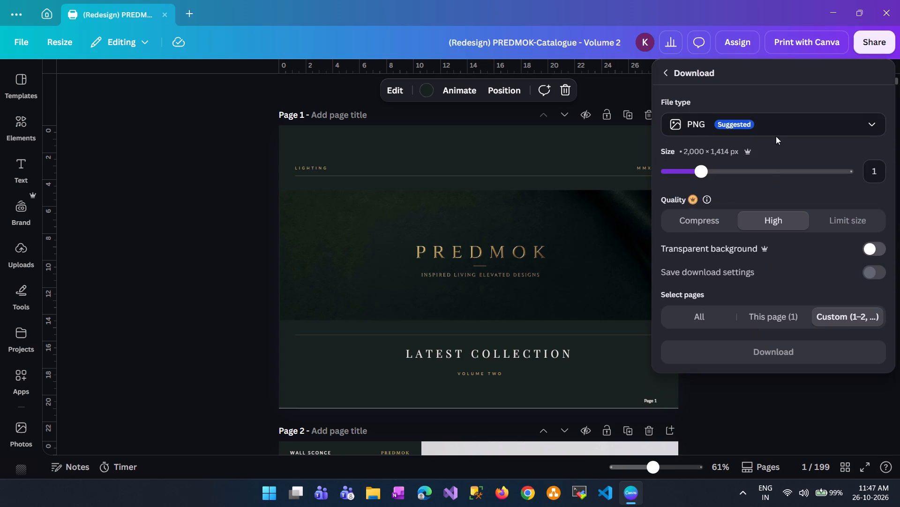
{"action": "left_click", "coordinate": [772, 125]}
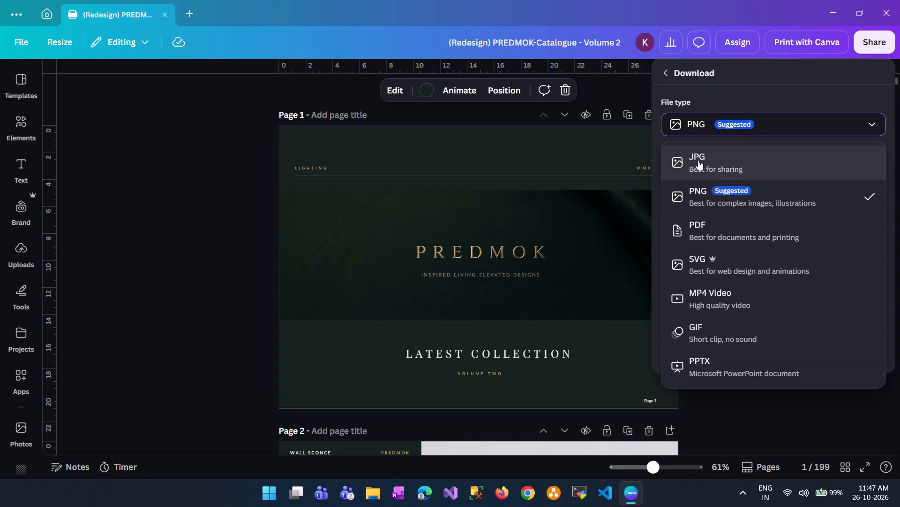
{"action": "left_click", "coordinate": [698, 161]}
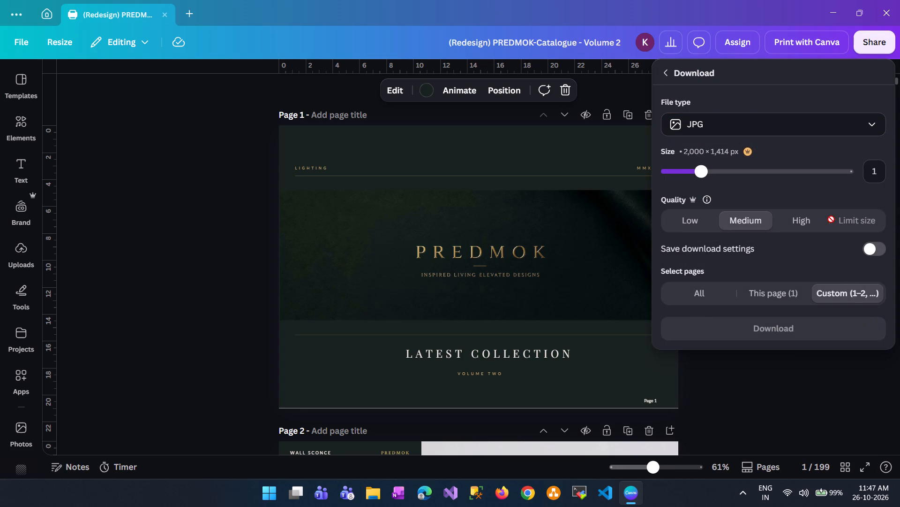
{"action": "left_click", "coordinate": [780, 127]}
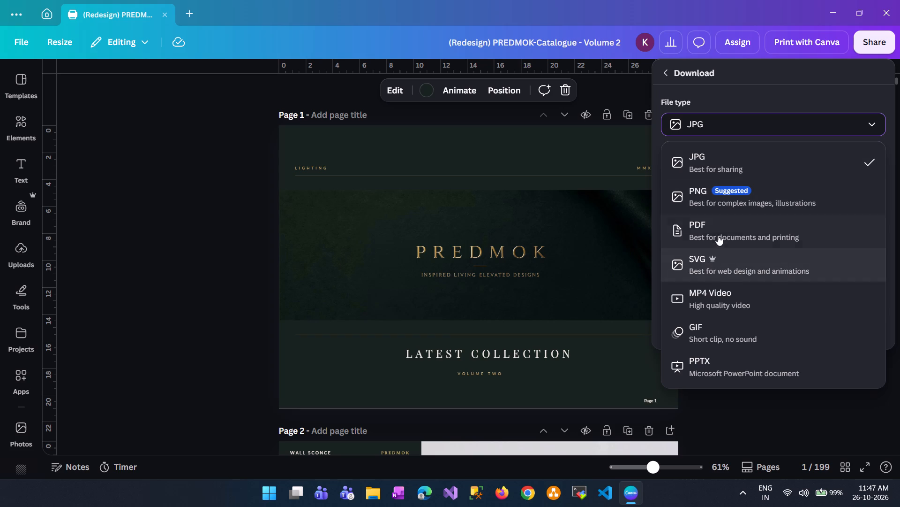
{"action": "left_click", "coordinate": [735, 230]}
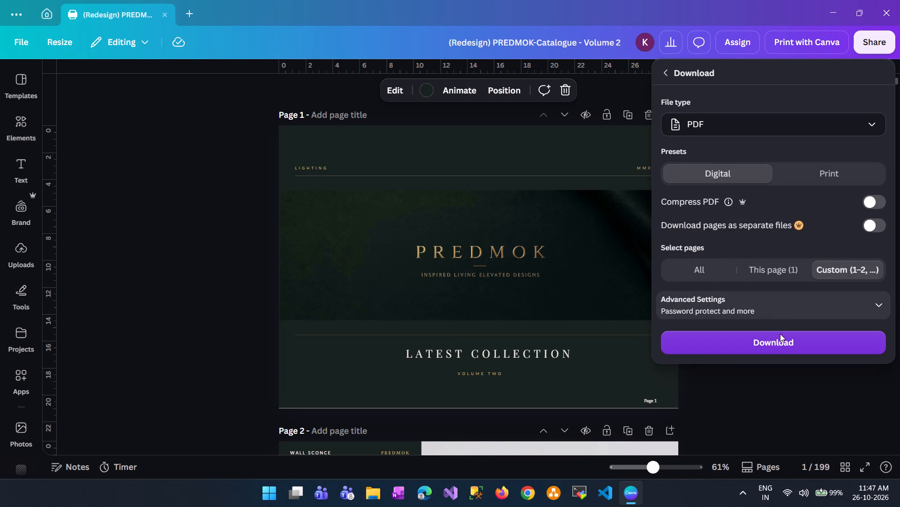
{"action": "left_click", "coordinate": [788, 347]}
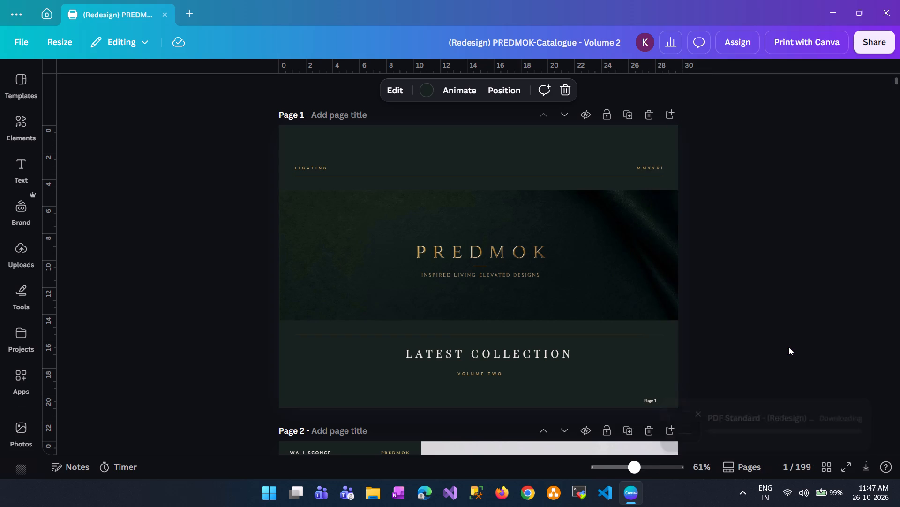
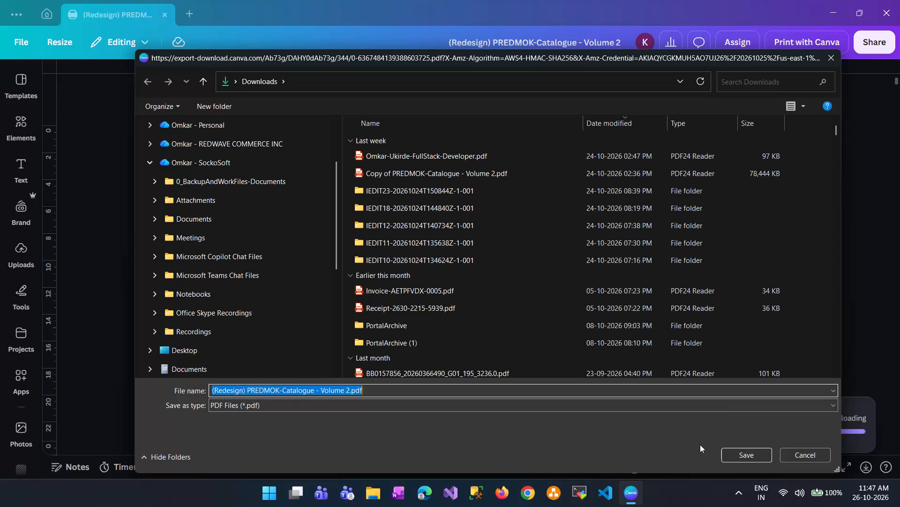
Save the export as "(Redesign) PREDMOK-Catalogue - Volume 2.pdf" in the Downloads folder.
{"action": "left_click", "coordinate": [757, 452]}
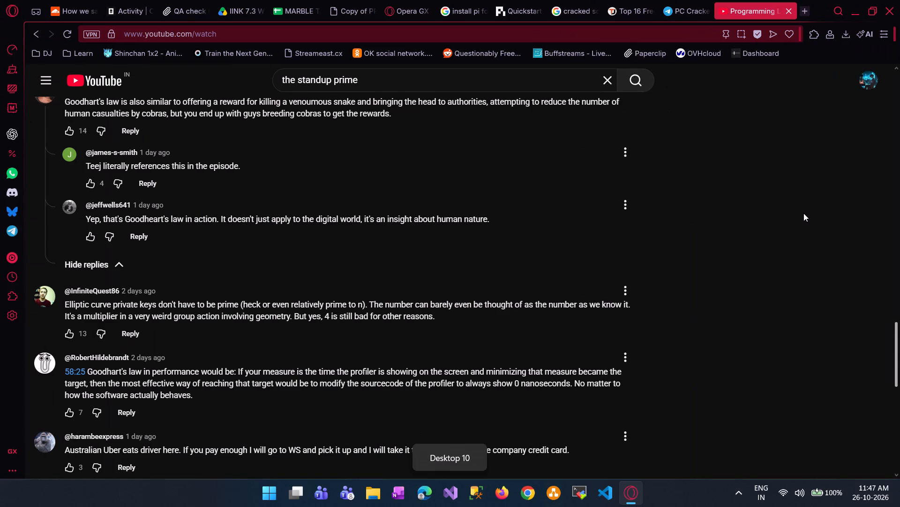
Open the exported "(Redesign) PREDMOK-Catalogue - Volume 2.pdf" from the Downloads folder in File Explorer.
{"action": "left_click", "coordinate": [846, 31]}
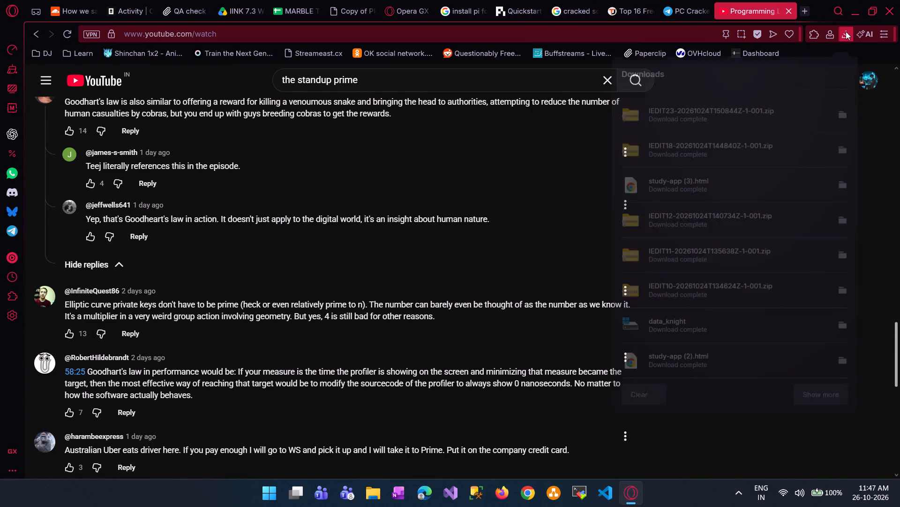
{"action": "left_click", "coordinate": [369, 494]}
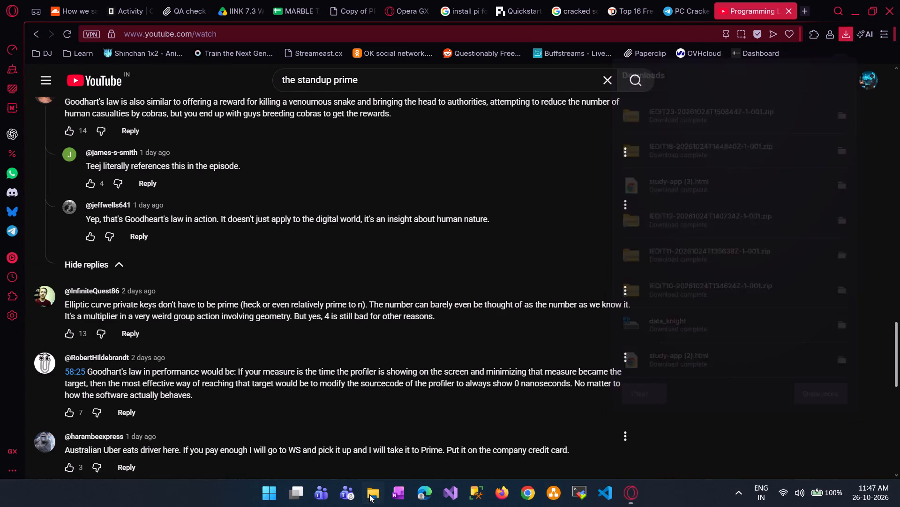
{"action": "scroll", "coordinate": [110, 328], "scroll_direction": "down", "scroll_amount": 3}
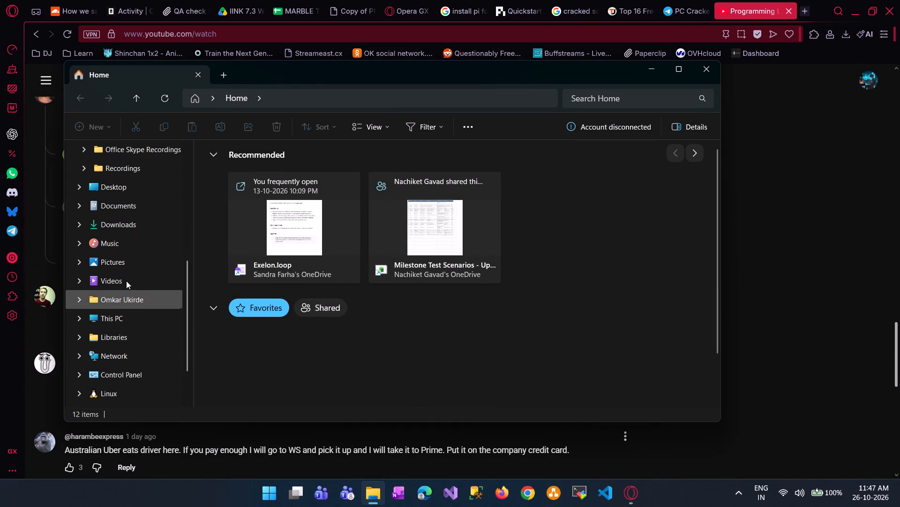
{"action": "left_click", "coordinate": [131, 225]}
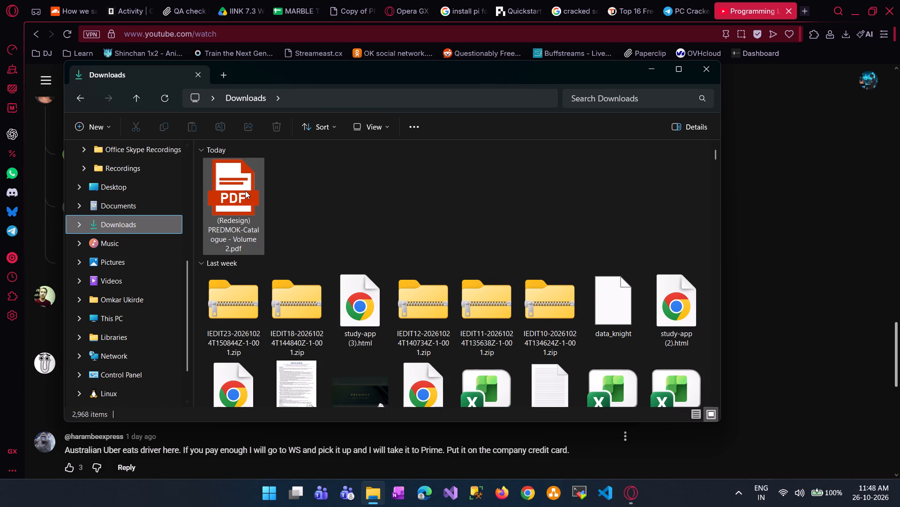
{"action": "double_click", "coordinate": [244, 172]}
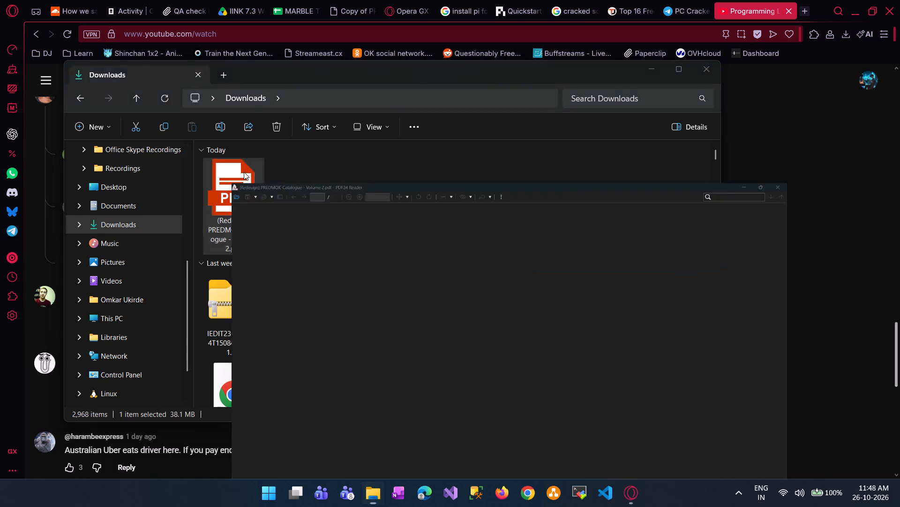
{"action": "left_click", "coordinate": [541, 192]}
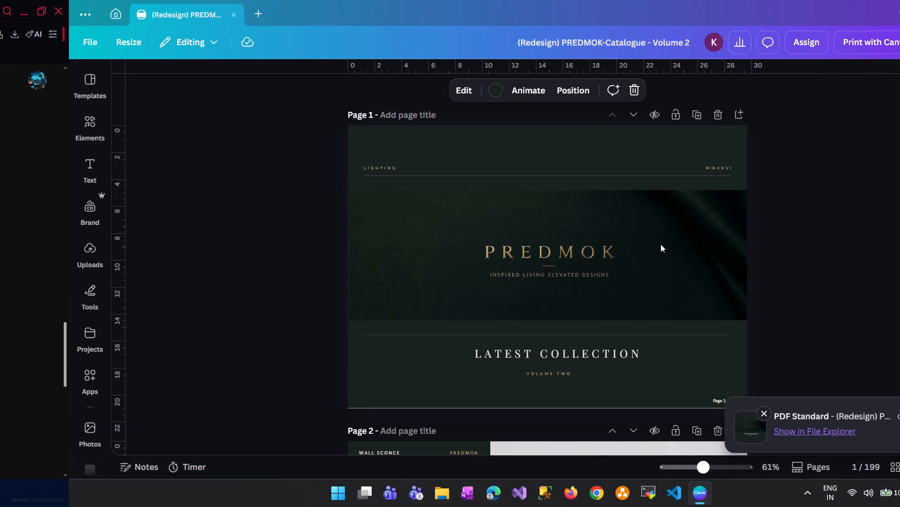
{"action": "double_click", "coordinate": [243, 201]}
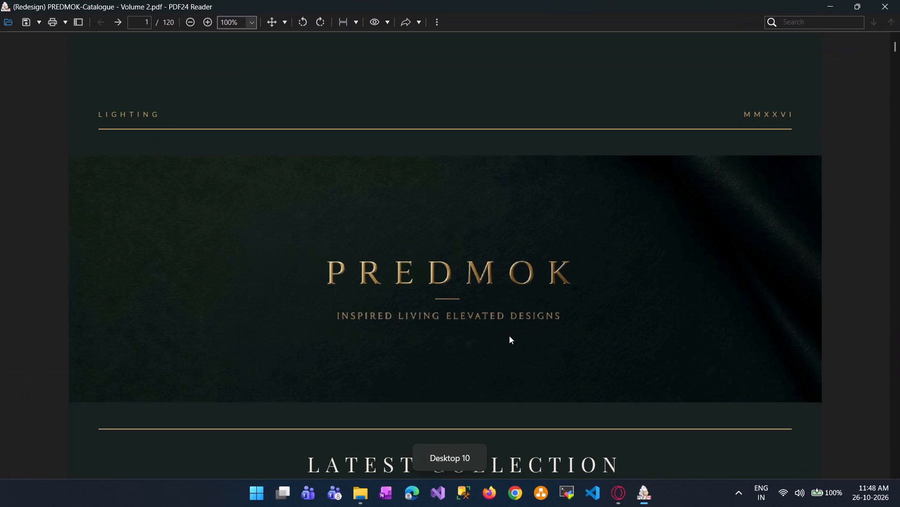
{"action": "scroll", "coordinate": [509, 336], "scroll_direction": "down", "scroll_amount": 8, "text": "ctrl"}
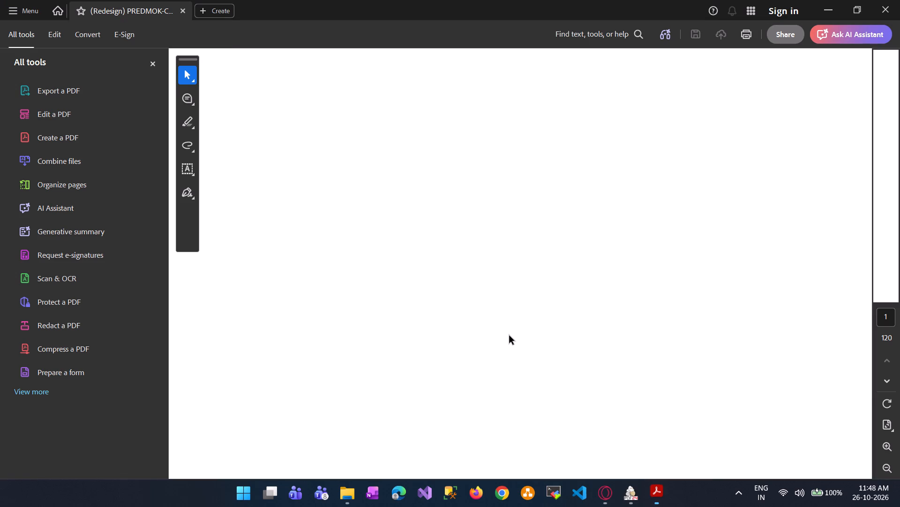
In Acrobat, close the All tools pane and dismiss the default-reader prompt, long-document banner and AI Assistant bar.
{"action": "scroll", "coordinate": [509, 336], "scroll_direction": "down", "scroll_amount": 1, "text": "ctrl"}
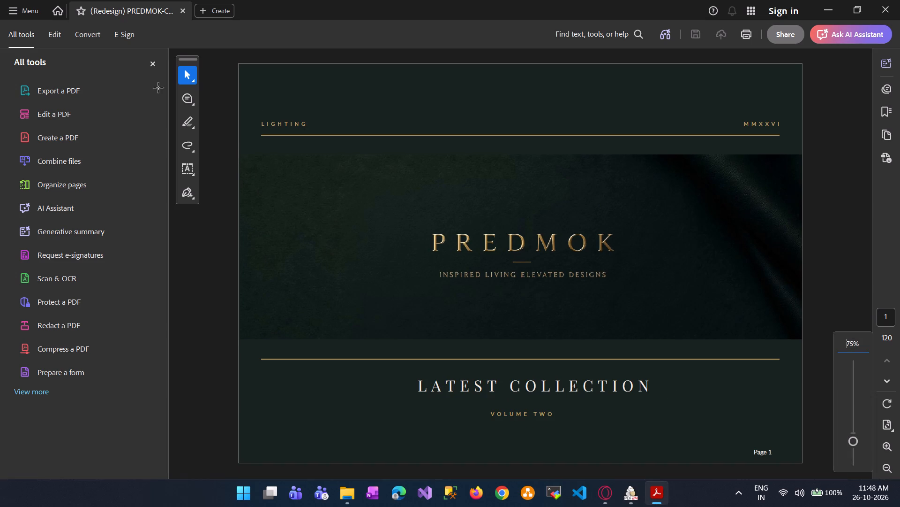
{"action": "left_click", "coordinate": [152, 65]}
{"action": "left_click", "coordinate": [152, 65]}
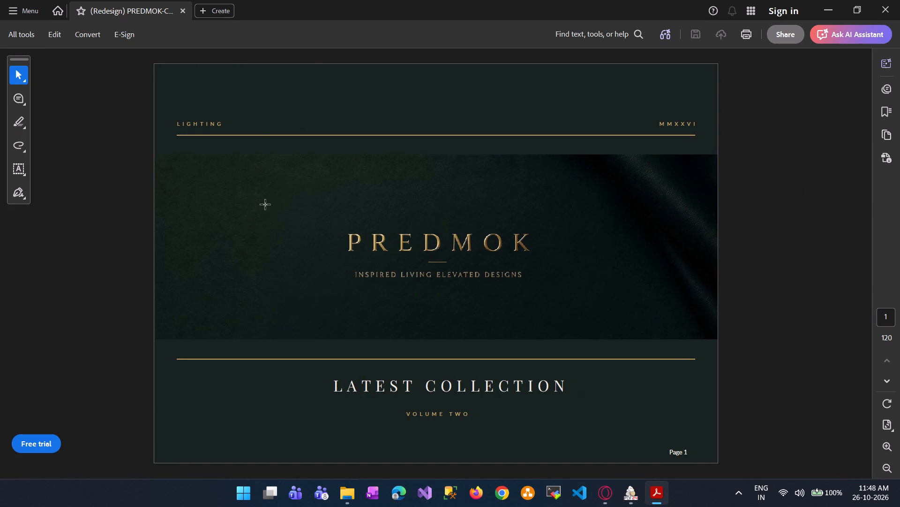
{"action": "scroll", "coordinate": [266, 205], "scroll_direction": "down", "scroll_amount": 2, "text": "ctrl"}
{"action": "scroll", "coordinate": [266, 205], "scroll_direction": "down", "scroll_amount": 1}
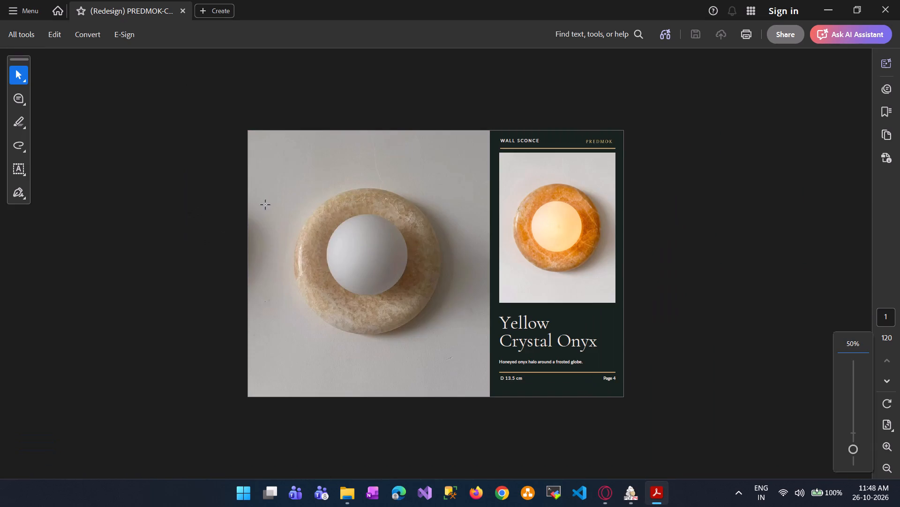
{"action": "scroll", "coordinate": [266, 205], "scroll_direction": "up", "scroll_amount": 3}
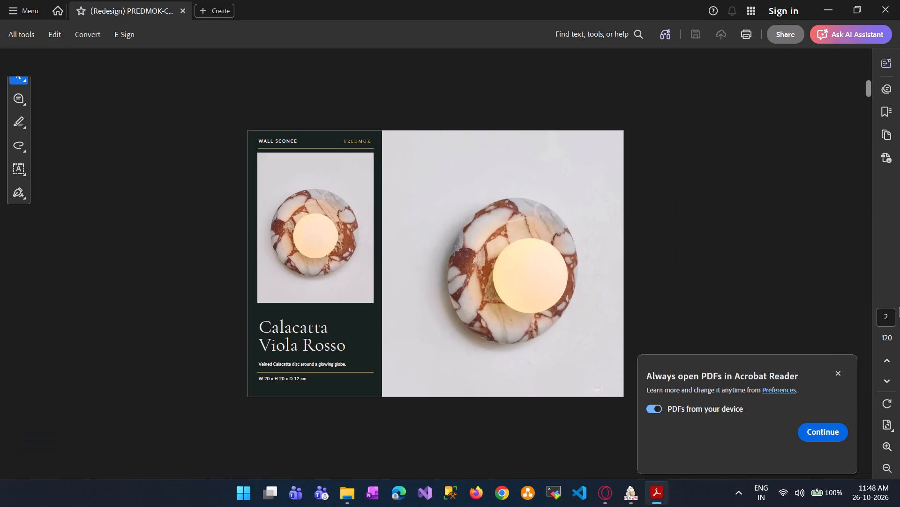
{"action": "left_click", "coordinate": [899, 297]}
{"action": "left_click", "coordinate": [837, 369]}
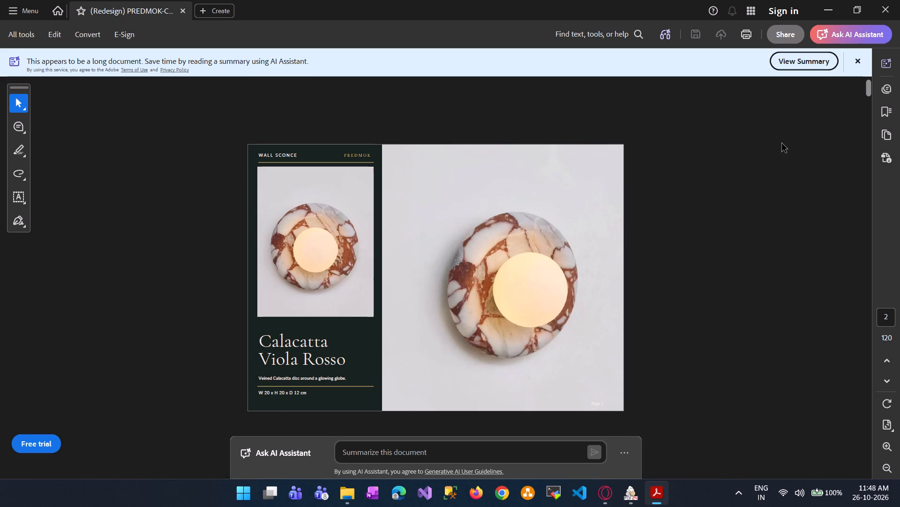
{"action": "left_click", "coordinate": [864, 59]}
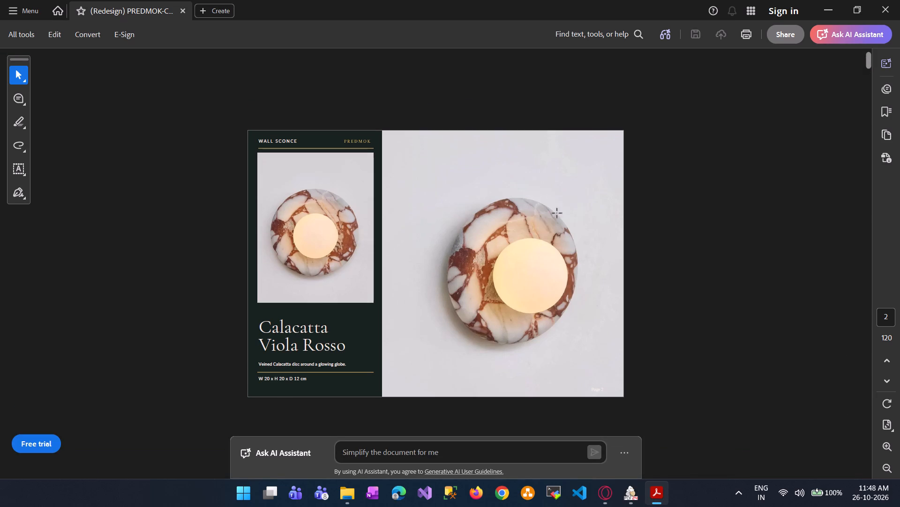
{"action": "left_click", "coordinate": [408, 298]}
{"action": "left_click", "coordinate": [648, 261]}
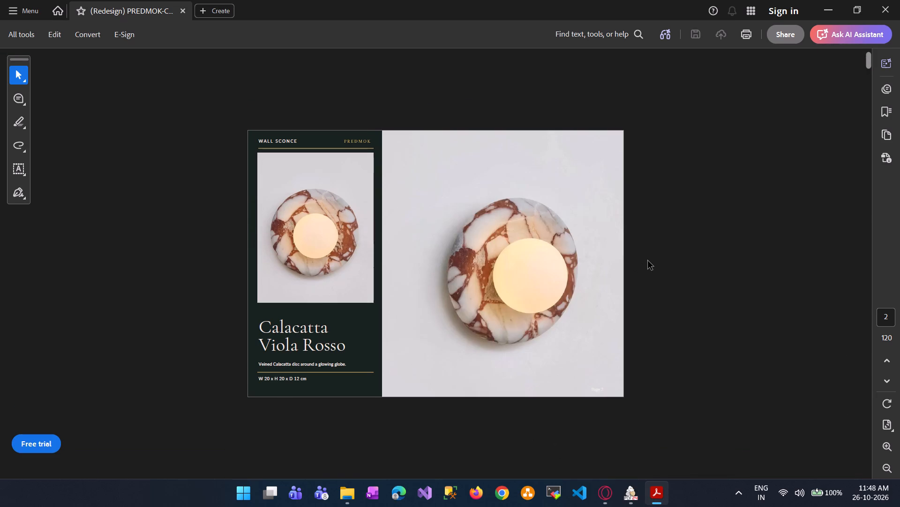
Look over the cover and the Calacatta Viola Rosso page in Acrobat and close its window.
{"action": "key", "text": "Up"}
{"action": "key", "text": "Up"}
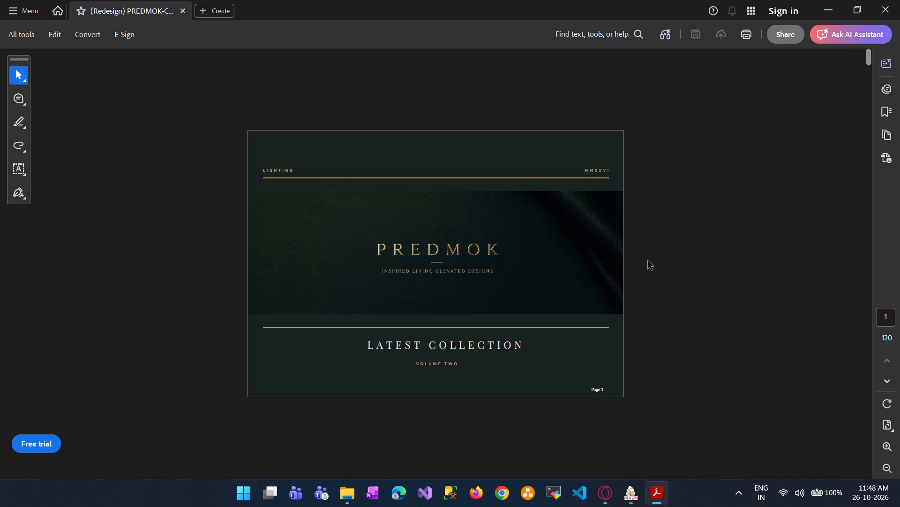
{"action": "key", "text": "Down"}
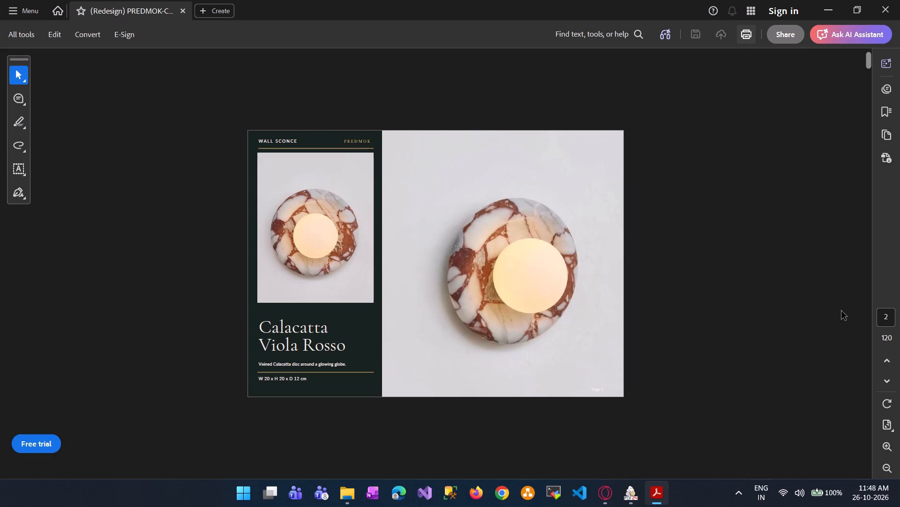
{"action": "left_click", "coordinate": [890, 69]}
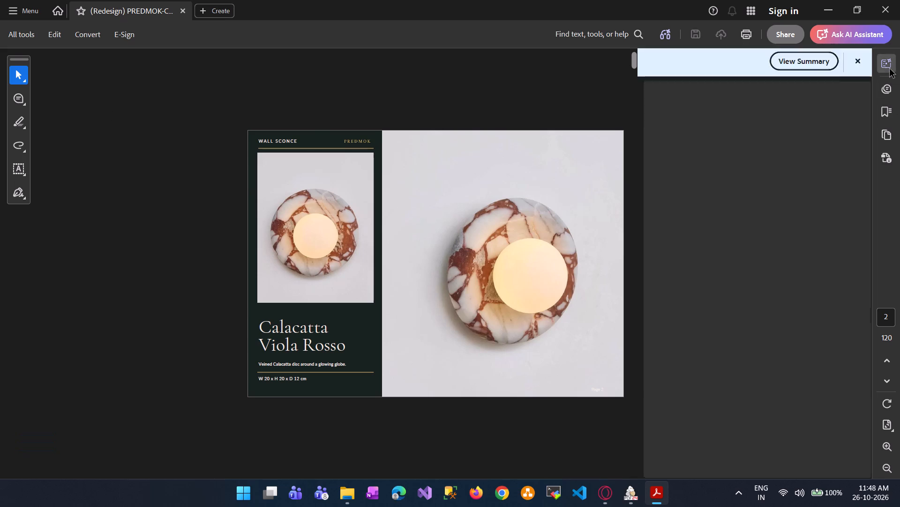
{"action": "left_click", "coordinate": [890, 69]}
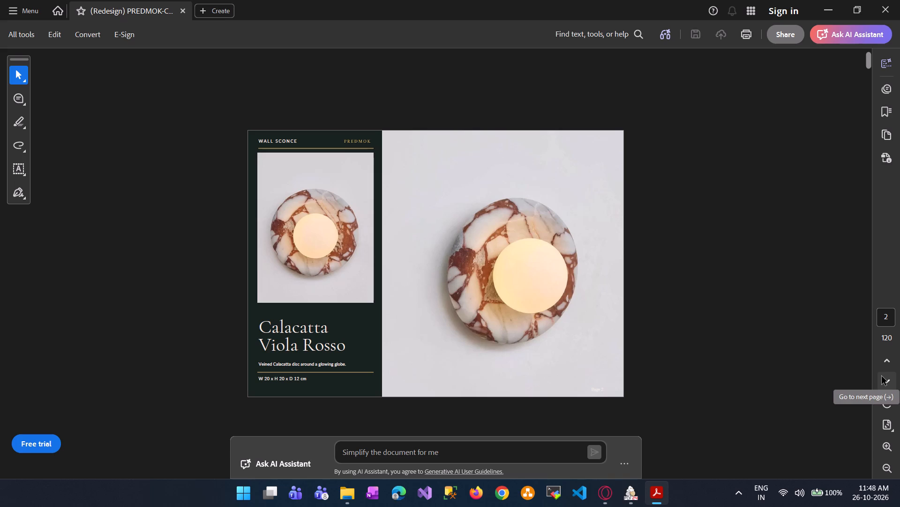
{"action": "left_click", "coordinate": [898, 4]}
Switch to PDF24 Reader and examine the exported catalogue's pages from the cover through the Travertine wall sconce on page 13.
{"action": "double_click", "coordinate": [528, 303]}
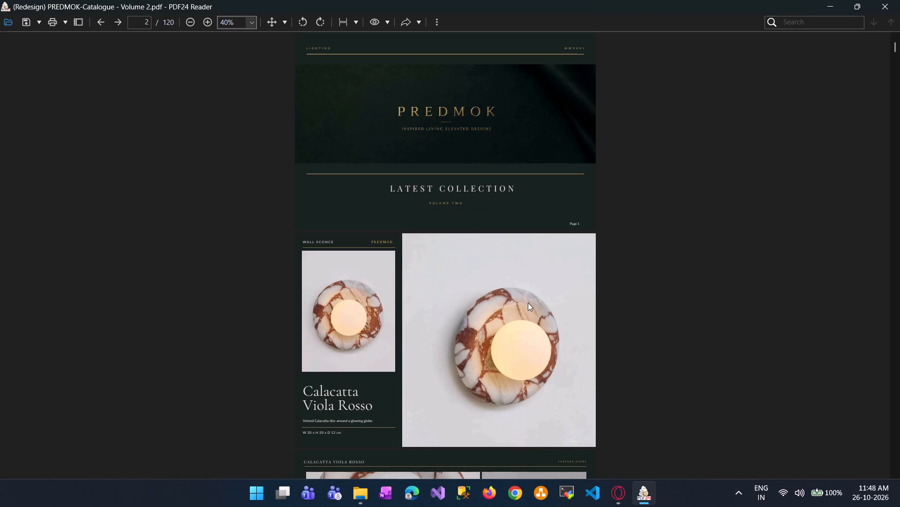
{"action": "scroll", "coordinate": [528, 303], "scroll_direction": "up", "scroll_amount": 1}
{"action": "scroll", "coordinate": [528, 303], "scroll_direction": "down", "scroll_amount": 2}
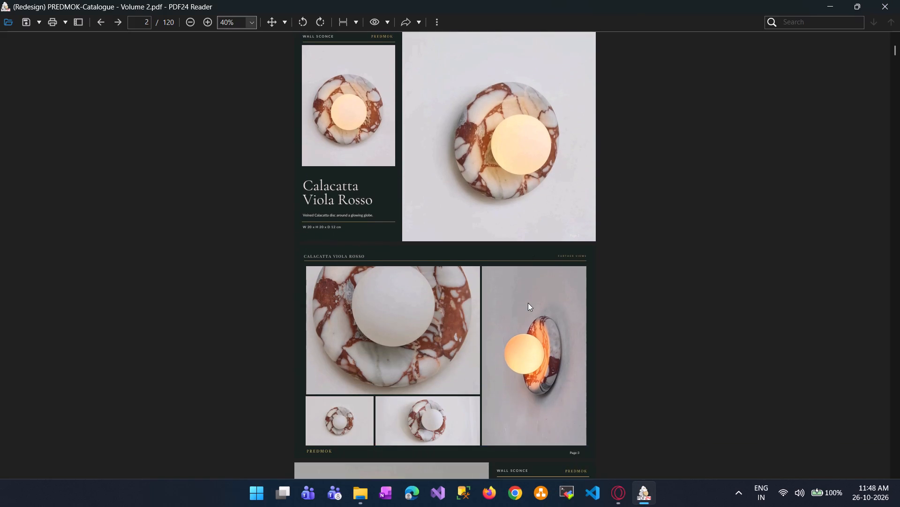
{"action": "scroll", "coordinate": [528, 303], "scroll_direction": "down", "scroll_amount": 3}
{"action": "scroll", "coordinate": [528, 303], "scroll_direction": "up", "scroll_amount": 4}
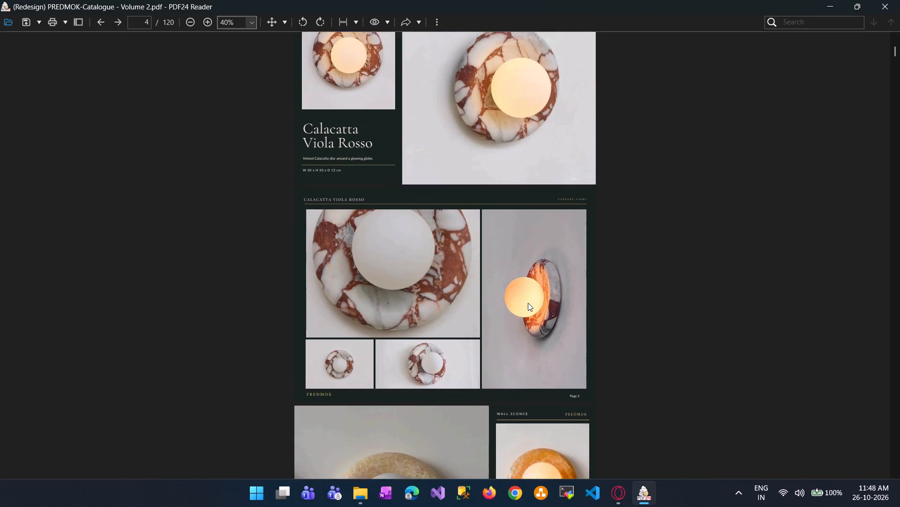
{"action": "scroll", "coordinate": [528, 303], "scroll_direction": "down", "scroll_amount": 6}
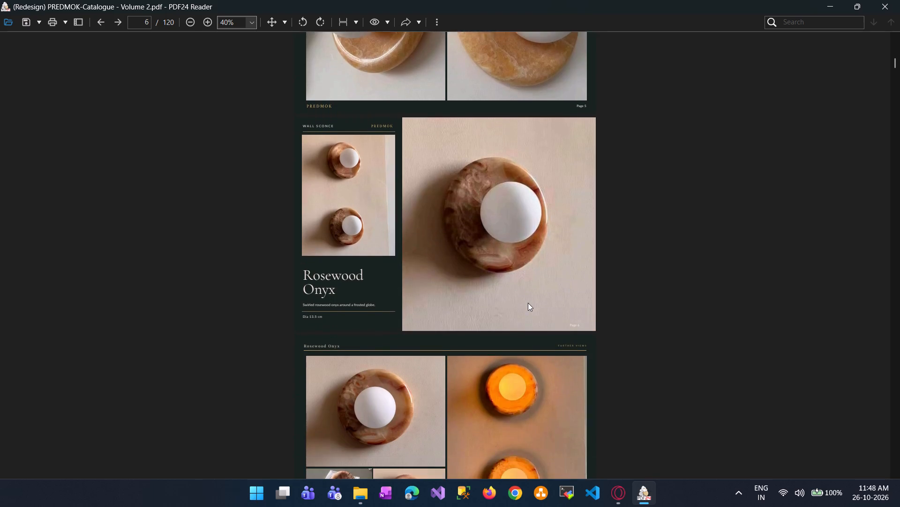
{"action": "scroll", "coordinate": [528, 303], "scroll_direction": "down", "scroll_amount": 7}
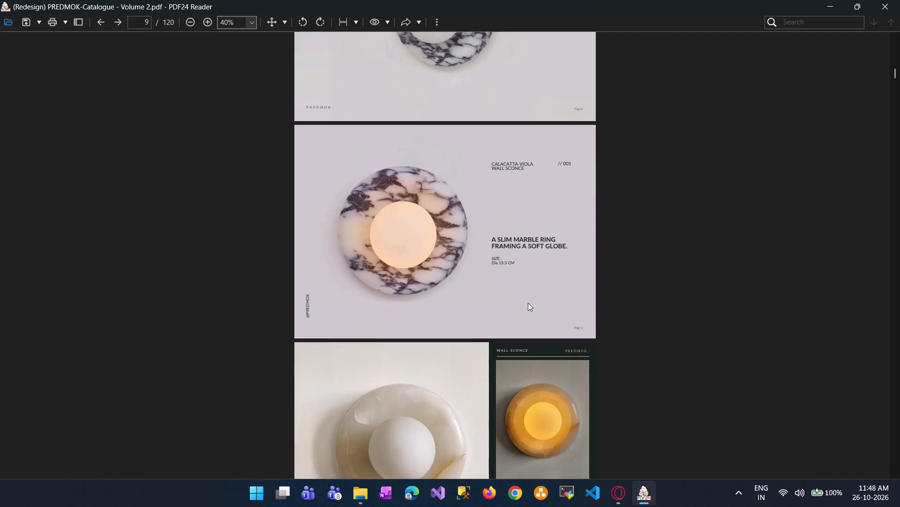
{"action": "scroll", "coordinate": [528, 303], "scroll_direction": "down", "scroll_amount": 6}
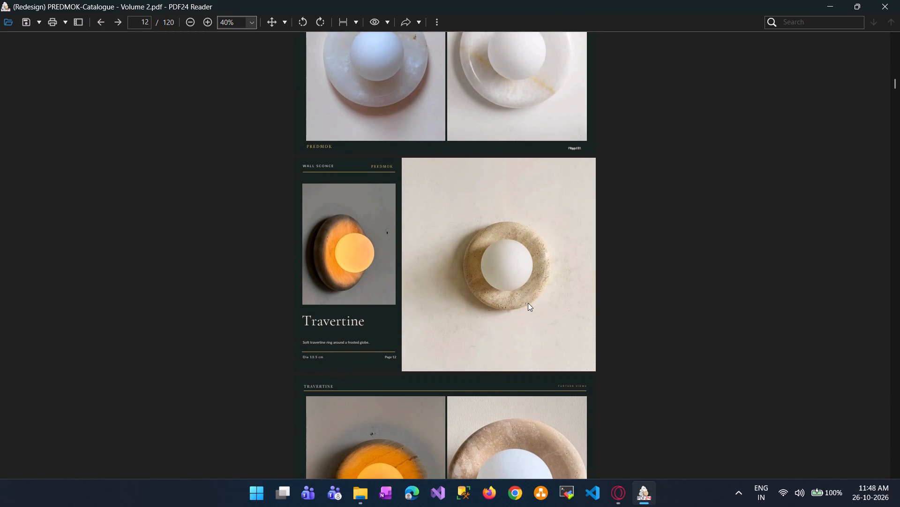
{"action": "scroll", "coordinate": [528, 303], "scroll_direction": "down", "scroll_amount": 2}
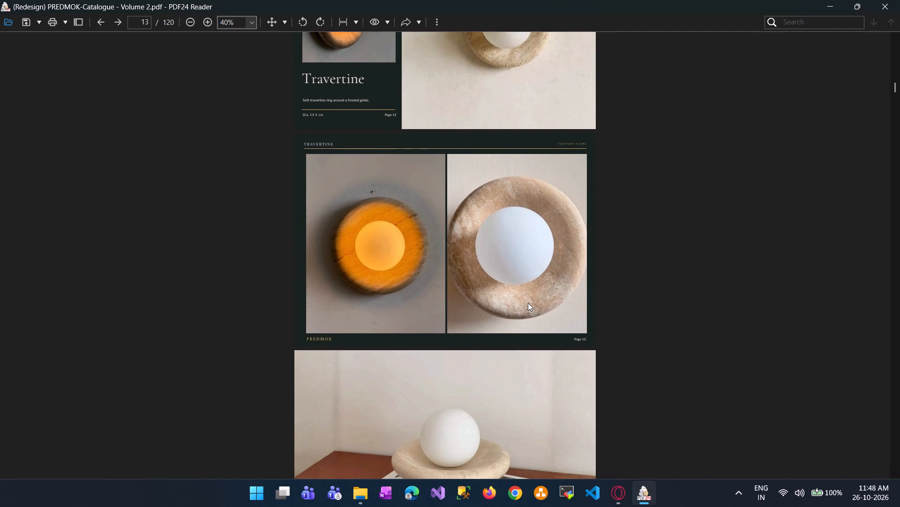
{"action": "scroll", "coordinate": [528, 303], "scroll_direction": "up", "scroll_amount": 2}
{"action": "scroll", "coordinate": [528, 303], "scroll_direction": "down", "scroll_amount": 1}
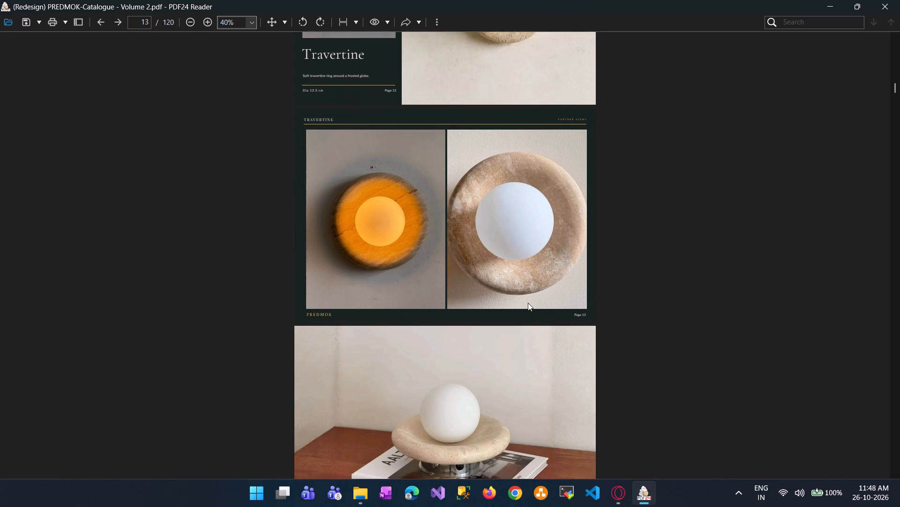
Examine the exported catalogue's wall sconce pages from Travertine on page 13 through Alabaster and Frosted Glass on page 28.
{"action": "scroll", "coordinate": [528, 303], "scroll_direction": "down", "scroll_amount": 5}
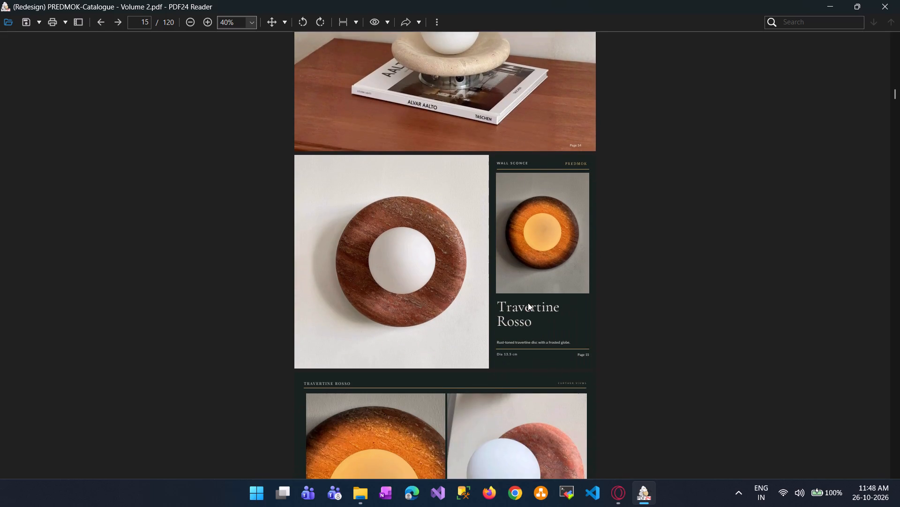
{"action": "scroll", "coordinate": [528, 303], "scroll_direction": "down", "scroll_amount": 5}
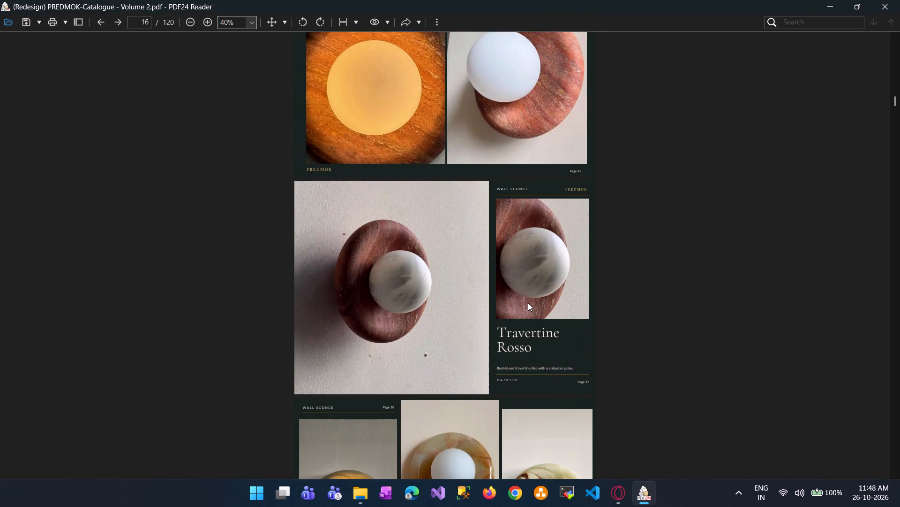
{"action": "scroll", "coordinate": [528, 303], "scroll_direction": "down", "scroll_amount": 4}
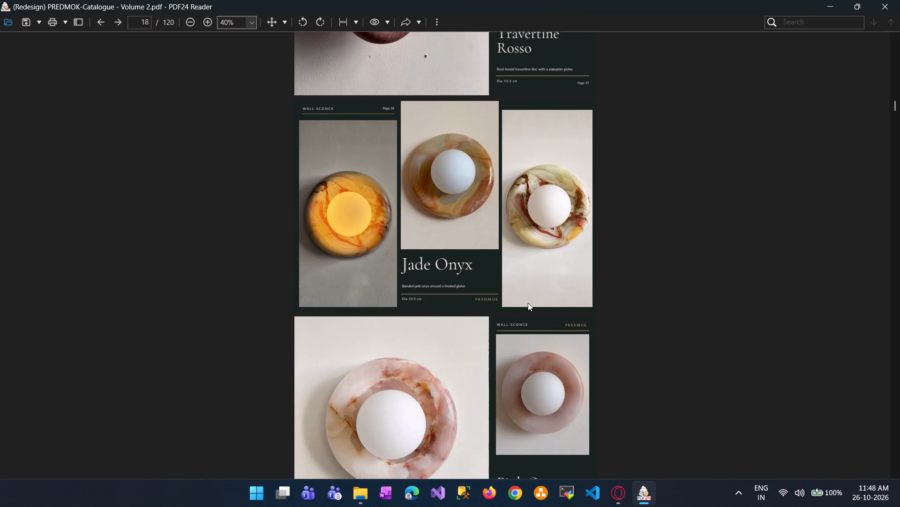
{"action": "scroll", "coordinate": [528, 303], "scroll_direction": "down", "scroll_amount": 3}
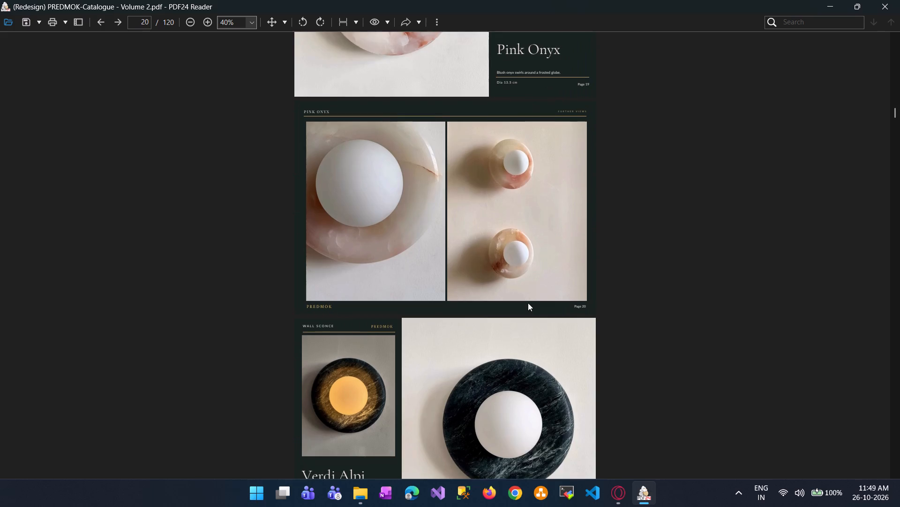
{"action": "scroll", "coordinate": [528, 303], "scroll_direction": "down", "scroll_amount": 3}
{"action": "scroll", "coordinate": [528, 303], "scroll_direction": "up", "scroll_amount": 6}
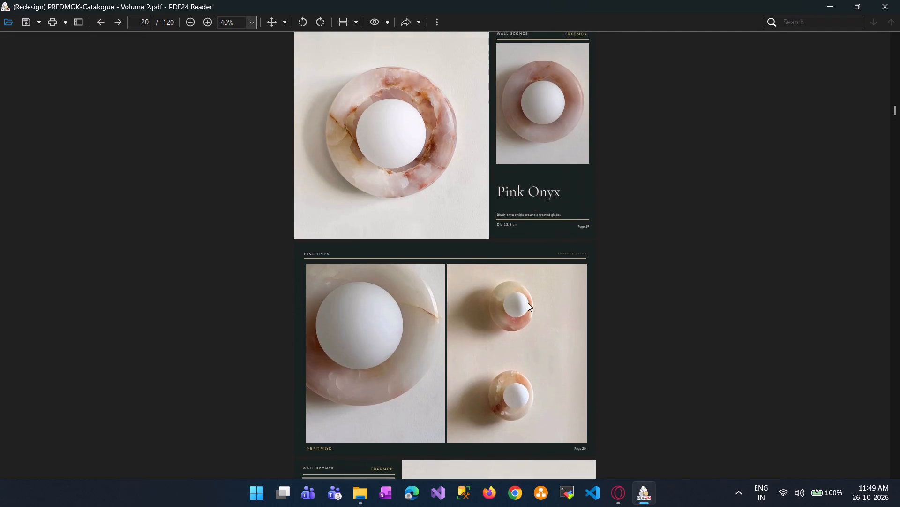
{"action": "scroll", "coordinate": [528, 303], "scroll_direction": "down", "scroll_amount": 9}
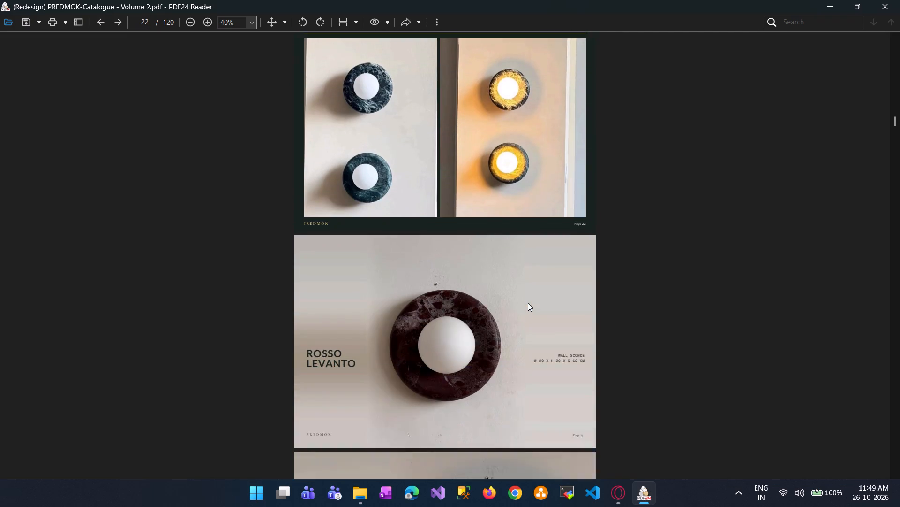
{"action": "scroll", "coordinate": [528, 303], "scroll_direction": "down", "scroll_amount": 5}
{"action": "scroll", "coordinate": [528, 303], "scroll_direction": "up", "scroll_amount": 3}
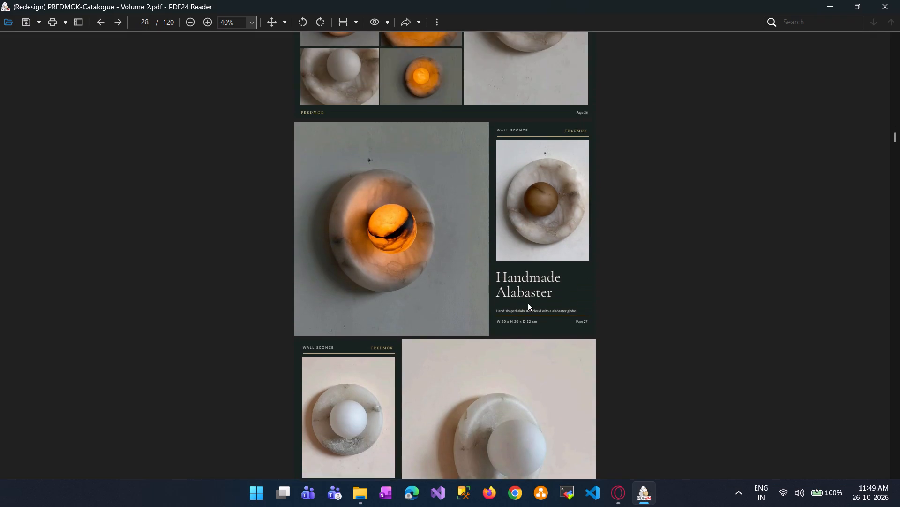
{"action": "scroll", "coordinate": [528, 303], "scroll_direction": "up", "scroll_amount": 4}
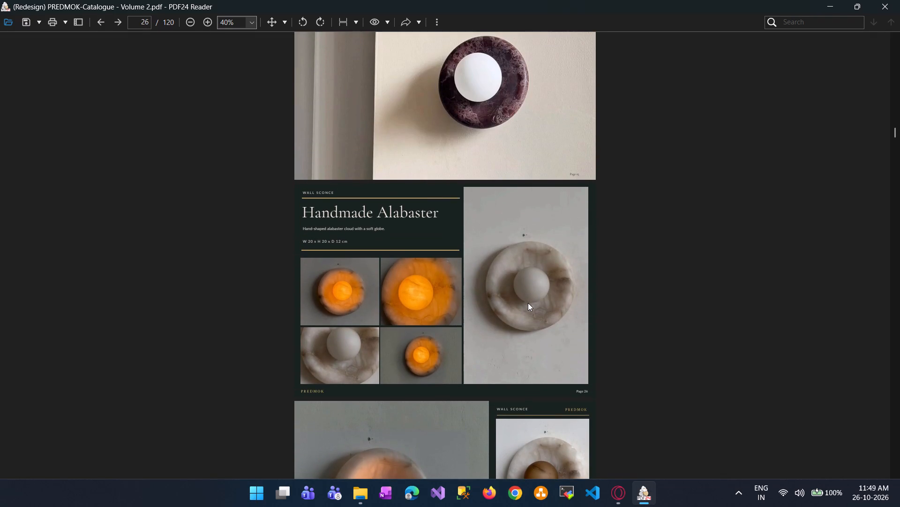
{"action": "scroll", "coordinate": [528, 303], "scroll_direction": "down", "scroll_amount": 6}
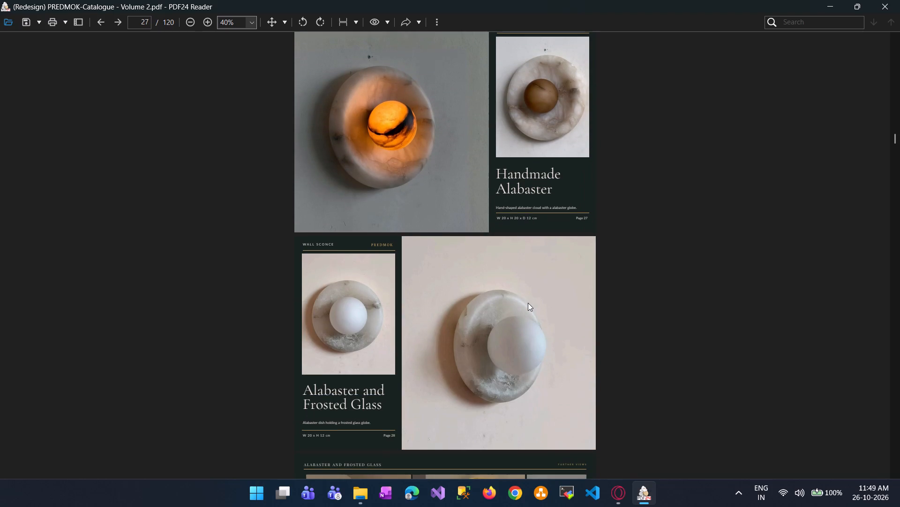
{"action": "scroll", "coordinate": [528, 303], "scroll_direction": "up", "scroll_amount": 3}
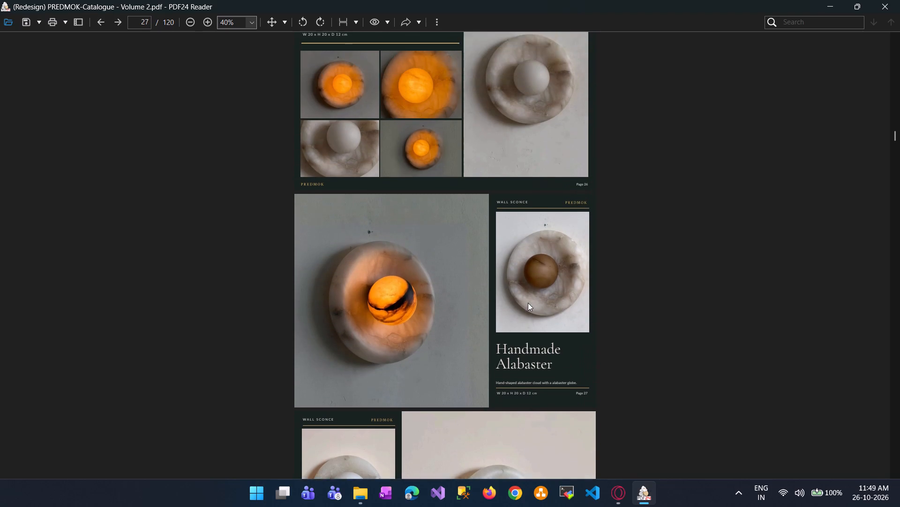
{"action": "scroll", "coordinate": [528, 303], "scroll_direction": "up", "scroll_amount": 2}
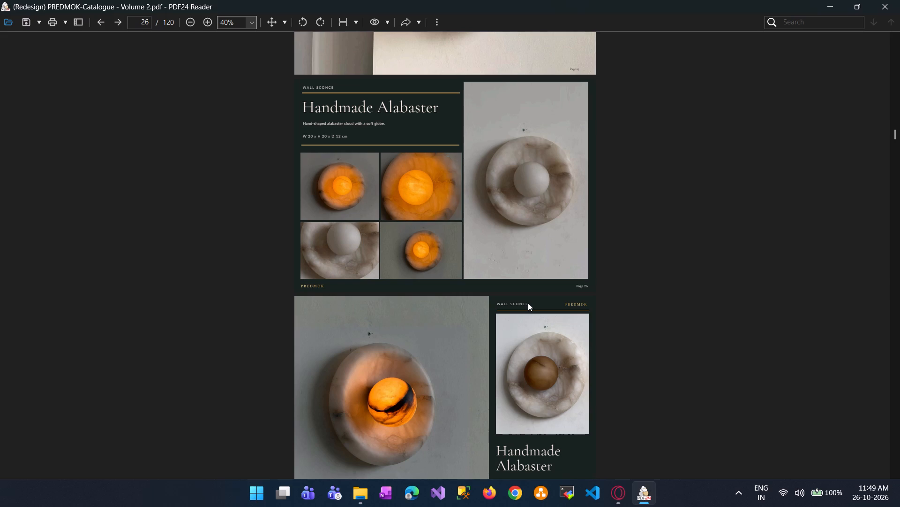
Examine the PDF's pages at 55% zoom, from Handmade Alabaster on page 26 through Verde Green on page 35.
{"action": "scroll", "coordinate": [528, 303], "scroll_direction": "up", "scroll_amount": 3, "text": "ctrl"}
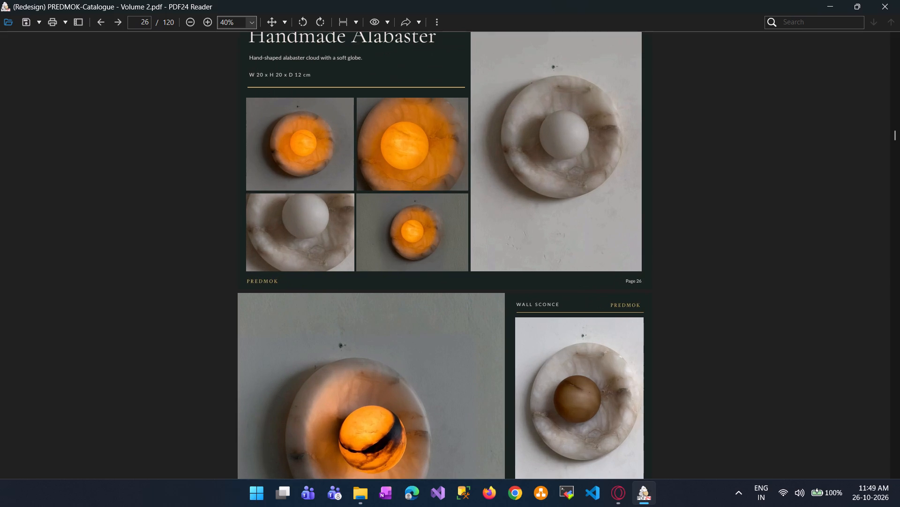
{"action": "scroll", "coordinate": [528, 303], "scroll_direction": "down", "scroll_amount": 2}
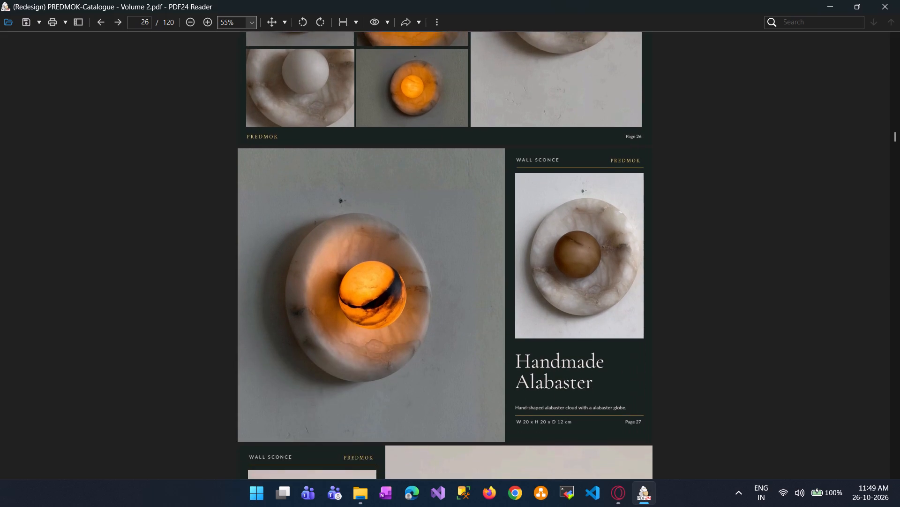
{"action": "scroll", "coordinate": [528, 303], "scroll_direction": "down", "scroll_amount": 5}
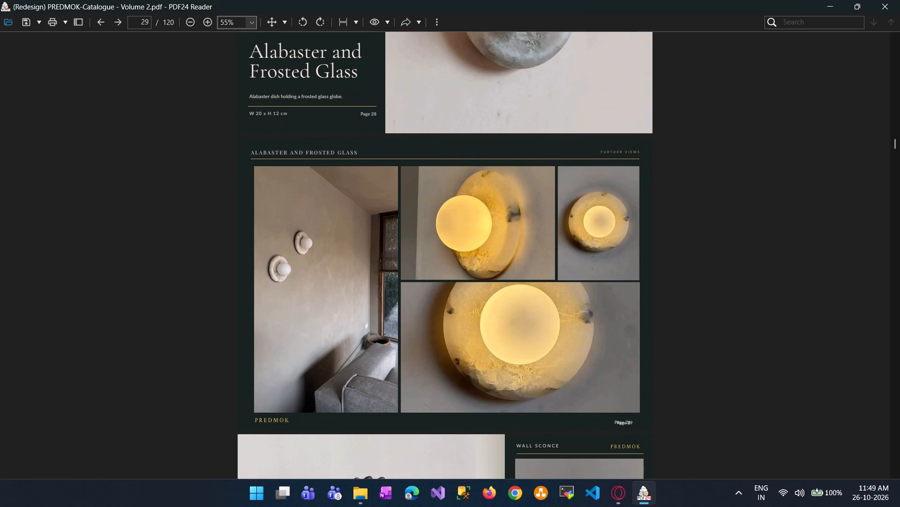
{"action": "scroll", "coordinate": [528, 303], "scroll_direction": "down", "scroll_amount": 4}
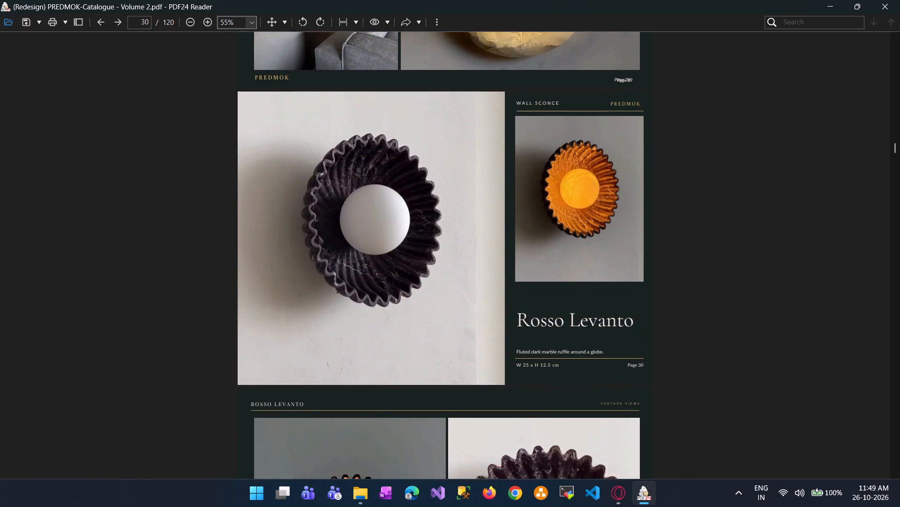
{"action": "scroll", "coordinate": [528, 303], "scroll_direction": "down", "scroll_amount": 8}
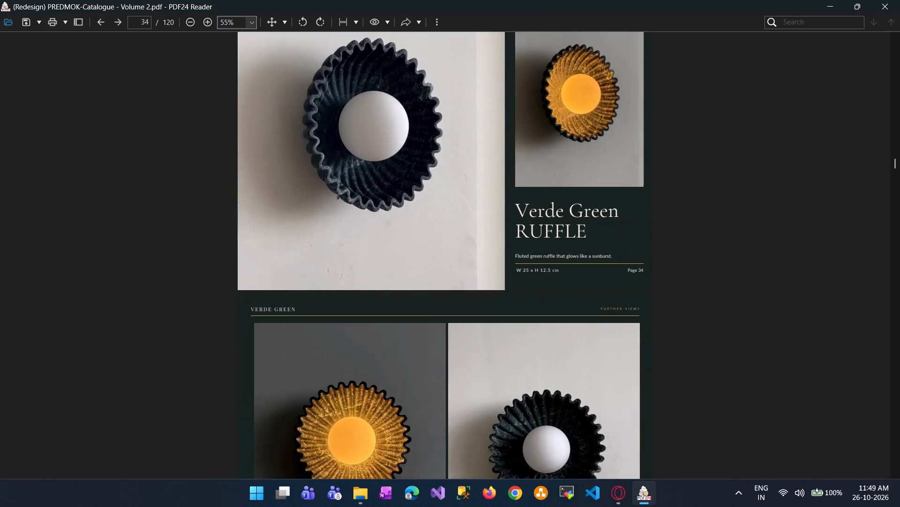
{"action": "scroll", "coordinate": [528, 303], "scroll_direction": "down", "scroll_amount": 1}
{"action": "scroll", "coordinate": [528, 303], "scroll_direction": "up", "scroll_amount": 2}
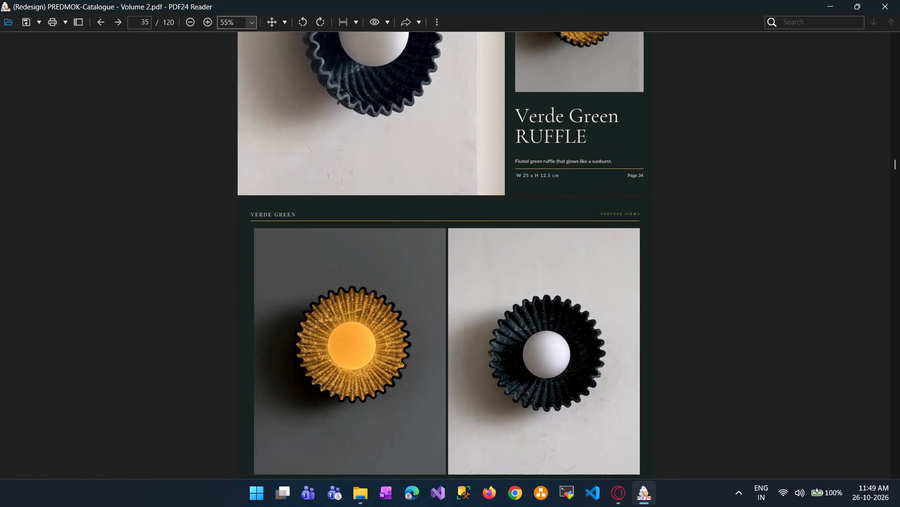
{"action": "scroll", "coordinate": [528, 303], "scroll_direction": "up", "scroll_amount": 5}
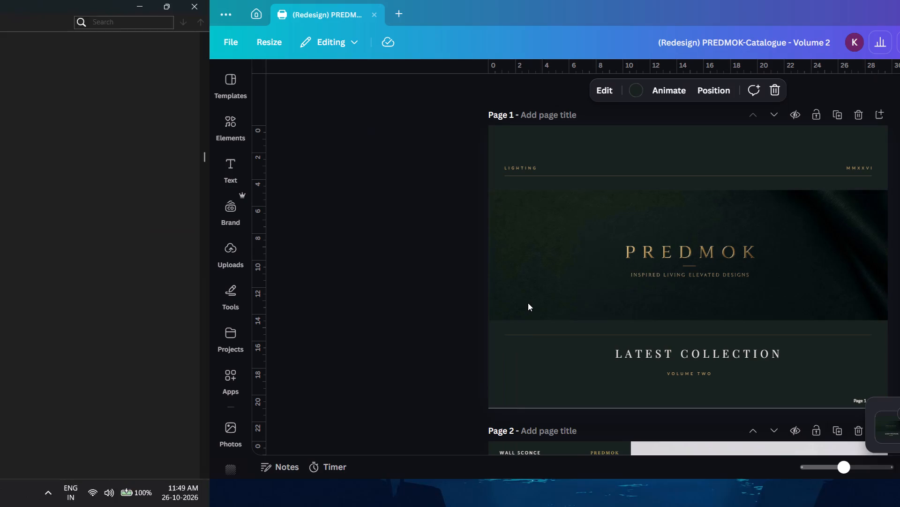
{"action": "scroll", "coordinate": [528, 303], "scroll_direction": "down", "scroll_amount": 1}
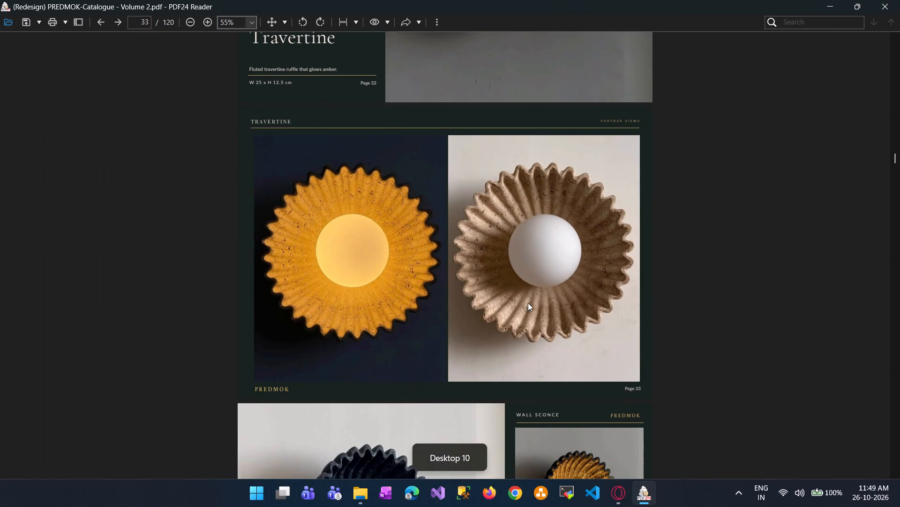
{"action": "scroll", "coordinate": [528, 303], "scroll_direction": "down", "scroll_amount": 4}
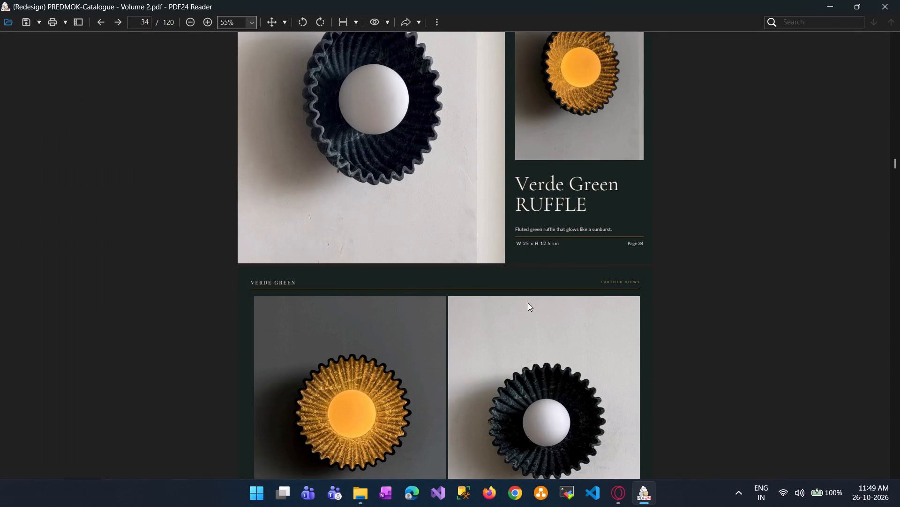
{"action": "scroll", "coordinate": [528, 303], "scroll_direction": "up", "scroll_amount": 1}
Switch to the Canva catalogue design, browse to the Pink Onyx spread on page 29 and dismiss the completed PDF download notification.
{"action": "scroll", "coordinate": [643, 320], "scroll_direction": "down", "scroll_amount": 6}
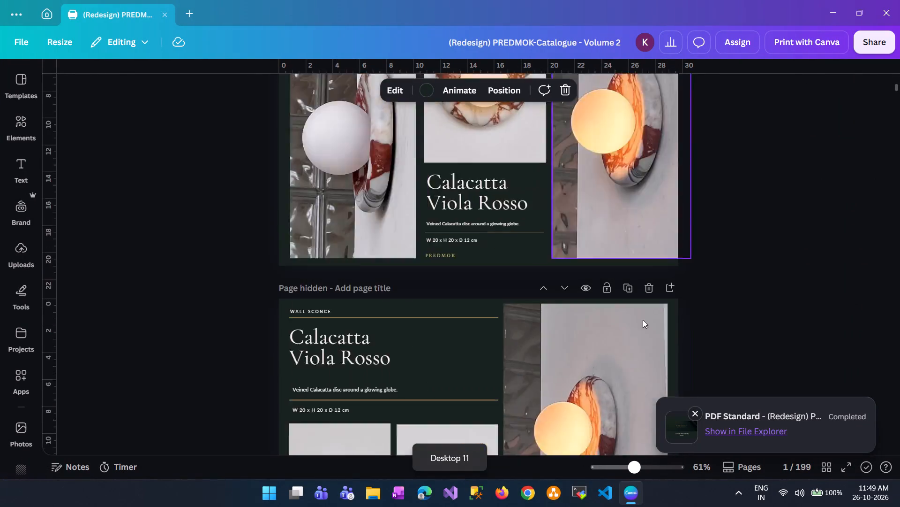
{"action": "scroll", "coordinate": [643, 320], "scroll_direction": "down", "scroll_amount": 16}
{"action": "scroll", "coordinate": [643, 320], "scroll_direction": "up", "scroll_amount": 2}
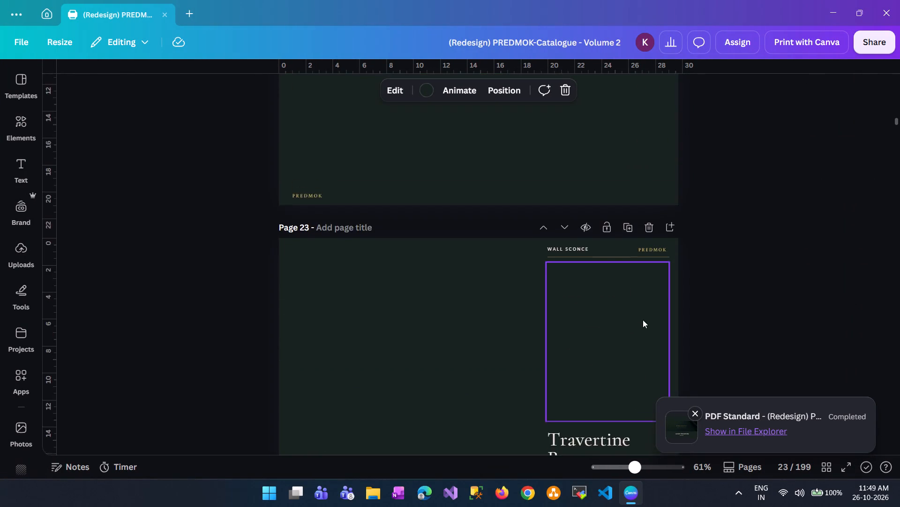
{"action": "scroll", "coordinate": [643, 320], "scroll_direction": "up", "scroll_amount": 10}
{"action": "scroll", "coordinate": [643, 320], "scroll_direction": "down", "scroll_amount": 3}
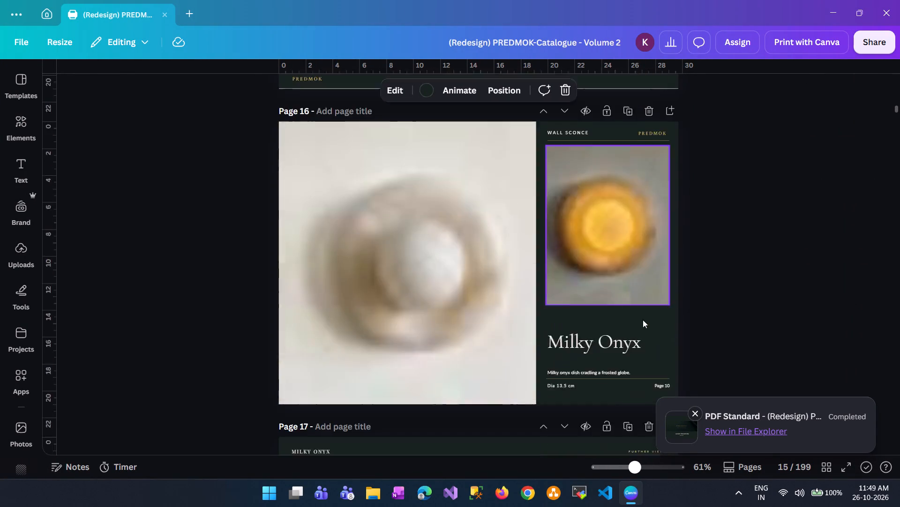
{"action": "scroll", "coordinate": [643, 320], "scroll_direction": "down", "scroll_amount": 13}
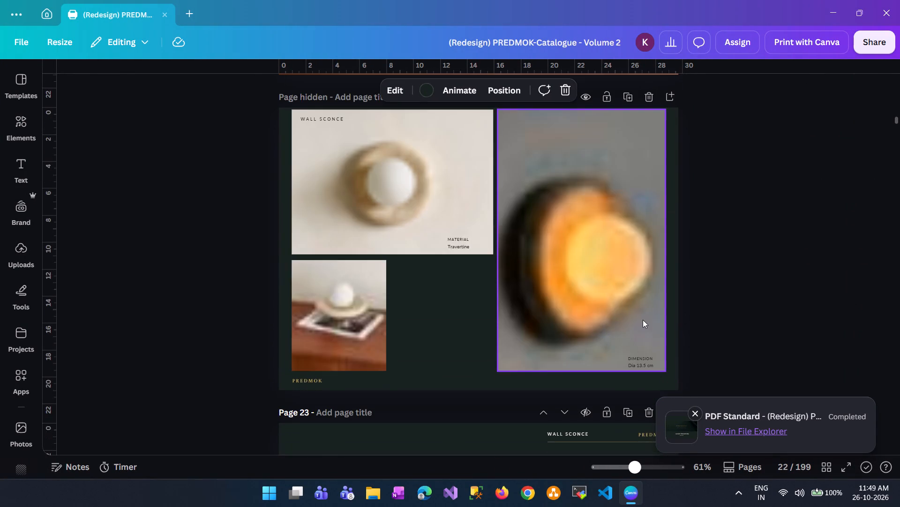
{"action": "scroll", "coordinate": [643, 320], "scroll_direction": "down", "scroll_amount": 7}
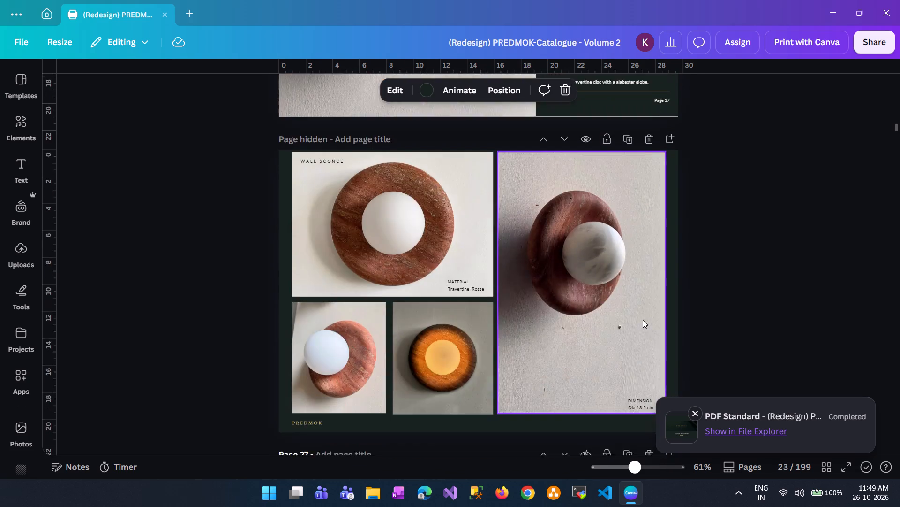
{"action": "scroll", "coordinate": [643, 320], "scroll_direction": "down", "scroll_amount": 8}
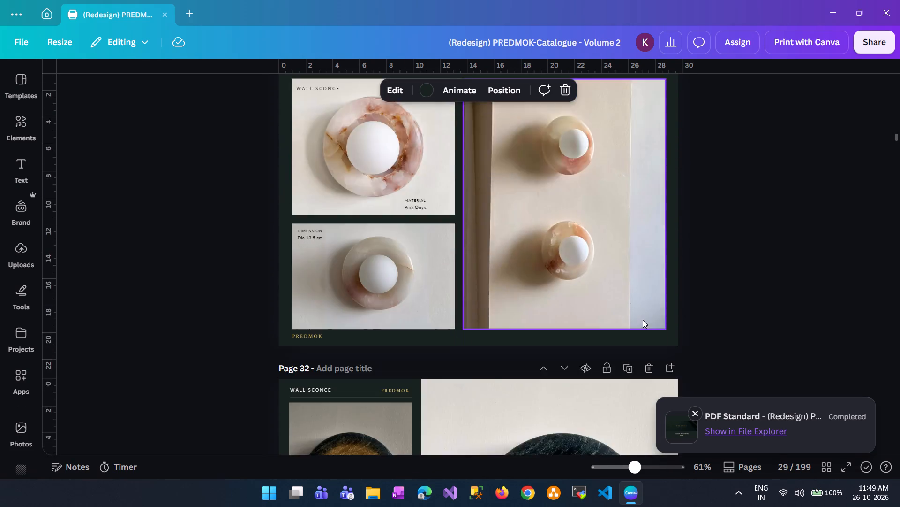
{"action": "scroll", "coordinate": [643, 320], "scroll_direction": "down", "scroll_amount": 7}
{"action": "scroll", "coordinate": [643, 320], "scroll_direction": "up", "scroll_amount": 3}
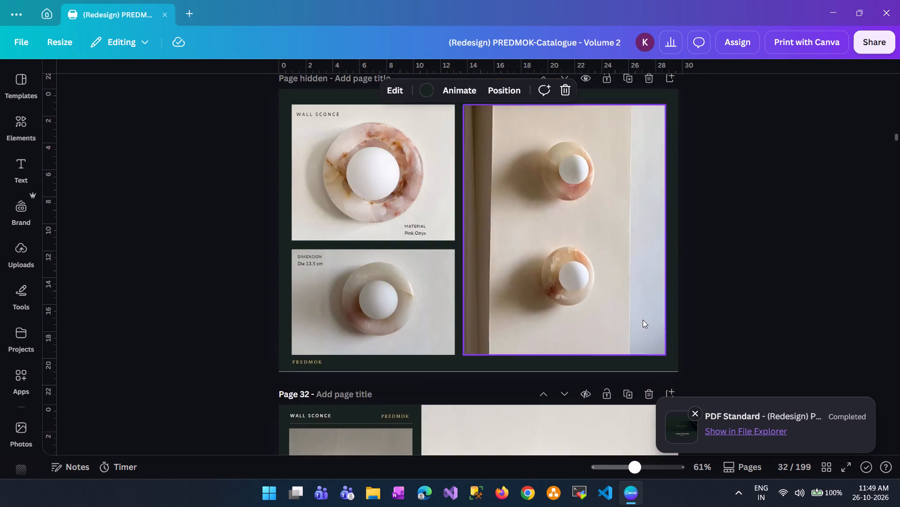
{"action": "scroll", "coordinate": [643, 320], "scroll_direction": "up", "scroll_amount": 7}
{"action": "scroll", "coordinate": [643, 320], "scroll_direction": "down", "scroll_amount": 2}
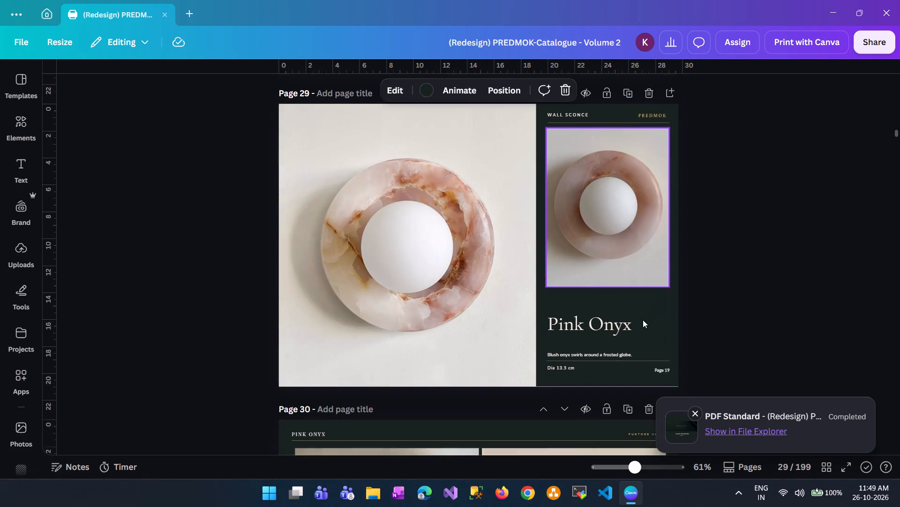
{"action": "scroll", "coordinate": [643, 320], "scroll_direction": "down", "scroll_amount": 1}
{"action": "left_click", "coordinate": [695, 412]}
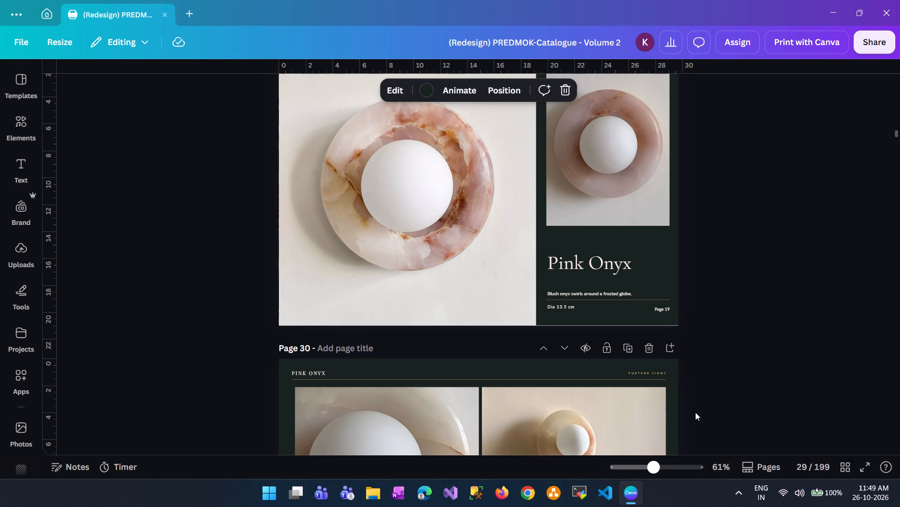
Remove the duplicate page number overlapping "Page 29" in the footer of the Alabaster and Frosted Glass further-views page, Canva page 43.
{"action": "scroll", "coordinate": [673, 236], "scroll_direction": "down", "scroll_amount": 15}
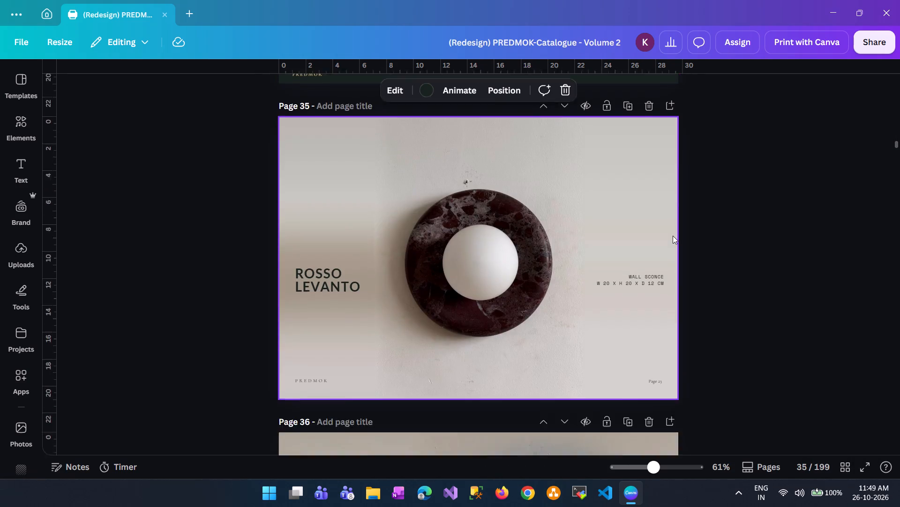
{"action": "scroll", "coordinate": [673, 236], "scroll_direction": "down", "scroll_amount": 14}
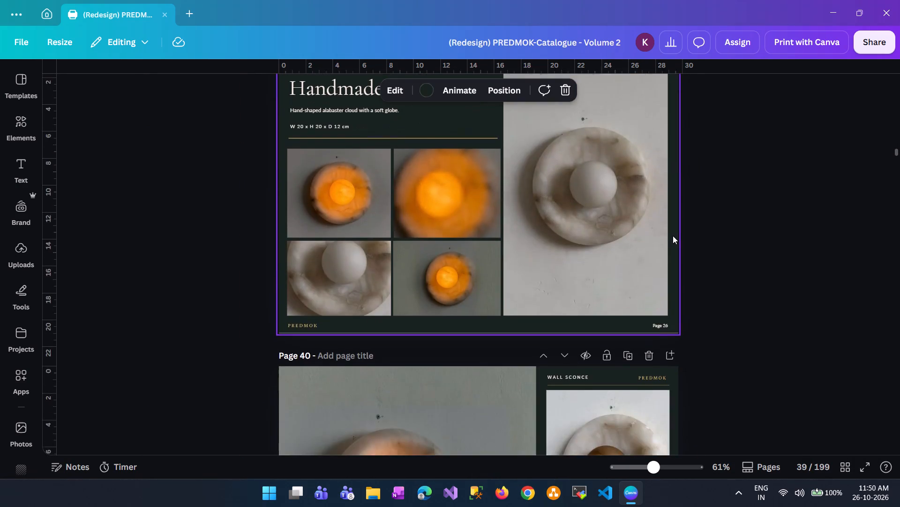
{"action": "scroll", "coordinate": [673, 236], "scroll_direction": "down", "scroll_amount": 9}
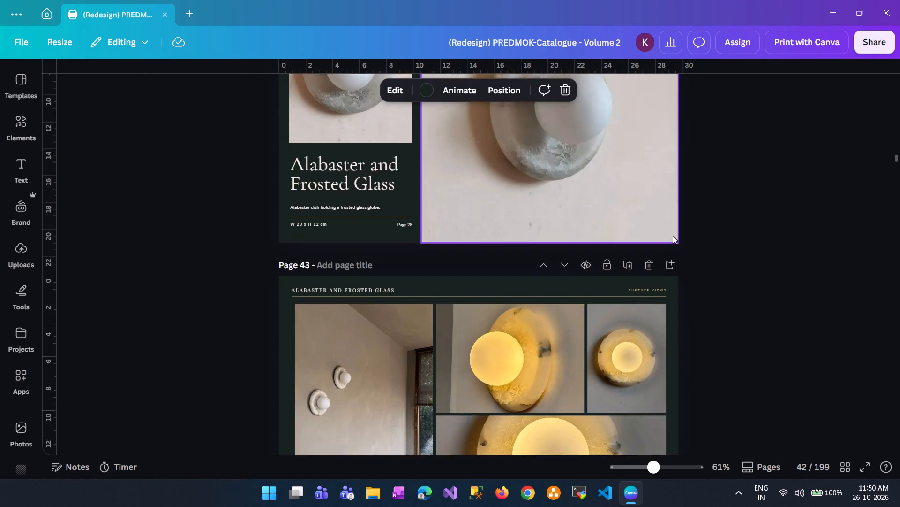
{"action": "scroll", "coordinate": [673, 236], "scroll_direction": "down", "scroll_amount": 5}
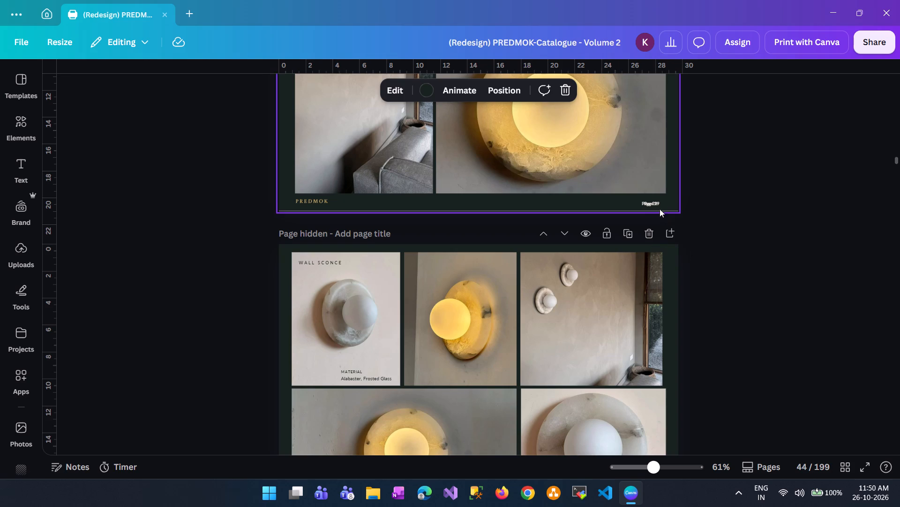
{"action": "left_click", "coordinate": [650, 202]}
{"action": "left_click", "coordinate": [668, 173]}
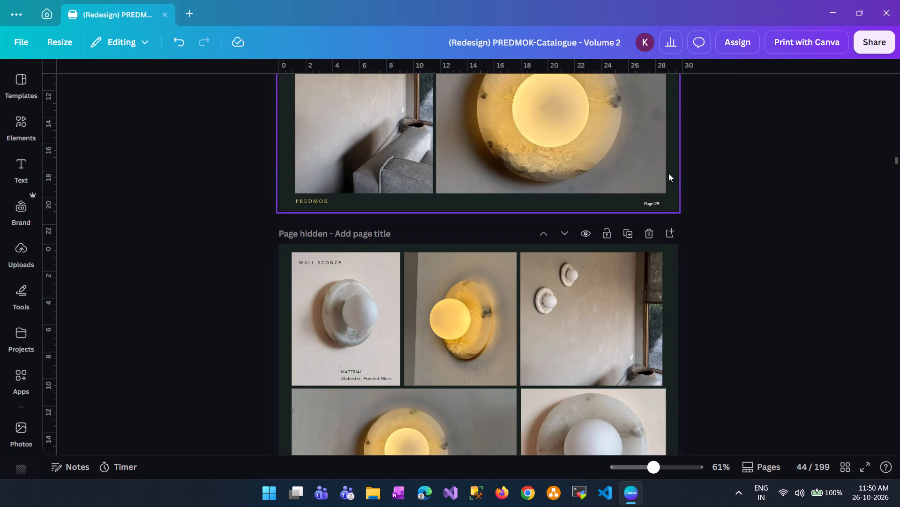
{"action": "left_click", "coordinate": [737, 215]}
{"action": "scroll", "coordinate": [737, 215], "scroll_direction": "up", "scroll_amount": 4}
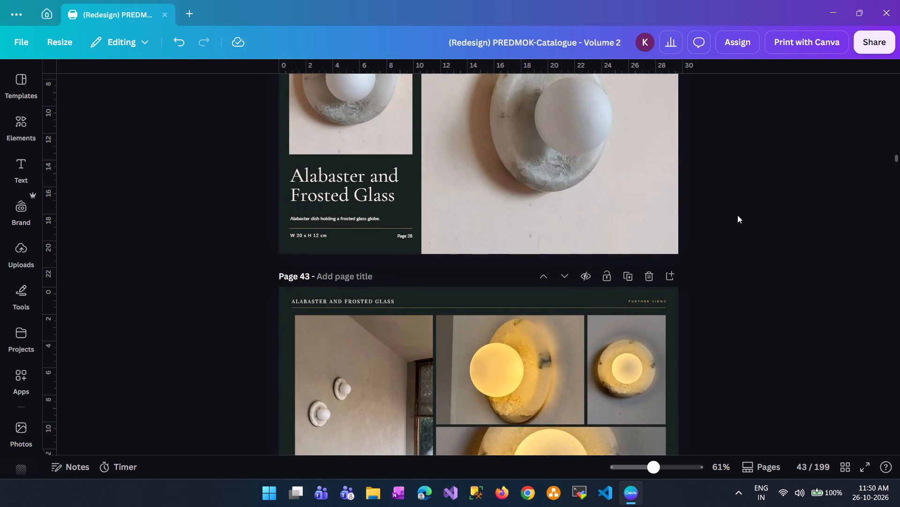
Change "RUFFLE" to "Ruffle" in the Verde Green wall sconce title on Canva page 51.
{"action": "scroll", "coordinate": [737, 215], "scroll_direction": "up", "scroll_amount": 1}
{"action": "scroll", "coordinate": [737, 215], "scroll_direction": "down", "scroll_amount": 4}
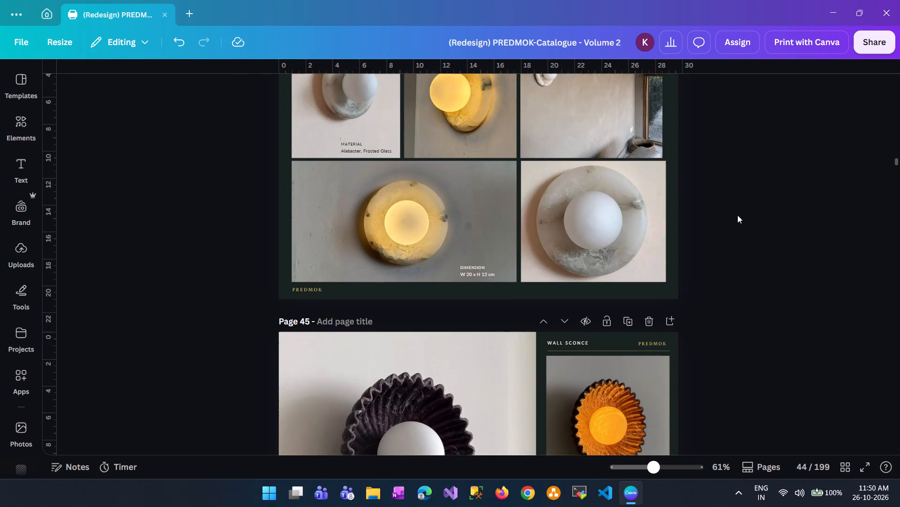
{"action": "scroll", "coordinate": [737, 215], "scroll_direction": "down", "scroll_amount": 6}
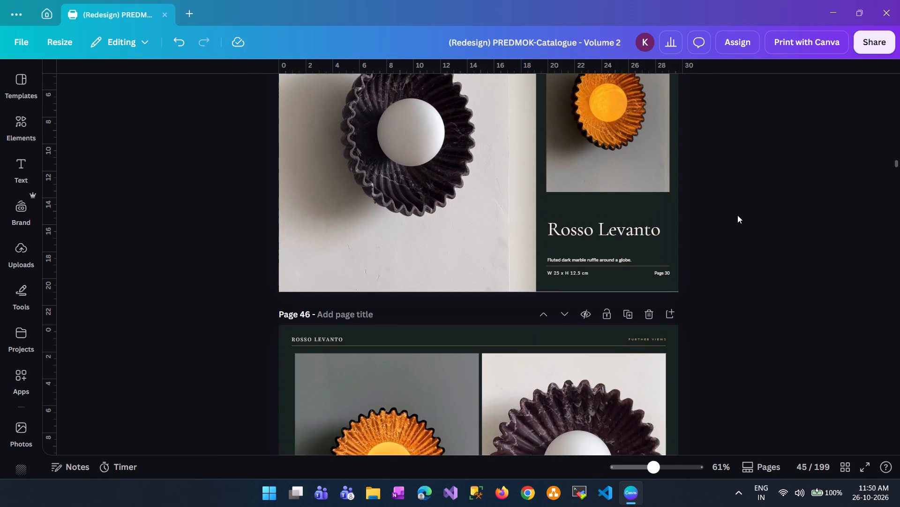
{"action": "scroll", "coordinate": [737, 215], "scroll_direction": "down", "scroll_amount": 5}
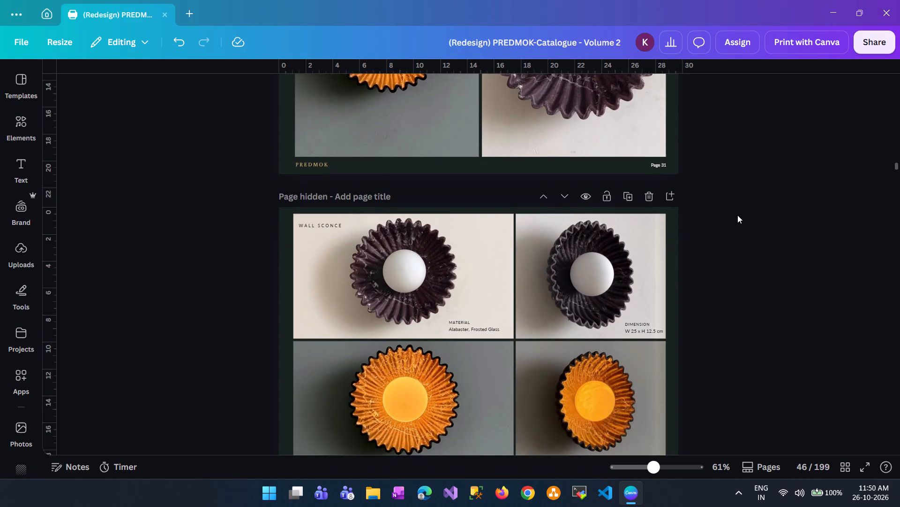
{"action": "scroll", "coordinate": [737, 215], "scroll_direction": "down", "scroll_amount": 5}
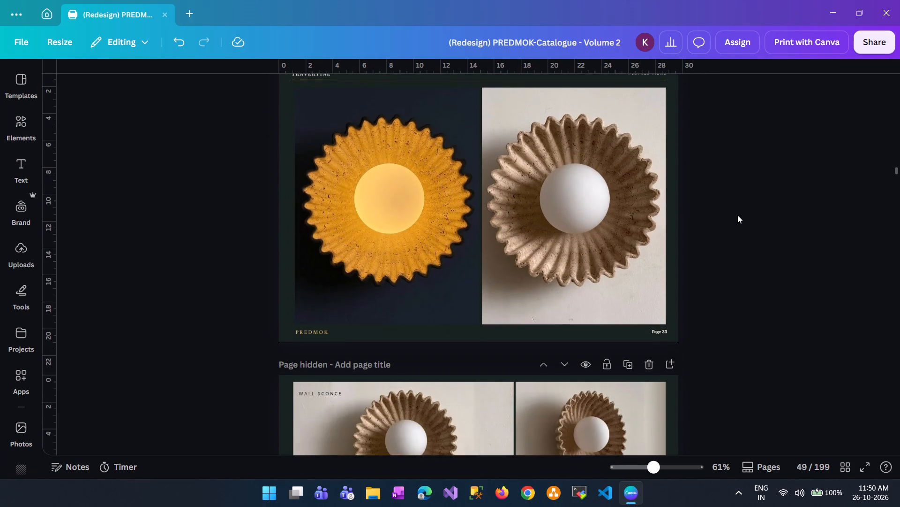
{"action": "scroll", "coordinate": [737, 215], "scroll_direction": "down", "scroll_amount": 2}
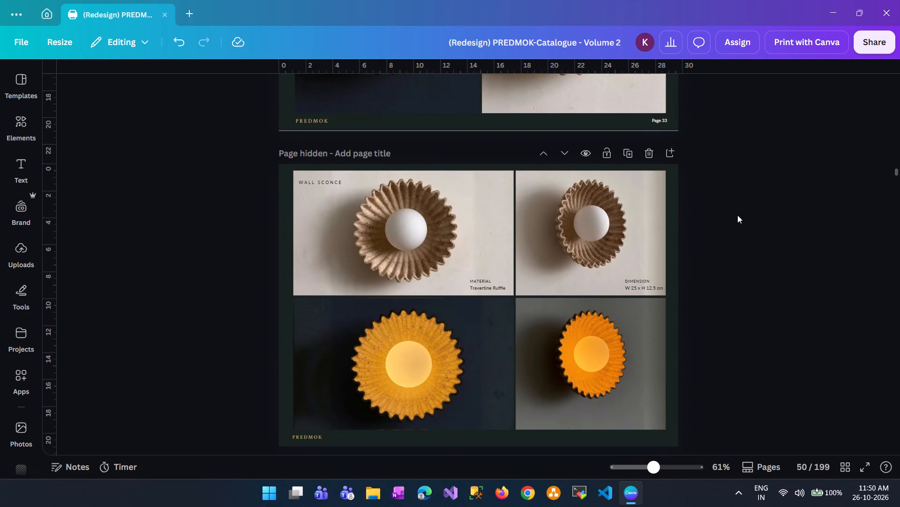
{"action": "scroll", "coordinate": [737, 215], "scroll_direction": "up", "scroll_amount": 1}
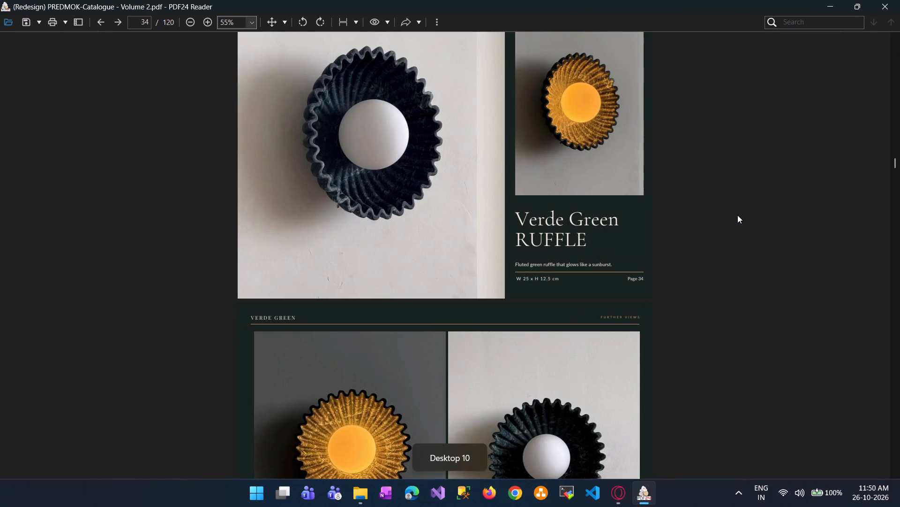
{"action": "scroll", "coordinate": [737, 215], "scroll_direction": "down", "scroll_amount": 2}
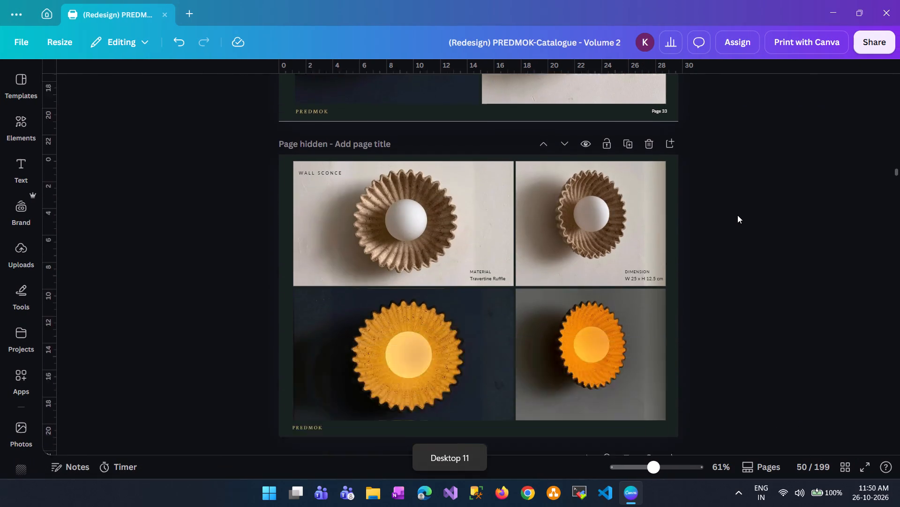
{"action": "scroll", "coordinate": [737, 215], "scroll_direction": "down", "scroll_amount": 4}
{"action": "double_click", "coordinate": [595, 295]}
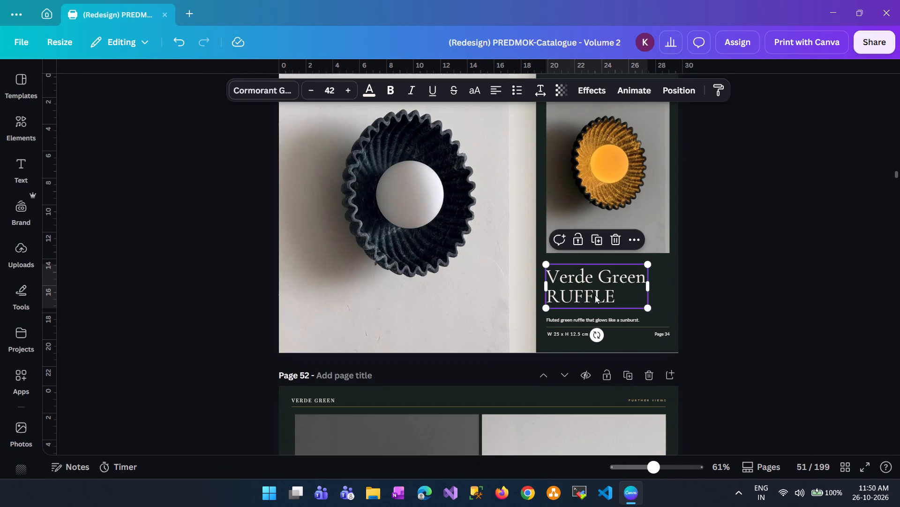
{"action": "left_click", "coordinate": [619, 299]}
{"action": "key", "text": "BackSpace"}
{"action": "key", "text": "BackSpace"}
{"action": "key", "text": "BackSpace"}
{"action": "key", "text": "BackSpace"}
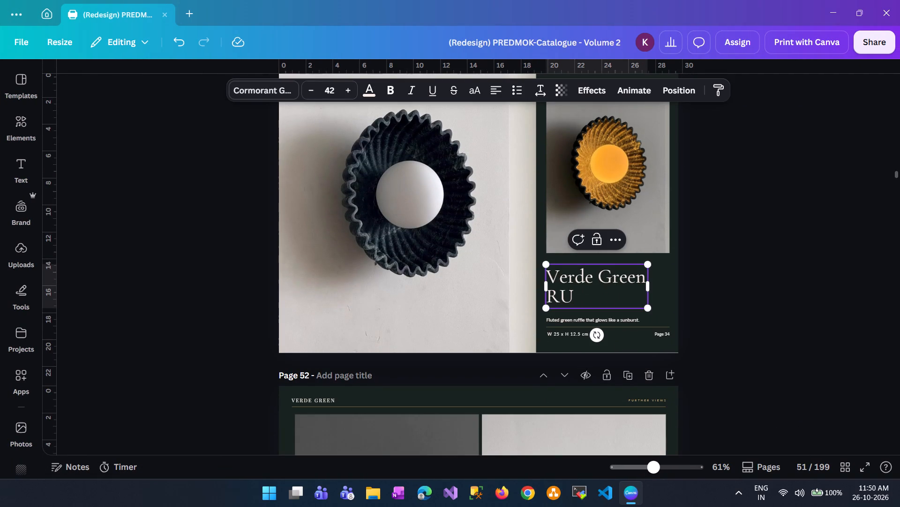
{"action": "key", "text": "BackSpace"}
{"action": "type", "text": "uffle"}
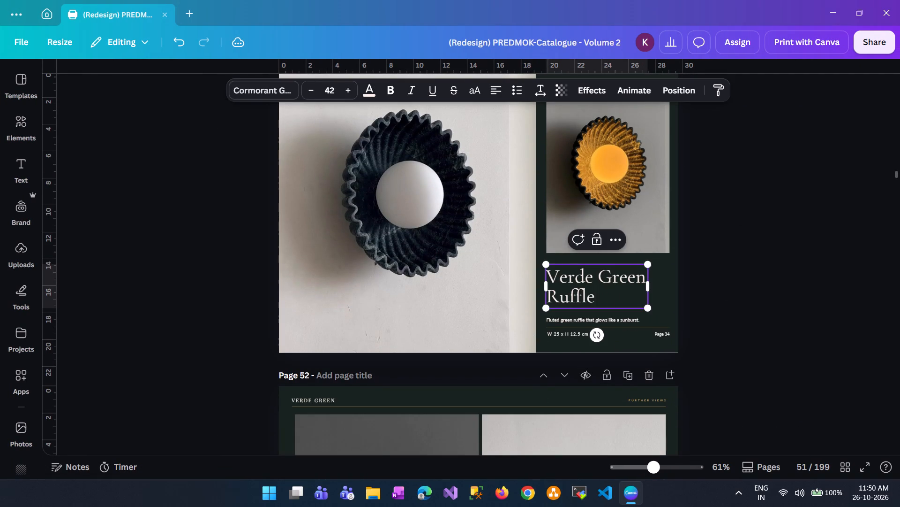
{"action": "left_click", "coordinate": [733, 292]}
{"action": "left_click", "coordinate": [771, 336]}
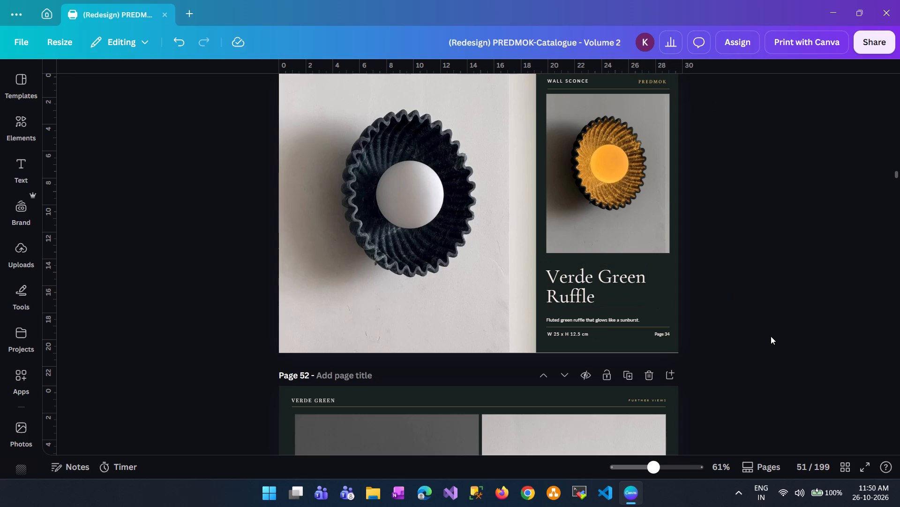
Reflow the title as "Verde" above "Green Ruffle", widening its text box and removing the extra spaces.
{"action": "double_click", "coordinate": [592, 277]}
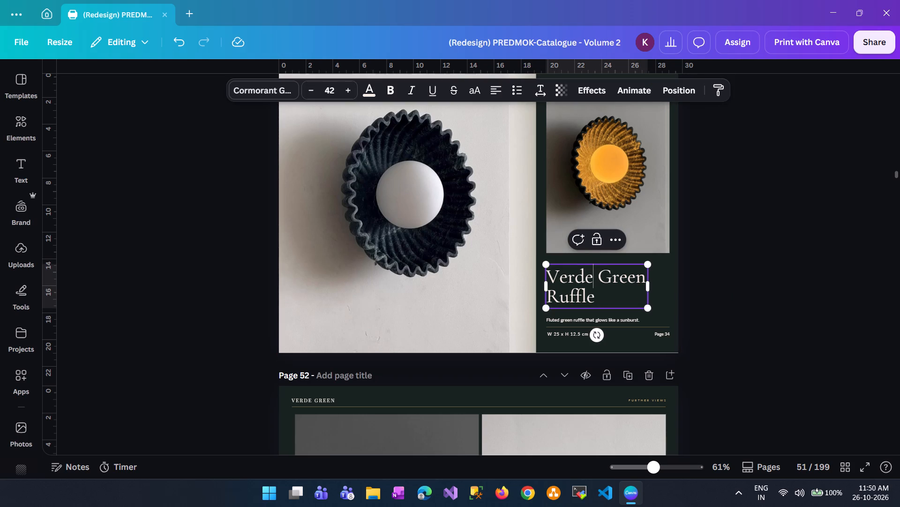
{"action": "key", "text": "Return"}
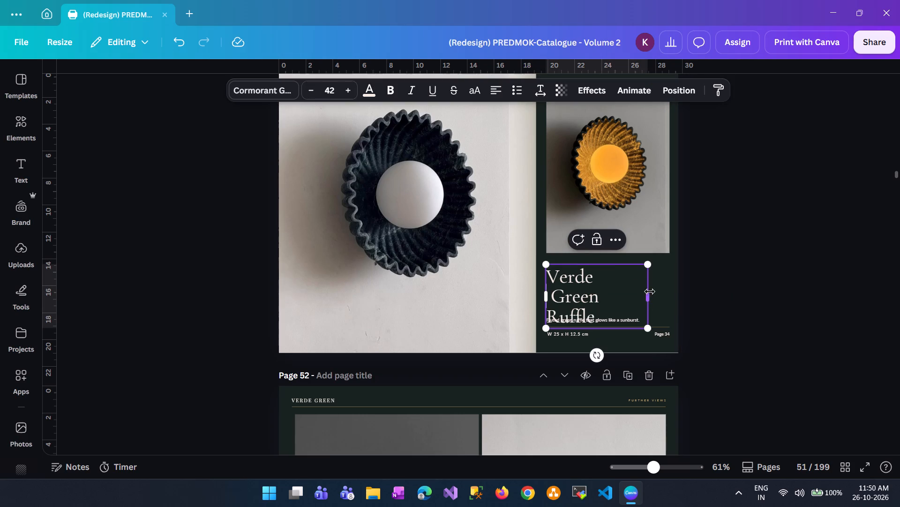
{"action": "left_click_drag", "start_coordinate": [648, 290], "coordinate": [676, 285]}
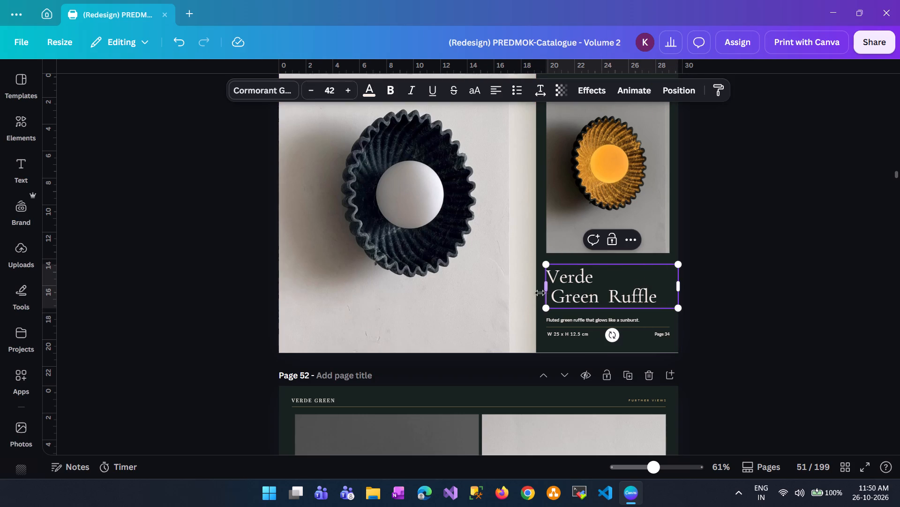
{"action": "left_click", "coordinate": [554, 295]}
{"action": "key", "text": "BackSpace"}
{"action": "left_click", "coordinate": [611, 297]}
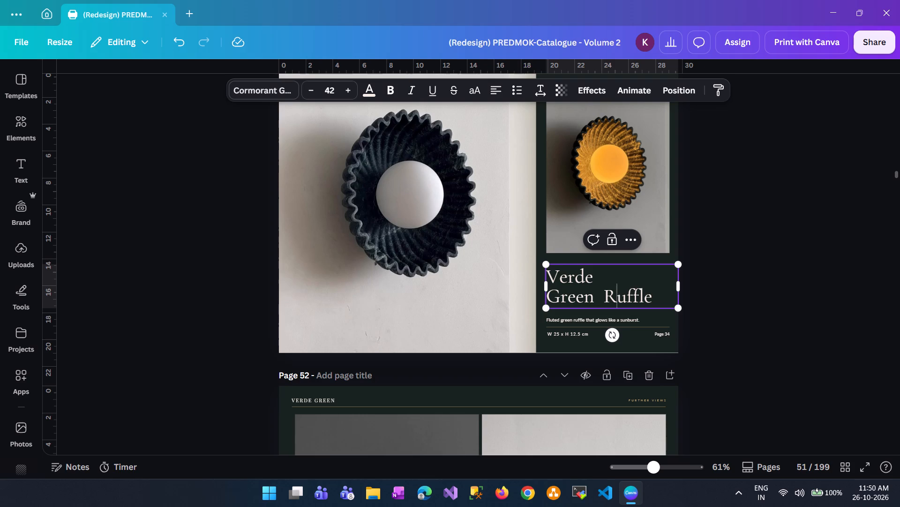
{"action": "left_click", "coordinate": [605, 295]}
{"action": "key", "text": "BackSpace"}
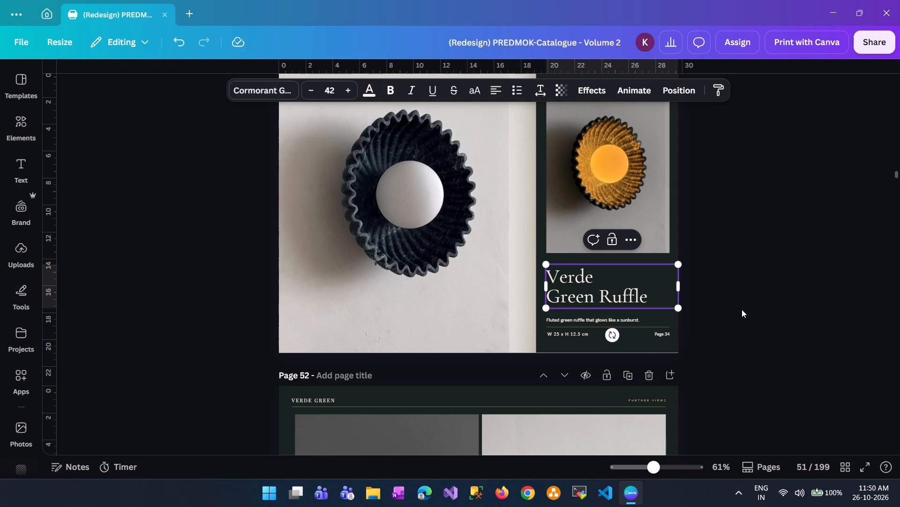
{"action": "left_click", "coordinate": [743, 314]}
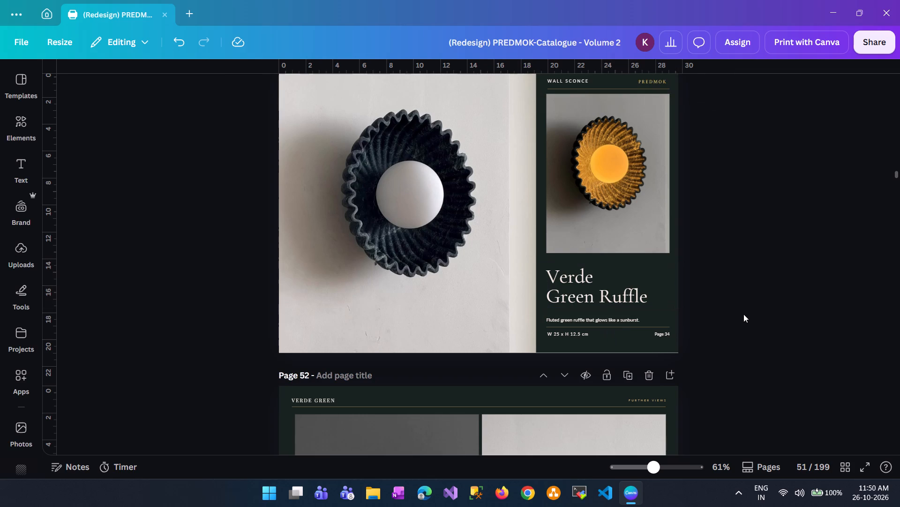
Switch to the exported PDF and examine the wall sconce pages from Verde Green on page 34 through Red Travertine on page 46.
{"action": "scroll", "coordinate": [743, 314], "scroll_direction": "down", "scroll_amount": 3}
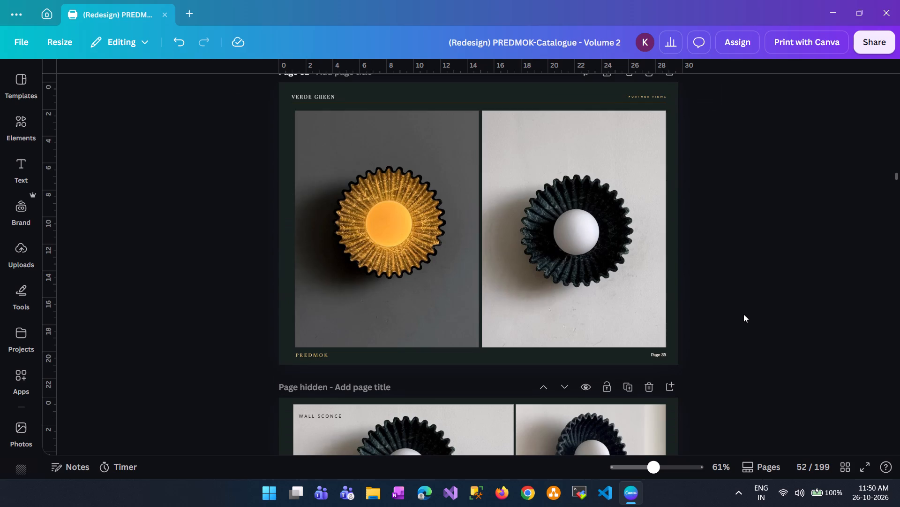
{"action": "scroll", "coordinate": [743, 314], "scroll_direction": "down", "scroll_amount": 3}
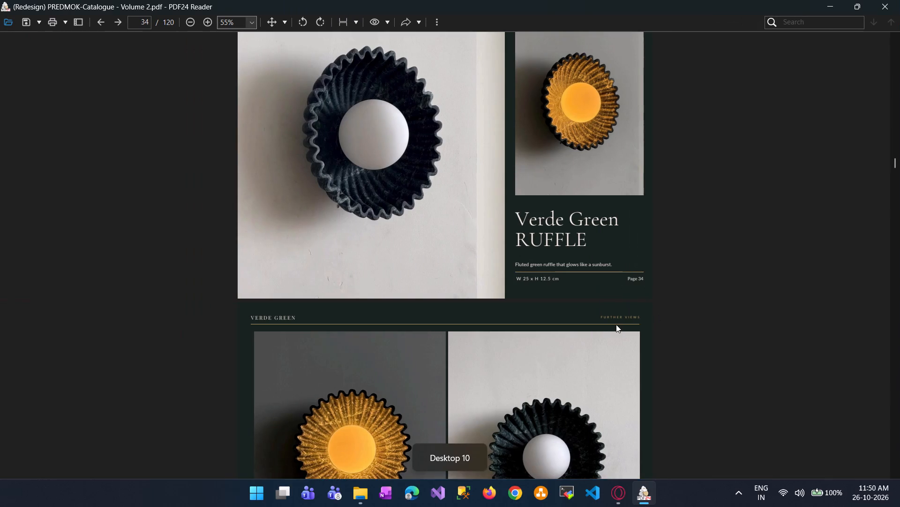
{"action": "scroll", "coordinate": [616, 324], "scroll_direction": "down", "scroll_amount": 7}
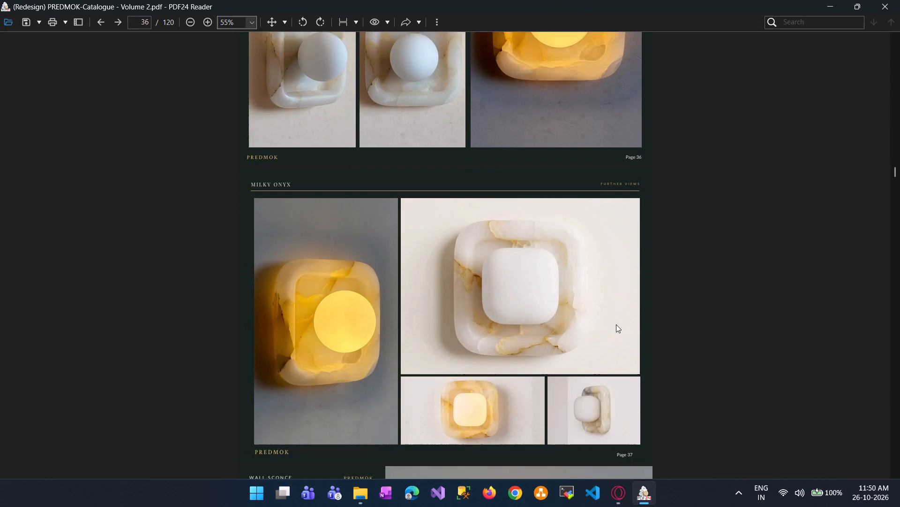
{"action": "scroll", "coordinate": [616, 324], "scroll_direction": "down", "scroll_amount": 7}
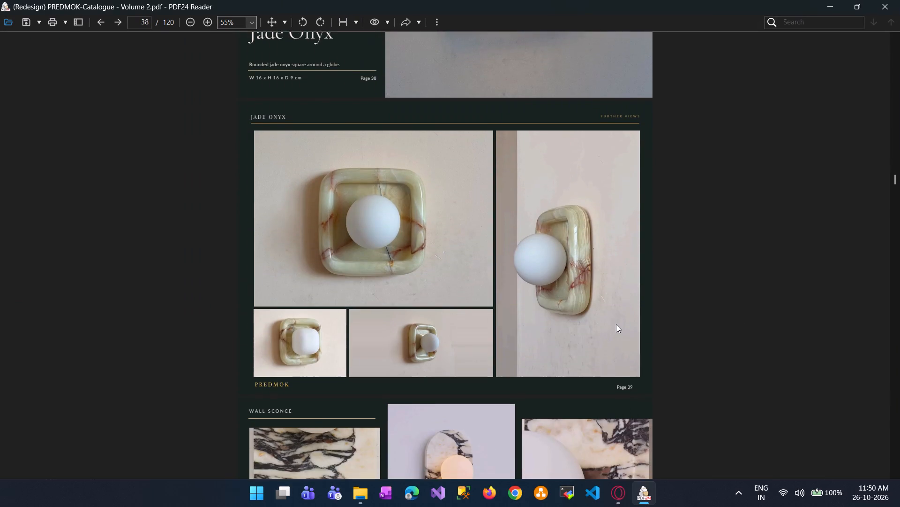
{"action": "scroll", "coordinate": [616, 324], "scroll_direction": "down", "scroll_amount": 4}
{"action": "scroll", "coordinate": [616, 324], "scroll_direction": "up", "scroll_amount": 1}
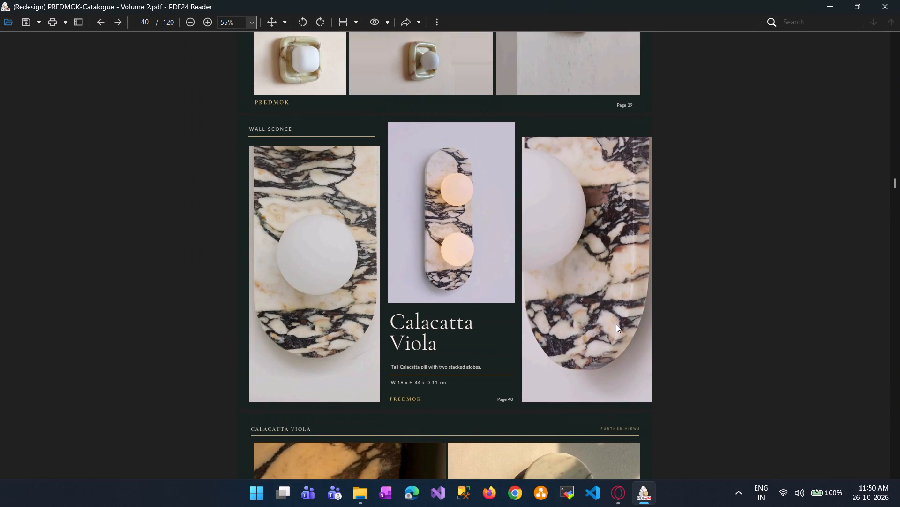
{"action": "scroll", "coordinate": [616, 324], "scroll_direction": "down", "scroll_amount": 5}
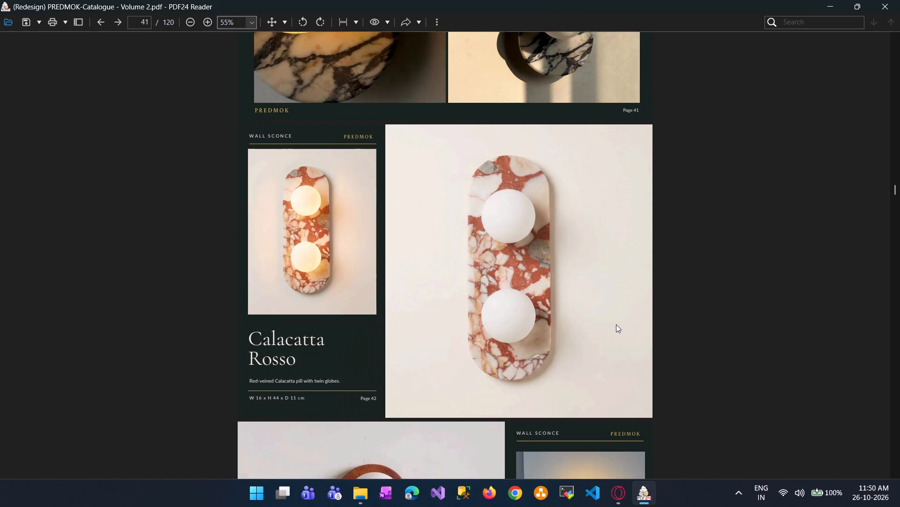
{"action": "scroll", "coordinate": [616, 324], "scroll_direction": "down", "scroll_amount": 6}
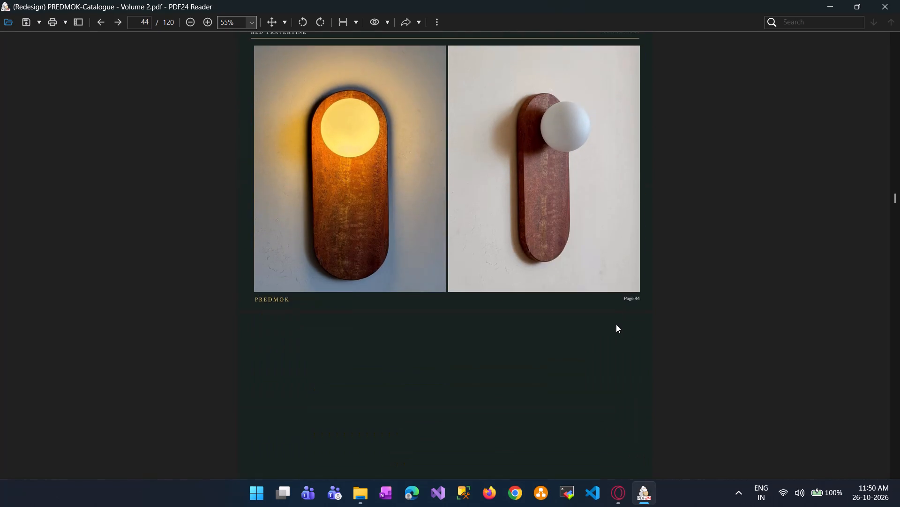
{"action": "scroll", "coordinate": [616, 324], "scroll_direction": "down", "scroll_amount": 3}
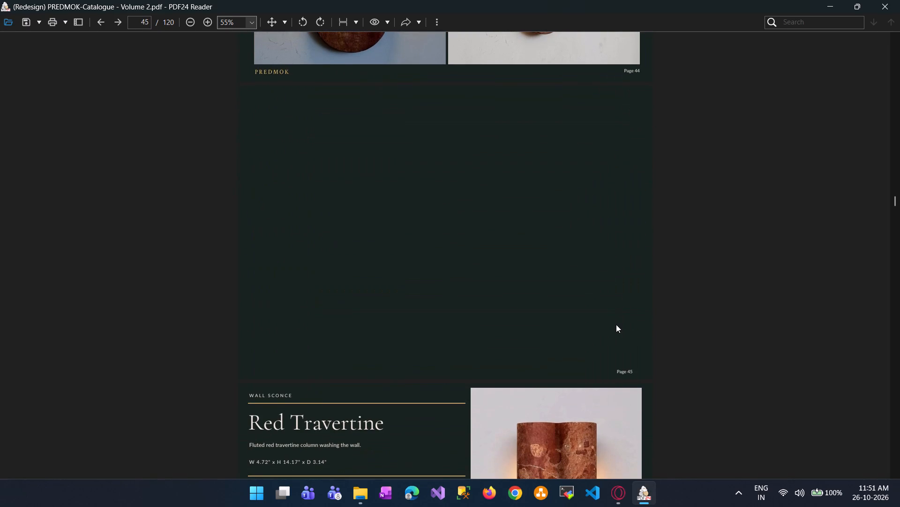
{"action": "scroll", "coordinate": [616, 324], "scroll_direction": "down", "scroll_amount": 2}
{"action": "scroll", "coordinate": [616, 324], "scroll_direction": "up", "scroll_amount": 5}
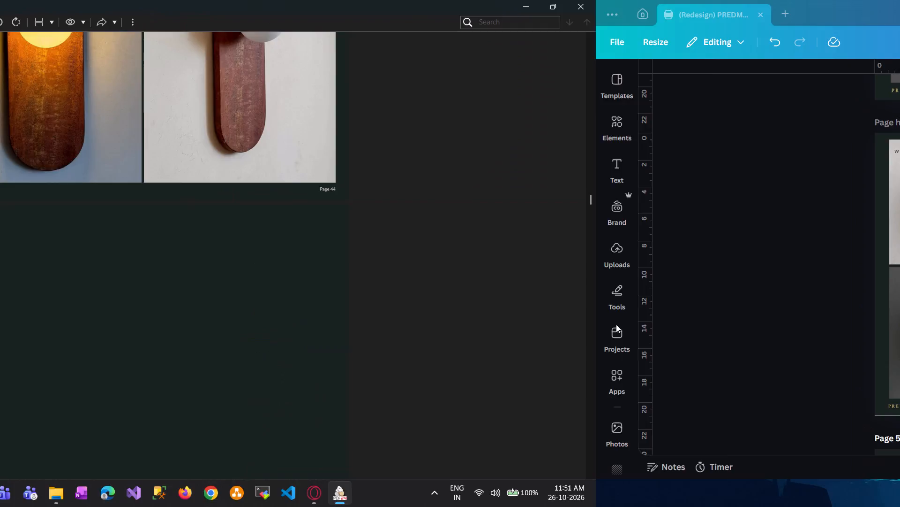
Switch to the Canva design and delete the blank page 68, which carries only the "Page 45" footer.
{"action": "scroll", "coordinate": [616, 324], "scroll_direction": "down", "scroll_amount": 7}
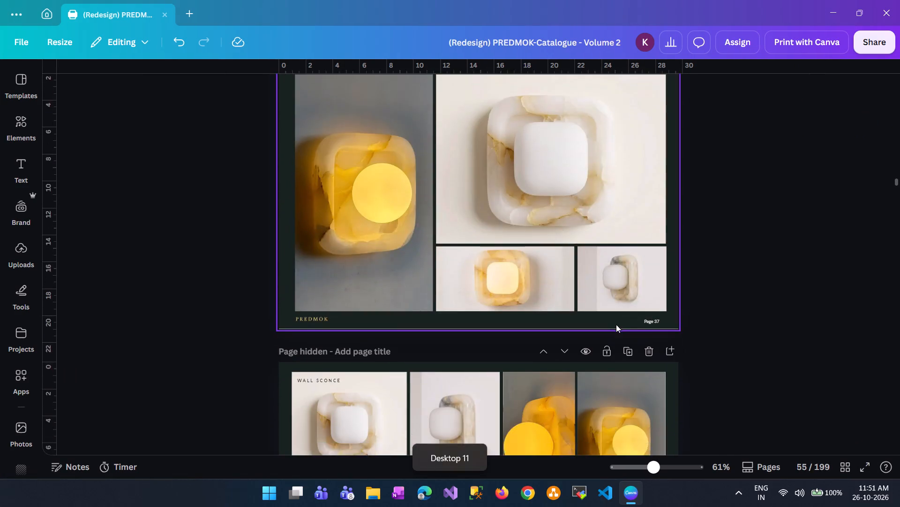
{"action": "scroll", "coordinate": [616, 324], "scroll_direction": "down", "scroll_amount": 11}
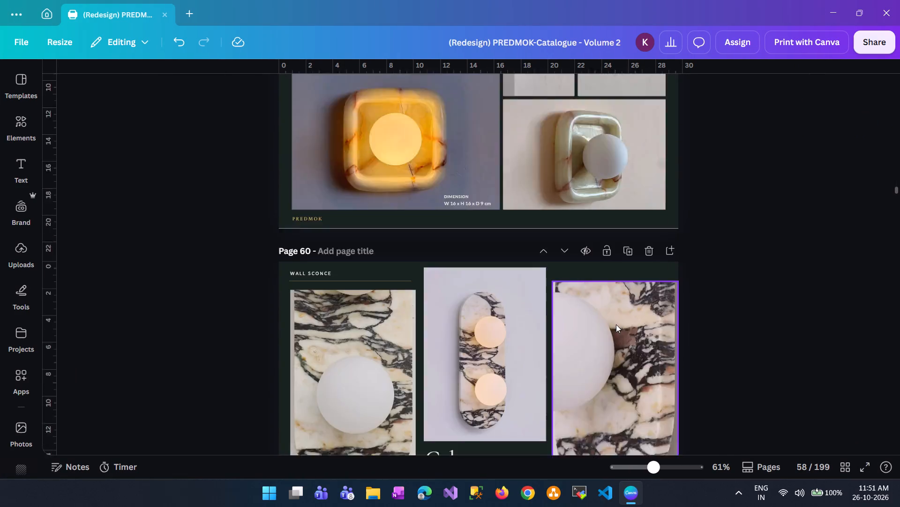
{"action": "scroll", "coordinate": [616, 324], "scroll_direction": "down", "scroll_amount": 8}
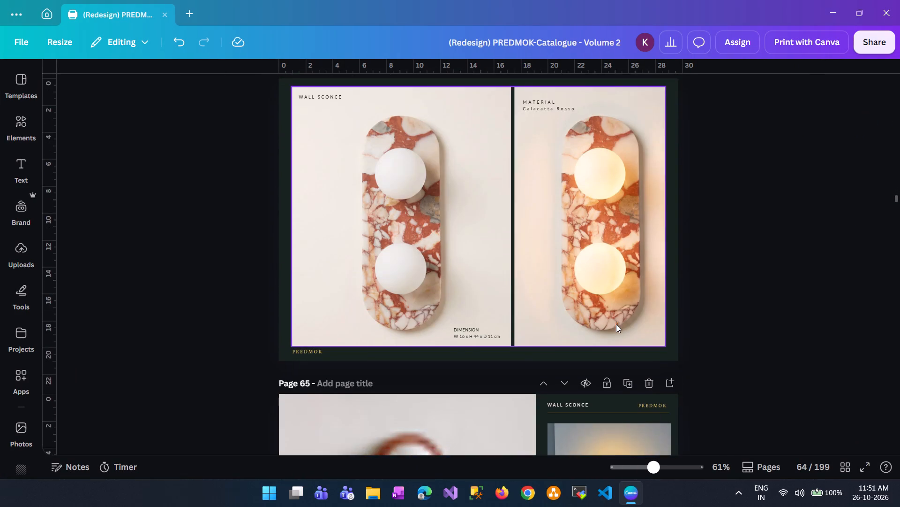
{"action": "scroll", "coordinate": [616, 324], "scroll_direction": "down", "scroll_amount": 2}
{"action": "scroll", "coordinate": [616, 324], "scroll_direction": "up", "scroll_amount": 5}
{"action": "scroll", "coordinate": [616, 324], "scroll_direction": "down", "scroll_amount": 1}
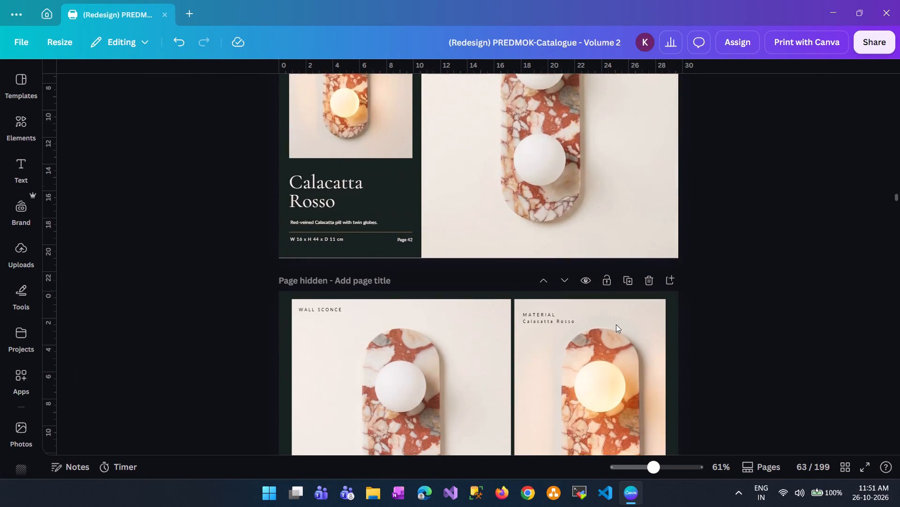
{"action": "scroll", "coordinate": [616, 324], "scroll_direction": "down", "scroll_amount": 8}
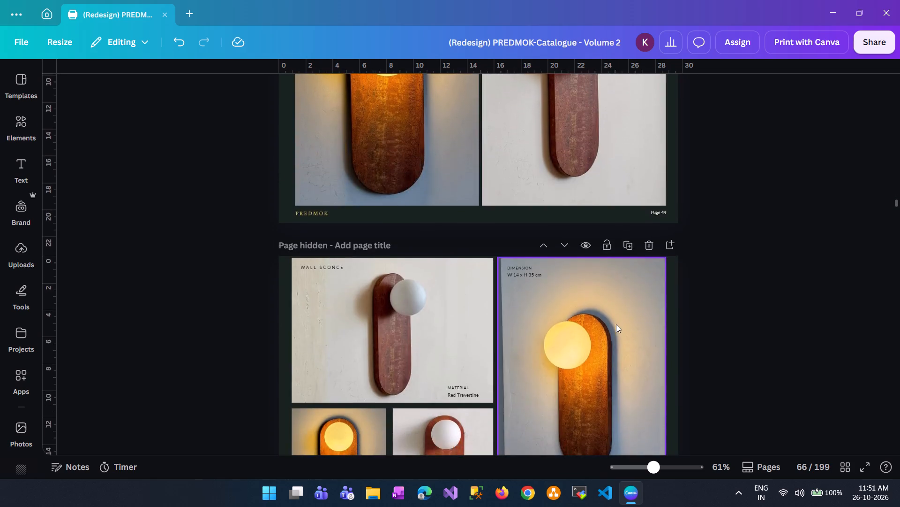
{"action": "scroll", "coordinate": [616, 324], "scroll_direction": "down", "scroll_amount": 2}
{"action": "scroll", "coordinate": [650, 264], "scroll_direction": "down", "scroll_amount": 1}
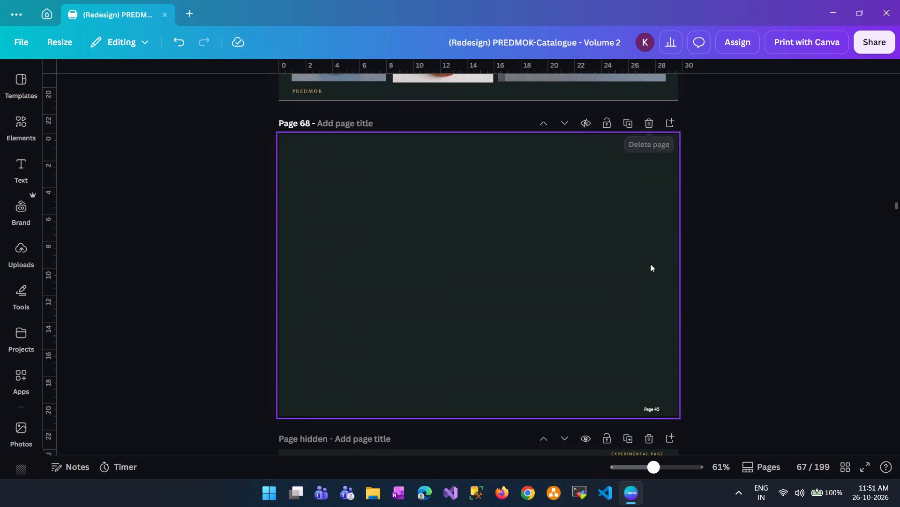
{"action": "scroll", "coordinate": [650, 264], "scroll_direction": "down", "scroll_amount": 1}
{"action": "left_click", "coordinate": [649, 113]}
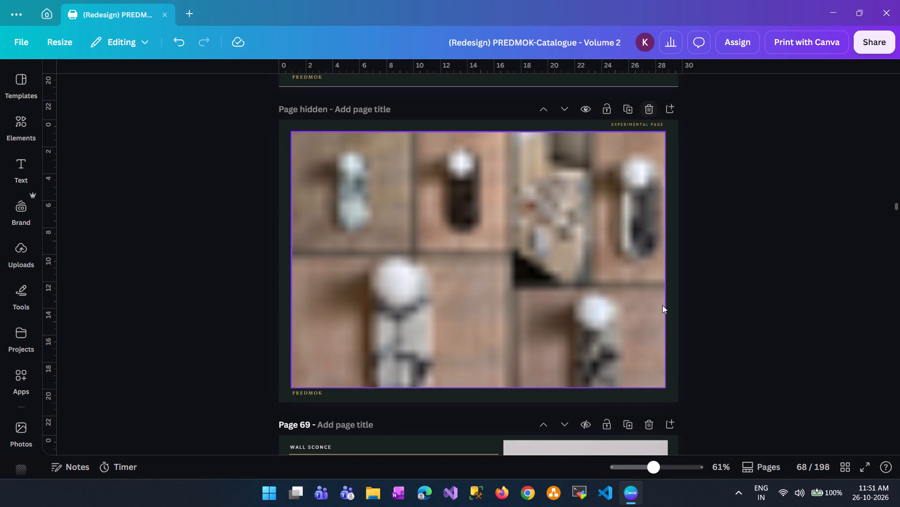
Switch to the exported PDF and examine the wall sconce pages from Red Travertine on page 46 through Milk Onyx on page 56.
{"action": "scroll", "coordinate": [663, 328], "scroll_direction": "down", "scroll_amount": 3}
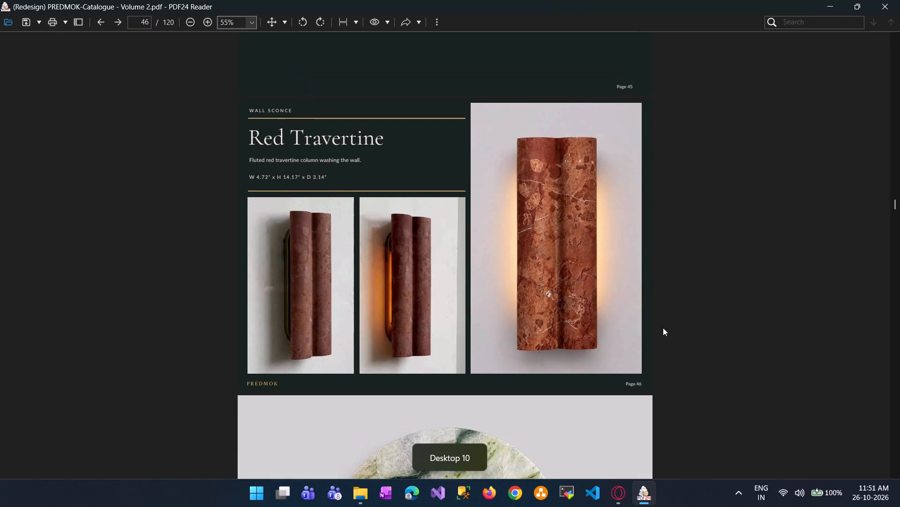
{"action": "scroll", "coordinate": [663, 328], "scroll_direction": "down", "scroll_amount": 2}
{"action": "scroll", "coordinate": [663, 328], "scroll_direction": "up", "scroll_amount": 1}
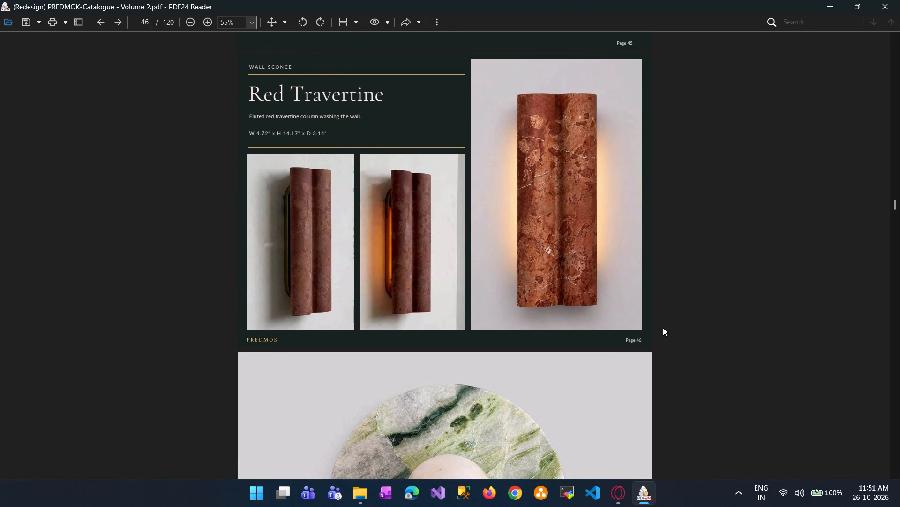
{"action": "scroll", "coordinate": [663, 328], "scroll_direction": "down", "scroll_amount": 3}
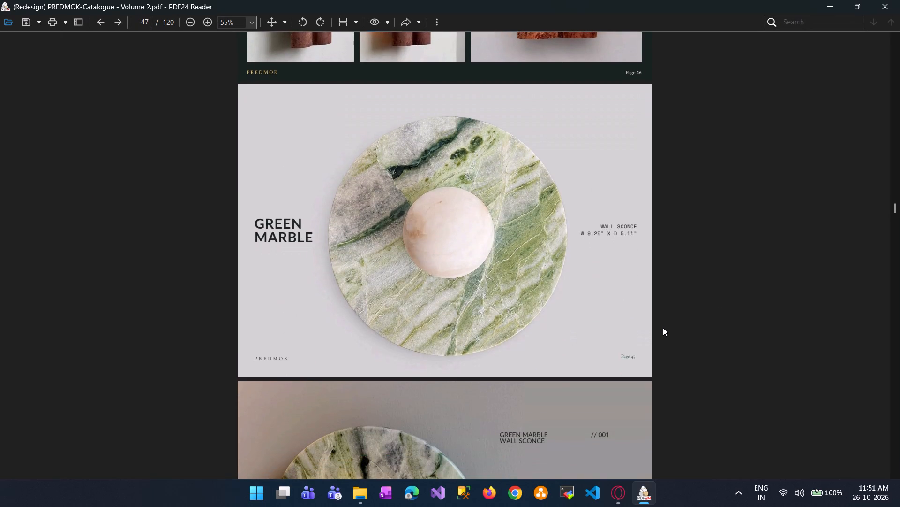
{"action": "scroll", "coordinate": [663, 328], "scroll_direction": "down", "scroll_amount": 7}
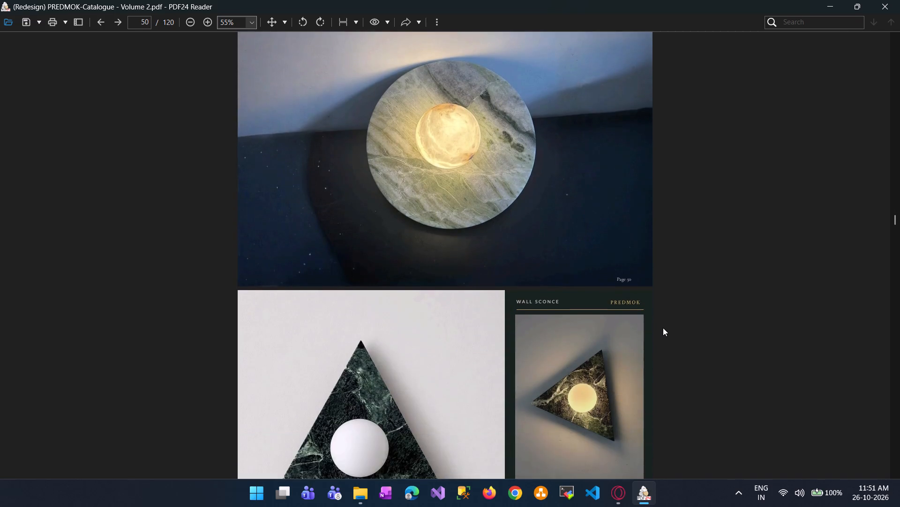
{"action": "scroll", "coordinate": [663, 328], "scroll_direction": "down", "scroll_amount": 7}
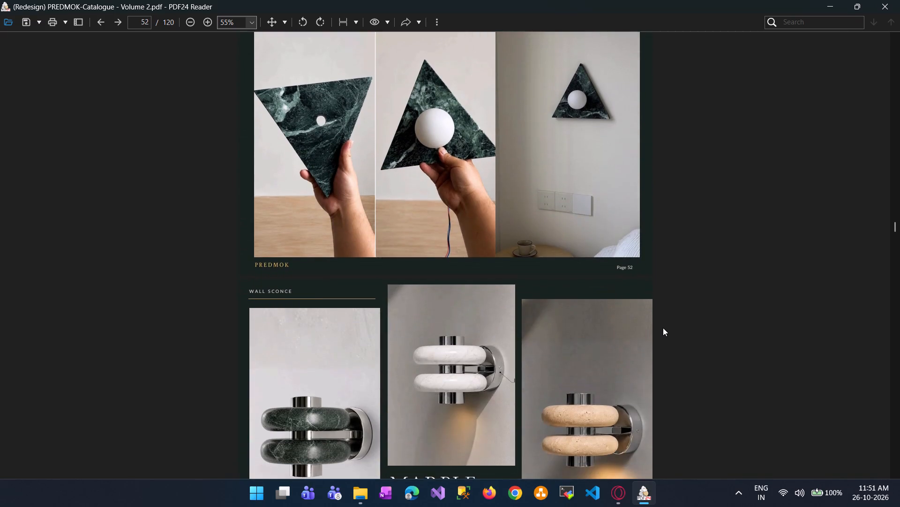
{"action": "scroll", "coordinate": [663, 328], "scroll_direction": "down", "scroll_amount": 4}
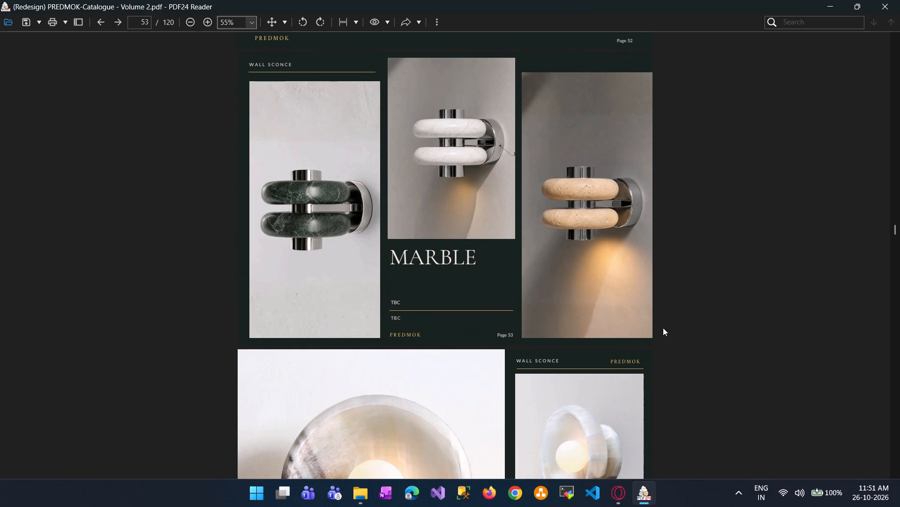
{"action": "scroll", "coordinate": [663, 328], "scroll_direction": "down", "scroll_amount": 3}
{"action": "scroll", "coordinate": [663, 328], "scroll_direction": "up", "scroll_amount": 1}
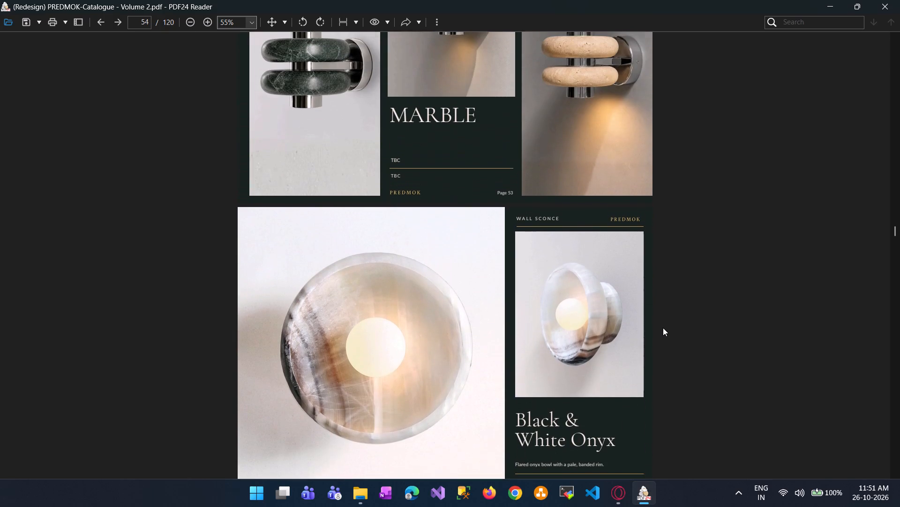
{"action": "scroll", "coordinate": [663, 328], "scroll_direction": "up", "scroll_amount": 2}
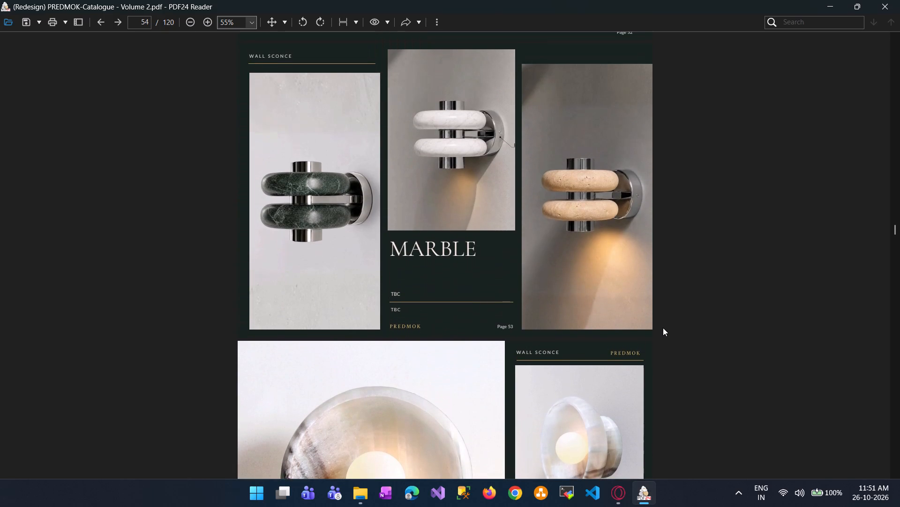
{"action": "scroll", "coordinate": [663, 328], "scroll_direction": "up", "scroll_amount": 1}
{"action": "scroll", "coordinate": [663, 328], "scroll_direction": "down", "scroll_amount": 2}
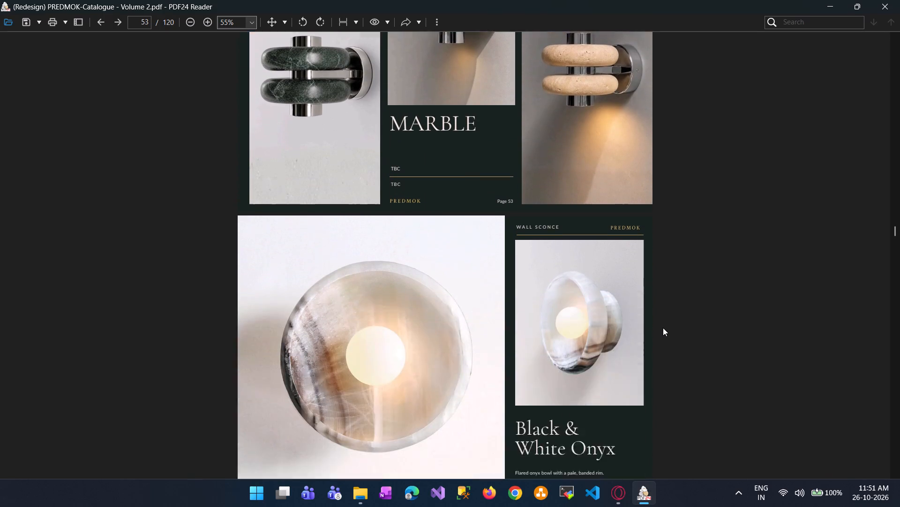
{"action": "scroll", "coordinate": [663, 328], "scroll_direction": "down", "scroll_amount": 6}
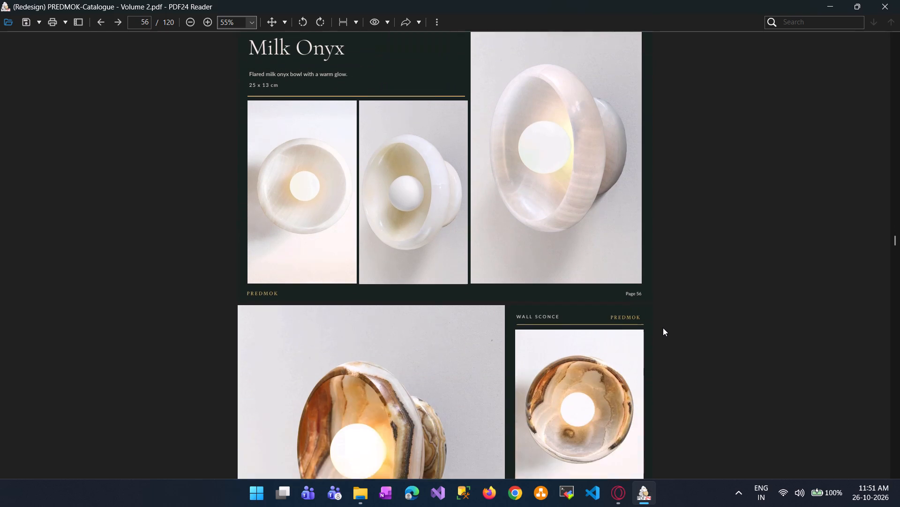
Examine the PDF's sconce pages from page 57 through the marble pill sconces to Travertine on page 70, checking titles and page numbers.
{"action": "scroll", "coordinate": [663, 328], "scroll_direction": "down", "scroll_amount": 11}
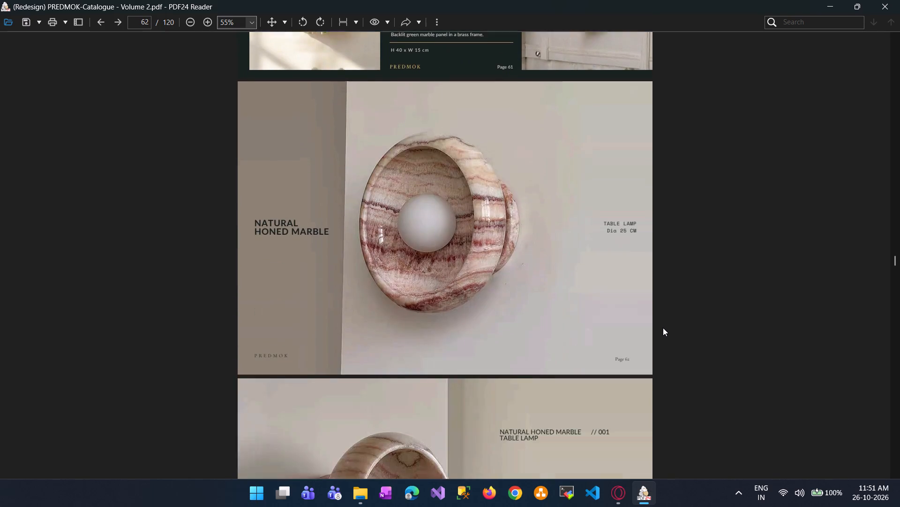
{"action": "scroll", "coordinate": [663, 328], "scroll_direction": "down", "scroll_amount": 5}
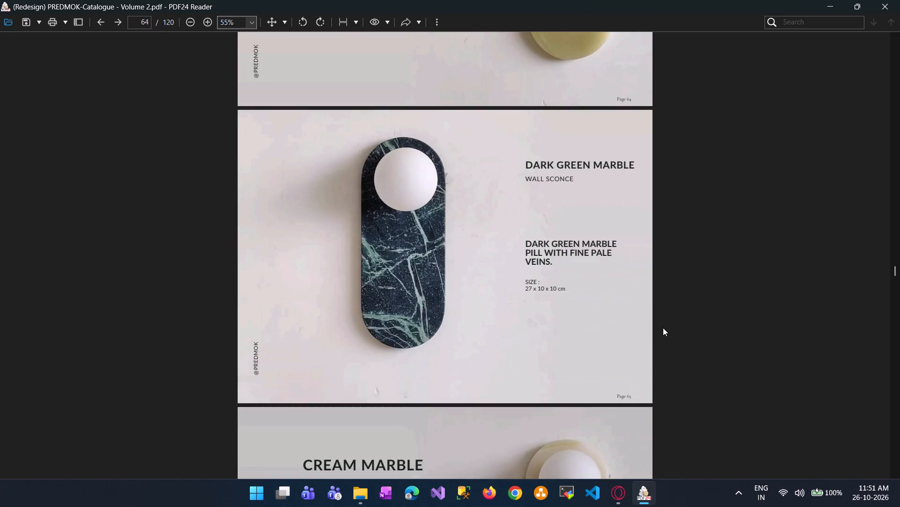
{"action": "scroll", "coordinate": [663, 328], "scroll_direction": "up", "scroll_amount": 2}
{"action": "scroll", "coordinate": [663, 328], "scroll_direction": "down", "scroll_amount": 3}
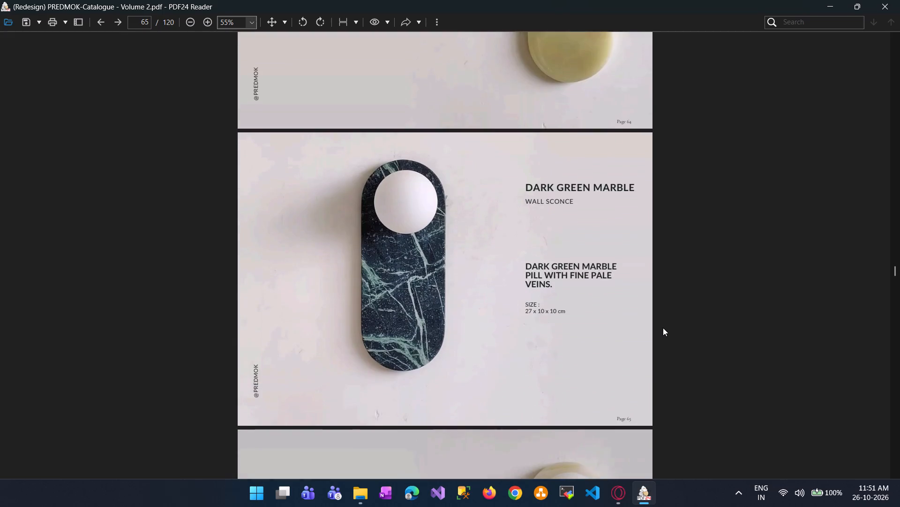
{"action": "scroll", "coordinate": [663, 328], "scroll_direction": "down", "scroll_amount": 5}
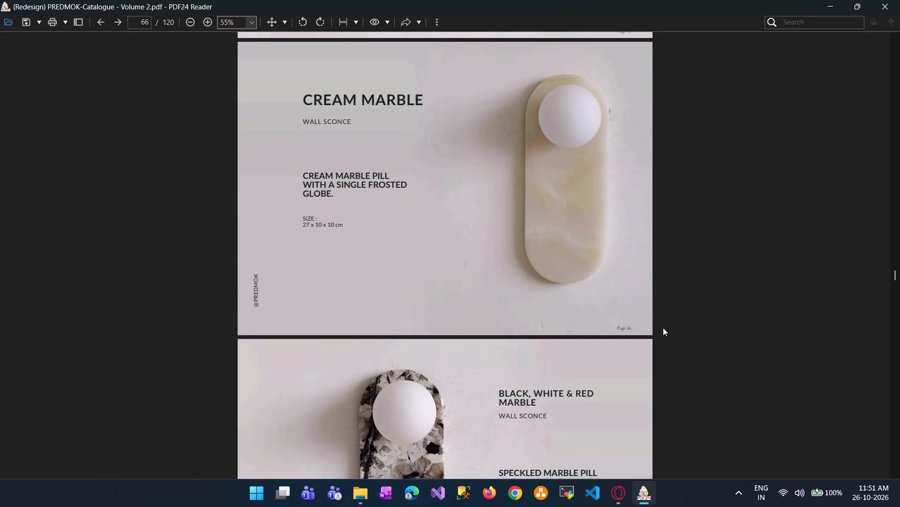
{"action": "scroll", "coordinate": [663, 328], "scroll_direction": "down", "scroll_amount": 10}
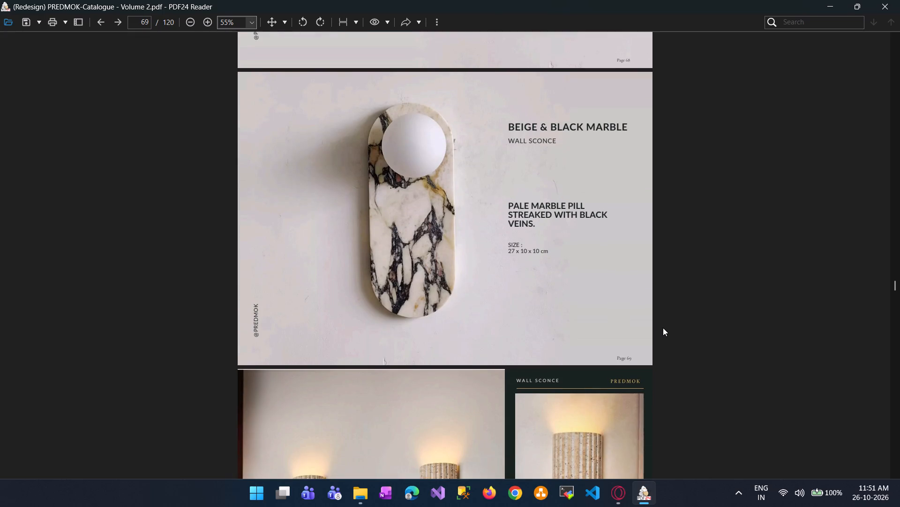
{"action": "scroll", "coordinate": [663, 328], "scroll_direction": "up", "scroll_amount": 1}
{"action": "scroll", "coordinate": [663, 328], "scroll_direction": "down", "scroll_amount": 3}
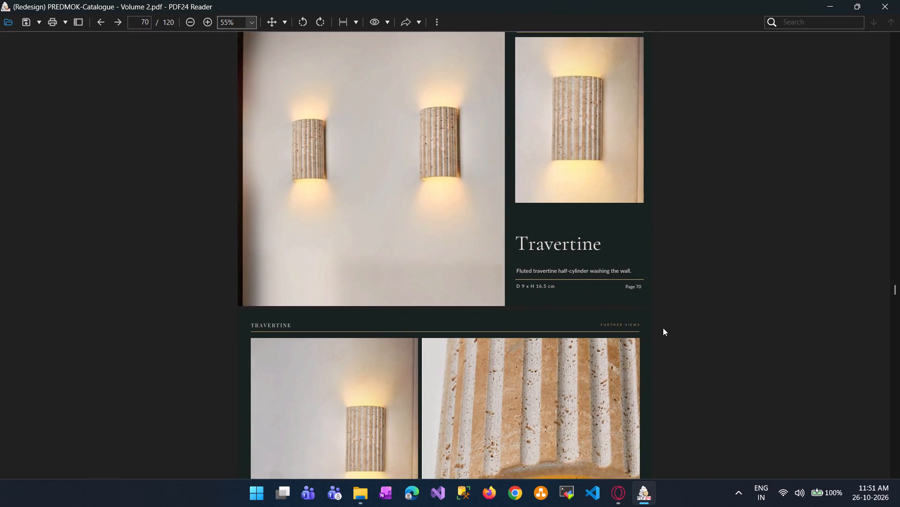
Examine the PDF's wall sconce pages from the Travertine further views on page 71 through Calacatta Viola on page 84.
{"action": "scroll", "coordinate": [663, 328], "scroll_direction": "down", "scroll_amount": 4}
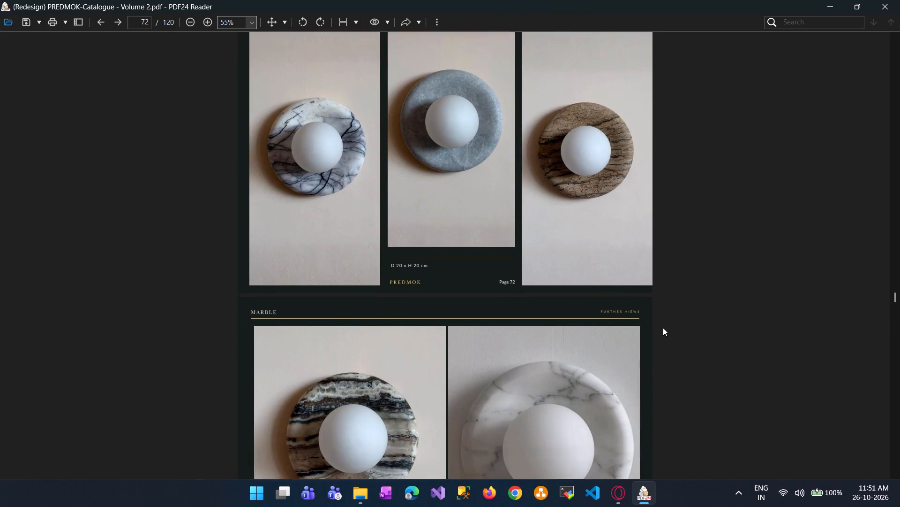
{"action": "scroll", "coordinate": [663, 328], "scroll_direction": "down", "scroll_amount": 4}
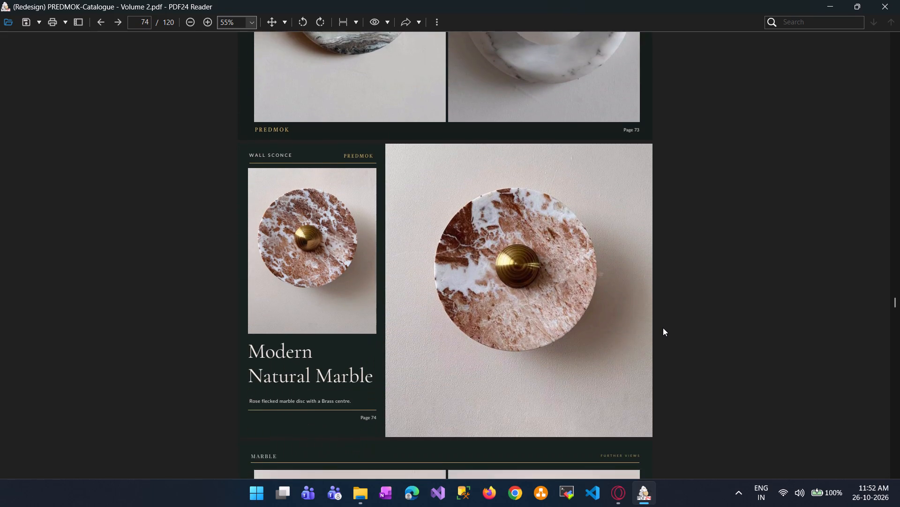
{"action": "scroll", "coordinate": [663, 328], "scroll_direction": "down", "scroll_amount": 4}
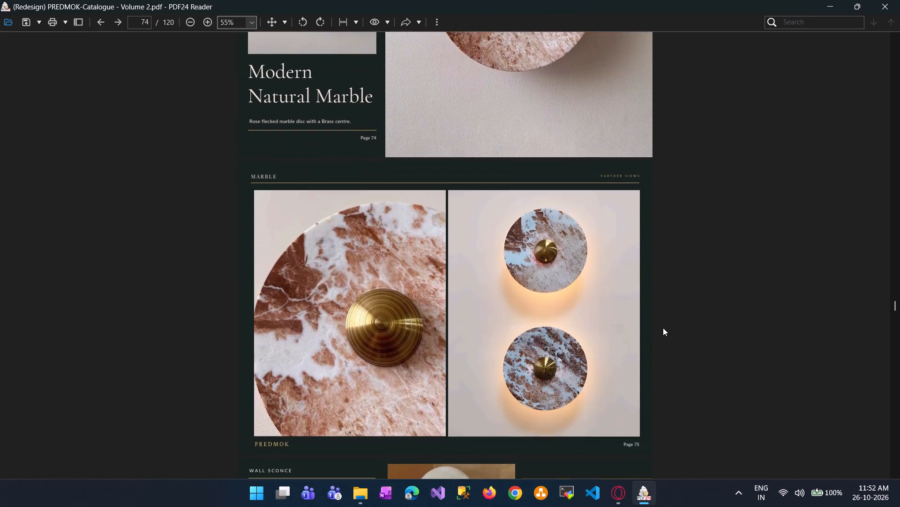
{"action": "scroll", "coordinate": [663, 328], "scroll_direction": "down", "scroll_amount": 5}
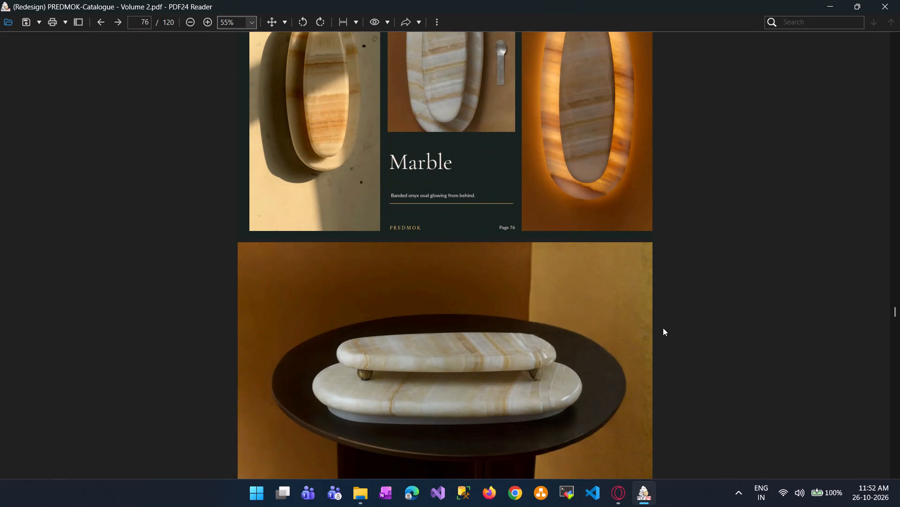
{"action": "scroll", "coordinate": [663, 328], "scroll_direction": "down", "scroll_amount": 5}
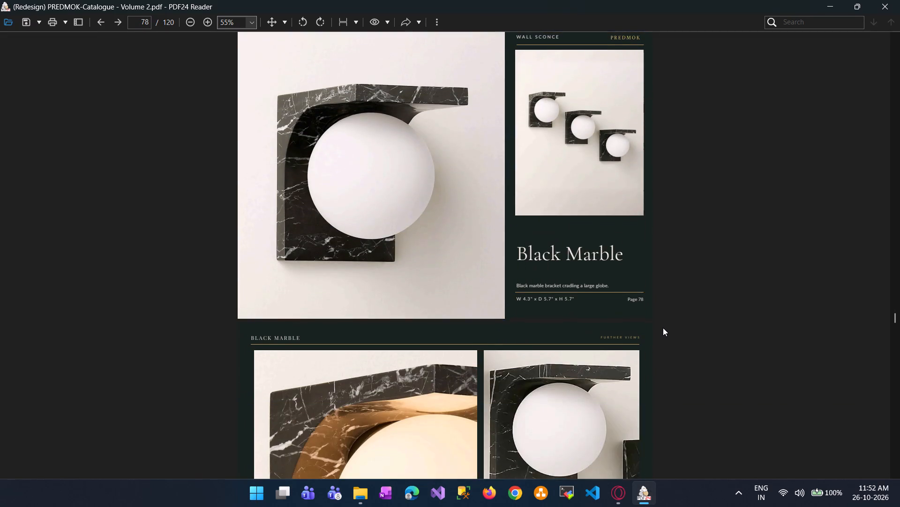
{"action": "scroll", "coordinate": [663, 328], "scroll_direction": "down", "scroll_amount": 7}
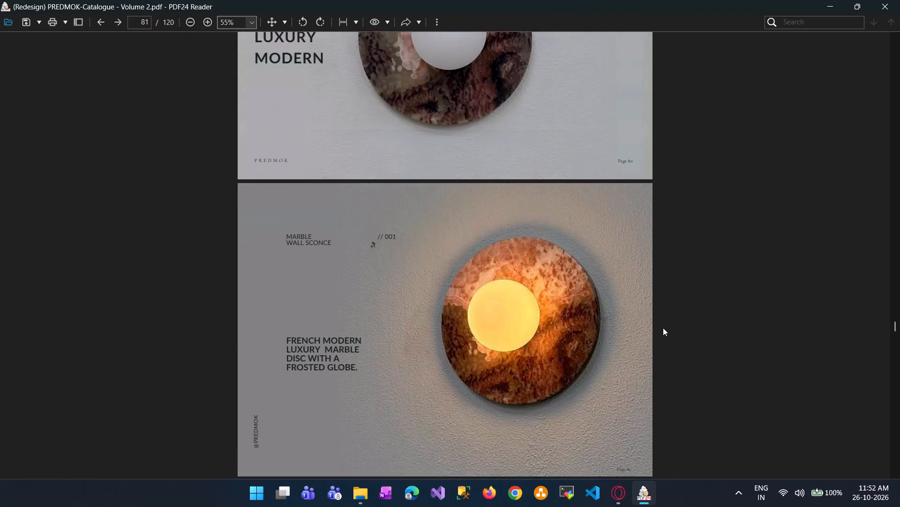
{"action": "scroll", "coordinate": [663, 328], "scroll_direction": "down", "scroll_amount": 6}
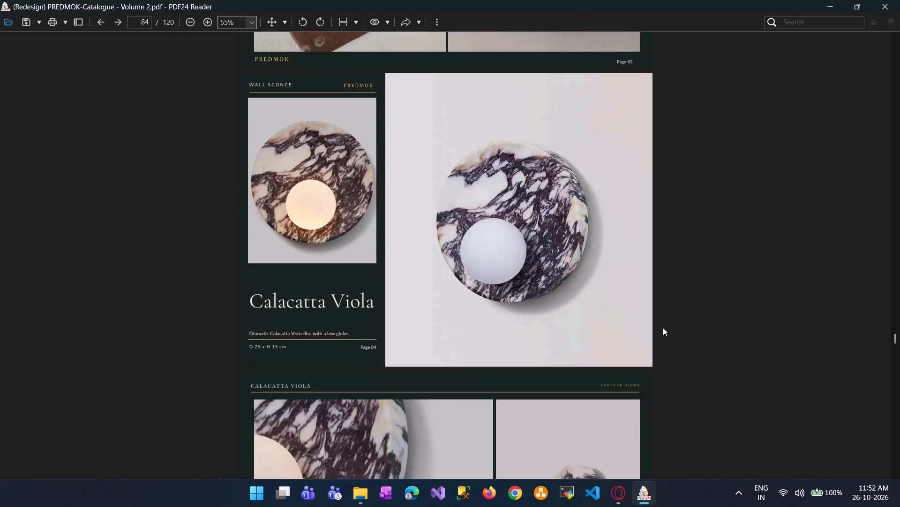
Compare the titles, layouts and page numbers of the Calacatta Viola and Natural Calacatta Viola pages, 83 to 87.
{"action": "scroll", "coordinate": [663, 328], "scroll_direction": "down", "scroll_amount": 2}
{"action": "scroll", "coordinate": [663, 328], "scroll_direction": "up", "scroll_amount": 6}
{"action": "scroll", "coordinate": [663, 328], "scroll_direction": "down", "scroll_amount": 2}
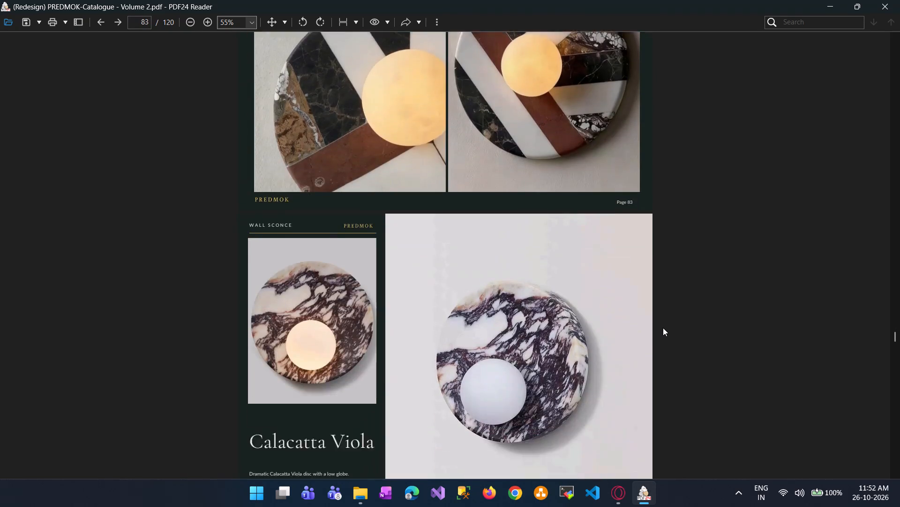
{"action": "scroll", "coordinate": [663, 328], "scroll_direction": "down", "scroll_amount": 3}
{"action": "scroll", "coordinate": [663, 328], "scroll_direction": "up", "scroll_amount": 1}
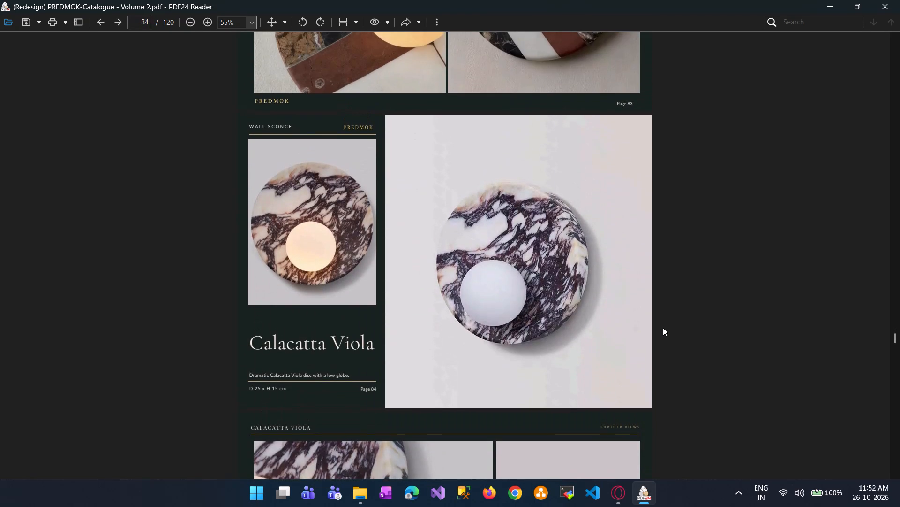
{"action": "scroll", "coordinate": [663, 328], "scroll_direction": "up", "scroll_amount": 7}
{"action": "scroll", "coordinate": [663, 328], "scroll_direction": "down", "scroll_amount": 5}
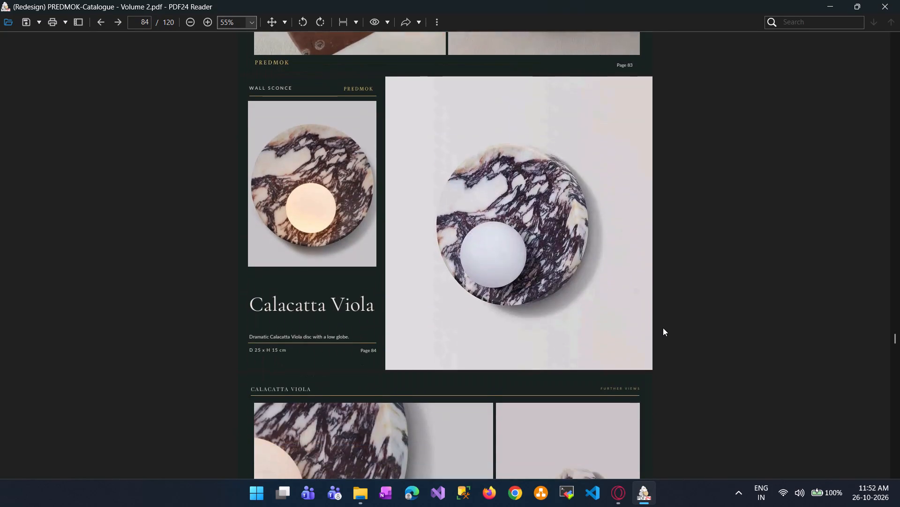
{"action": "scroll", "coordinate": [663, 328], "scroll_direction": "down", "scroll_amount": 9}
{"action": "scroll", "coordinate": [663, 328], "scroll_direction": "up", "scroll_amount": 1}
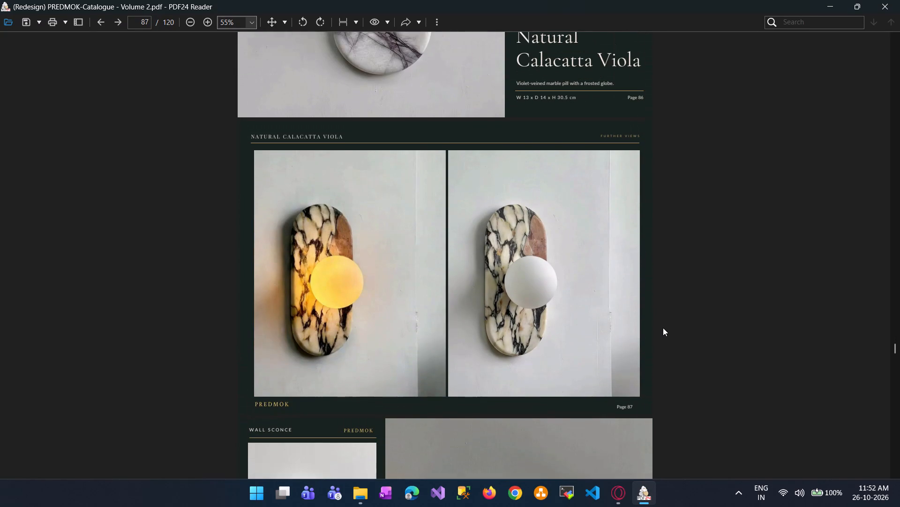
{"action": "scroll", "coordinate": [663, 328], "scroll_direction": "up", "scroll_amount": 1}
{"action": "scroll", "coordinate": [663, 328], "scroll_direction": "down", "scroll_amount": 2}
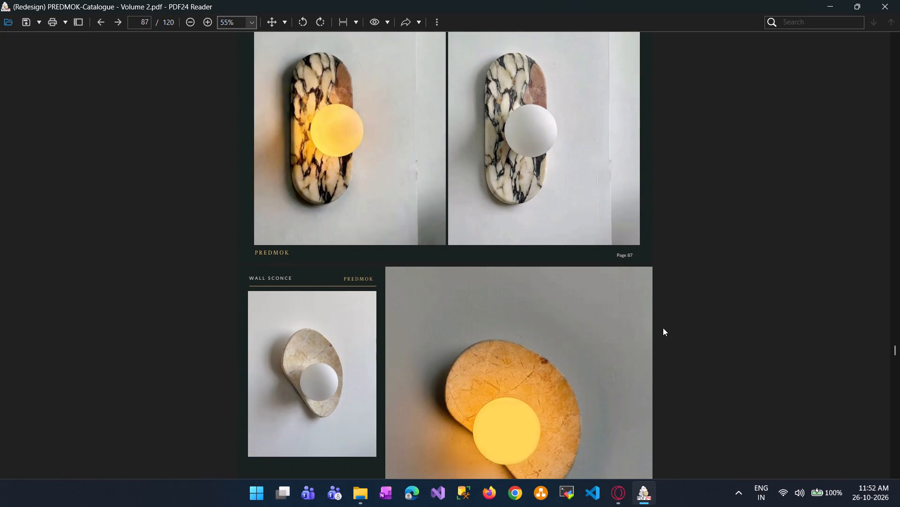
{"action": "scroll", "coordinate": [663, 328], "scroll_direction": "up", "scroll_amount": 7}
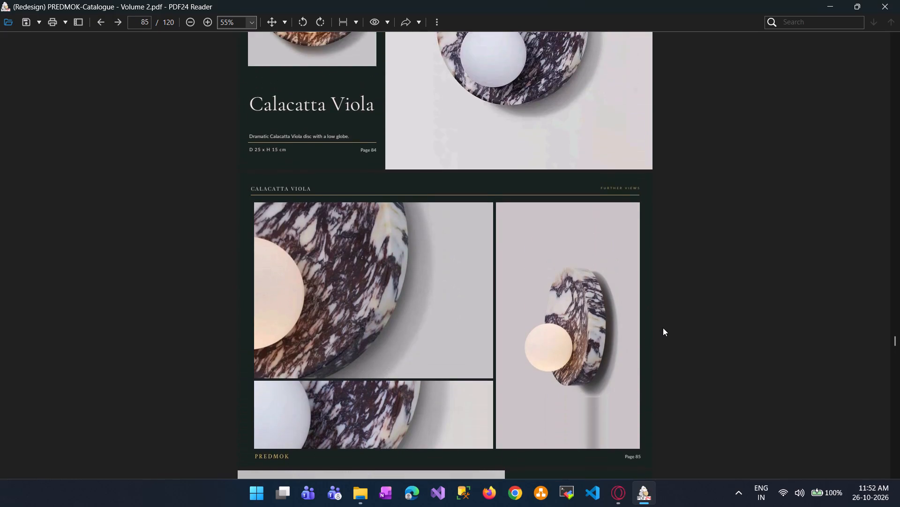
{"action": "scroll", "coordinate": [663, 328], "scroll_direction": "up", "scroll_amount": 3}
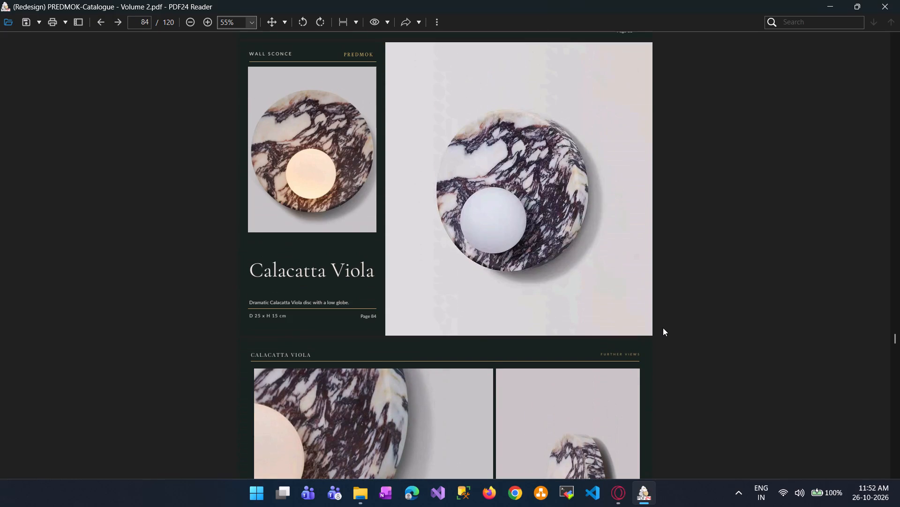
Examine the PDF's wall sconce pages from Natural Calacatta Viola on page 87 through the marble sconces to page 94, checking titles and page numbers.
{"action": "scroll", "coordinate": [663, 328], "scroll_direction": "down", "scroll_amount": 6}
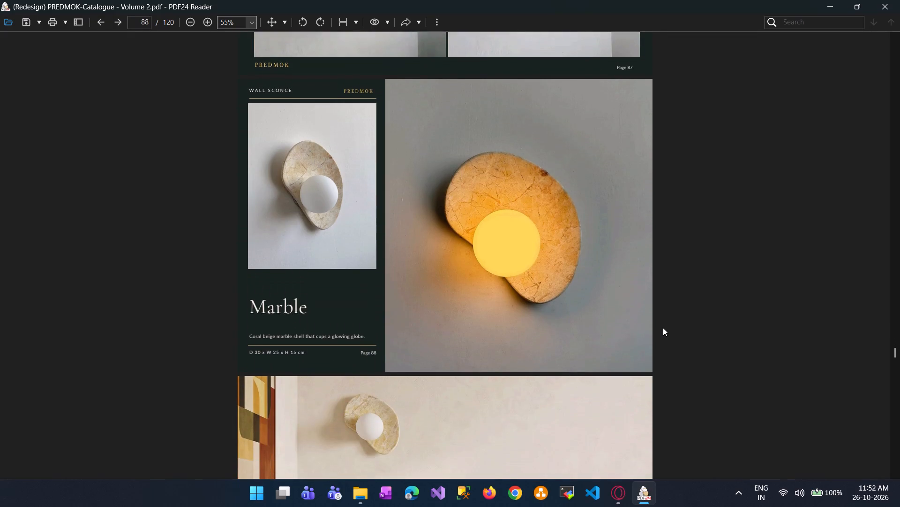
{"action": "scroll", "coordinate": [663, 328], "scroll_direction": "down", "scroll_amount": 8}
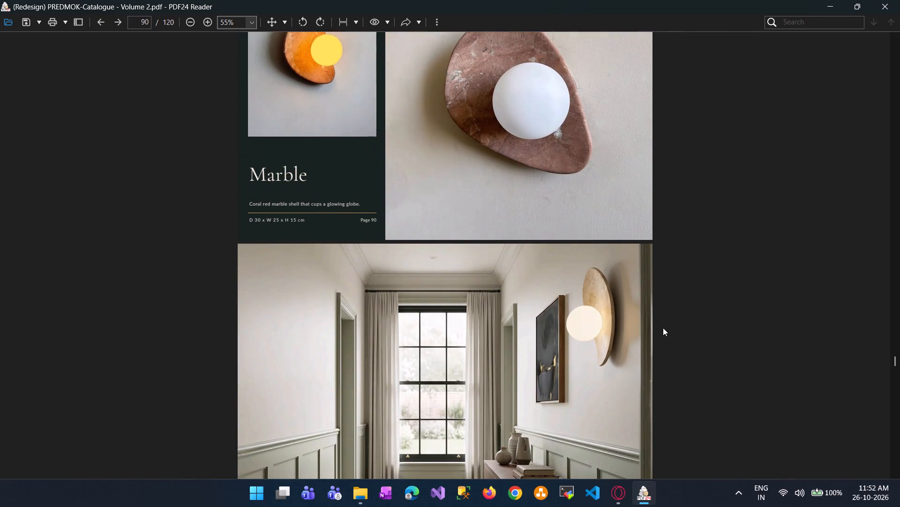
{"action": "scroll", "coordinate": [663, 328], "scroll_direction": "down", "scroll_amount": 1}
{"action": "scroll", "coordinate": [663, 328], "scroll_direction": "up", "scroll_amount": 6}
{"action": "scroll", "coordinate": [663, 328], "scroll_direction": "down", "scroll_amount": 1}
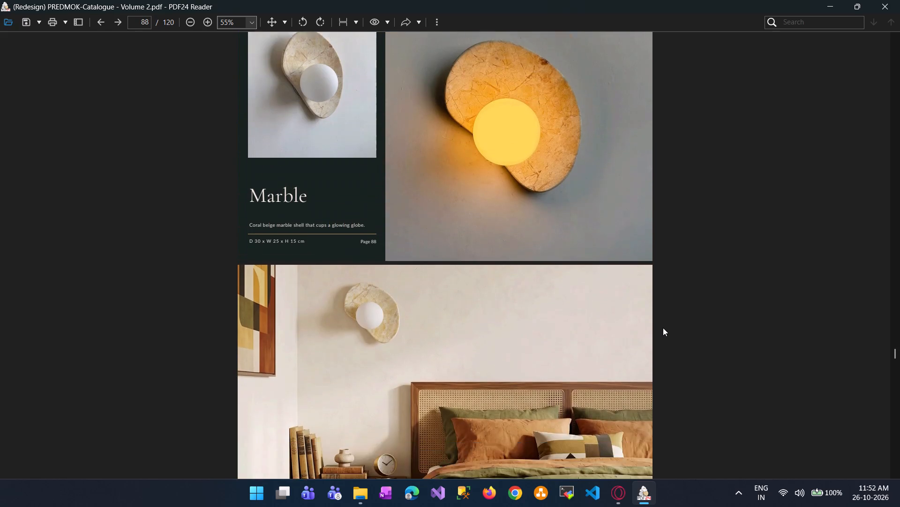
{"action": "scroll", "coordinate": [663, 328], "scroll_direction": "down", "scroll_amount": 9}
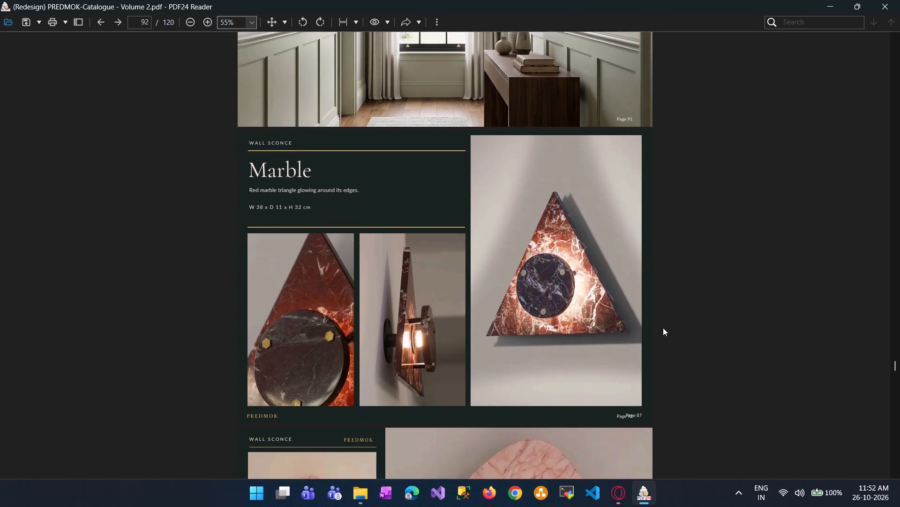
{"action": "scroll", "coordinate": [663, 328], "scroll_direction": "down", "scroll_amount": 3}
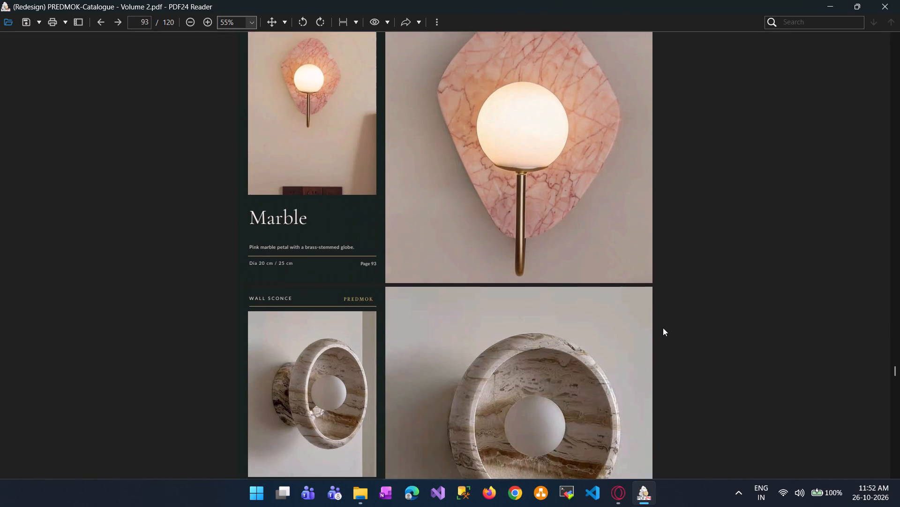
{"action": "scroll", "coordinate": [663, 328], "scroll_direction": "down", "scroll_amount": 2}
{"action": "scroll", "coordinate": [663, 328], "scroll_direction": "up", "scroll_amount": 1}
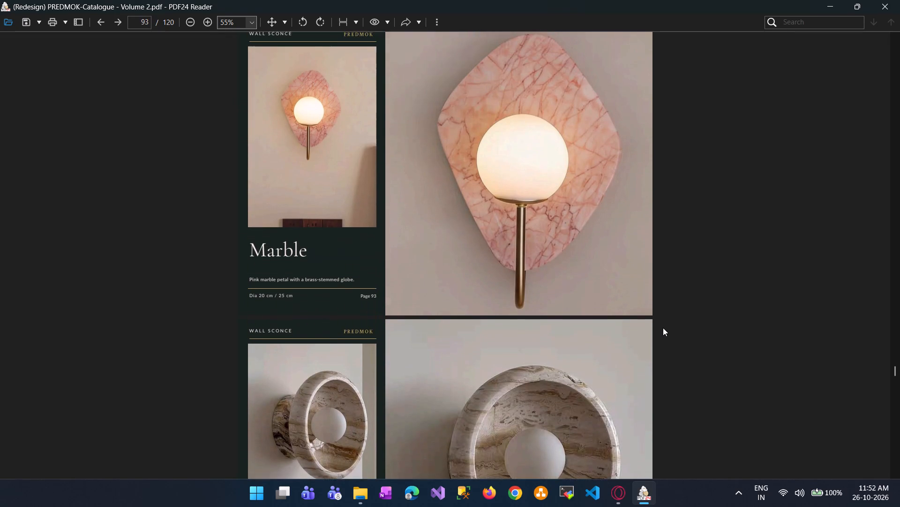
{"action": "scroll", "coordinate": [663, 328], "scroll_direction": "up", "scroll_amount": 1}
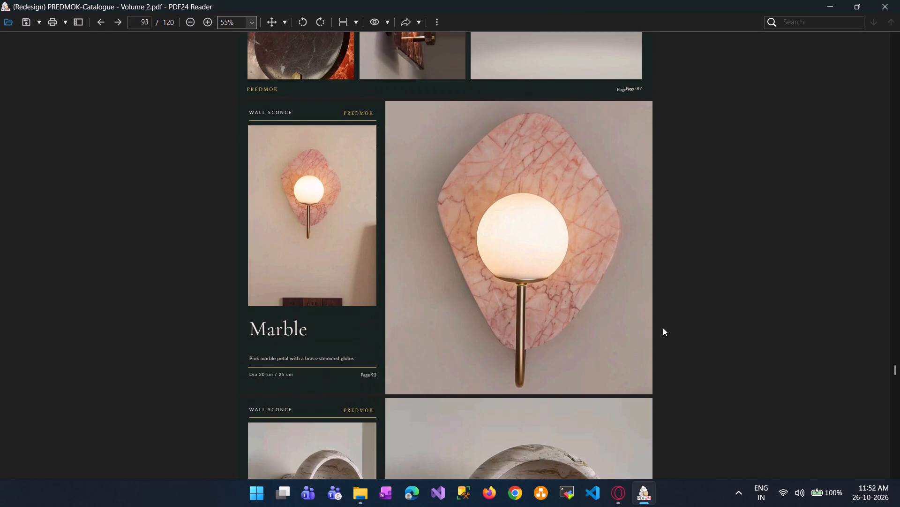
{"action": "scroll", "coordinate": [663, 328], "scroll_direction": "up", "scroll_amount": 4}
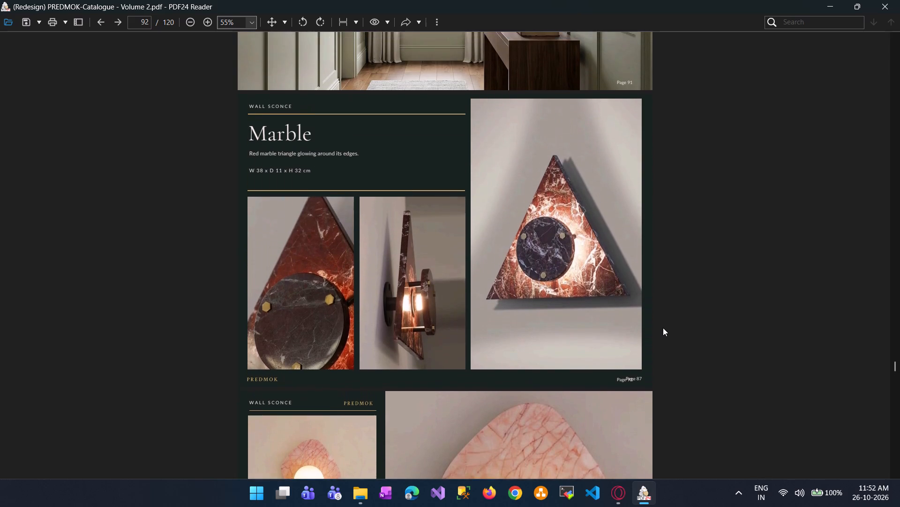
{"action": "scroll", "coordinate": [663, 328], "scroll_direction": "up", "scroll_amount": 2}
{"action": "scroll", "coordinate": [663, 328], "scroll_direction": "down", "scroll_amount": 4}
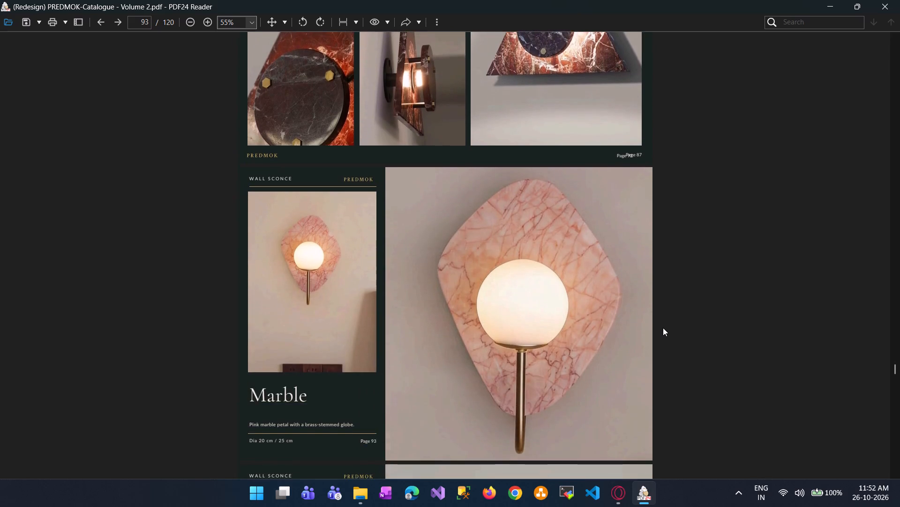
Switch to the Canva design and delete the duplicate page number overlapping the other one on the Black Marble further views page, page 115.
{"action": "scroll", "coordinate": [663, 328], "scroll_direction": "down", "scroll_amount": 10}
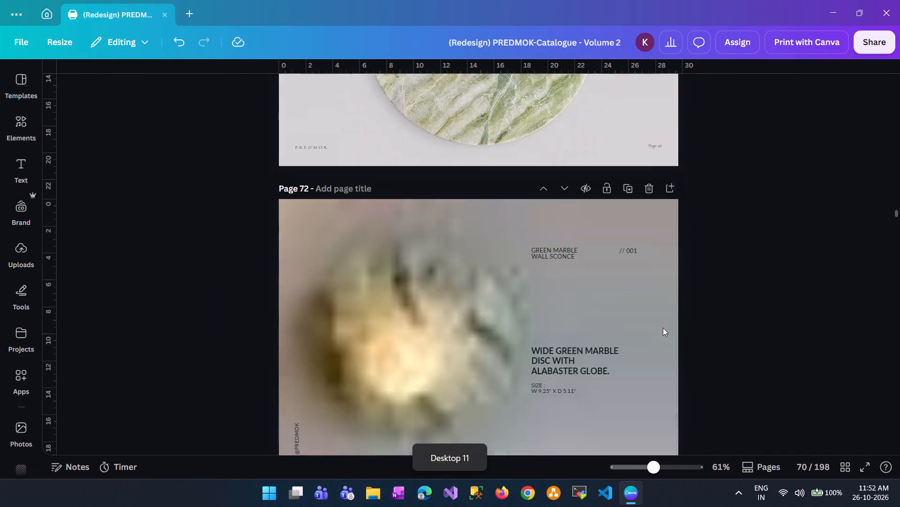
{"action": "scroll", "coordinate": [663, 328], "scroll_direction": "down", "scroll_amount": 18}
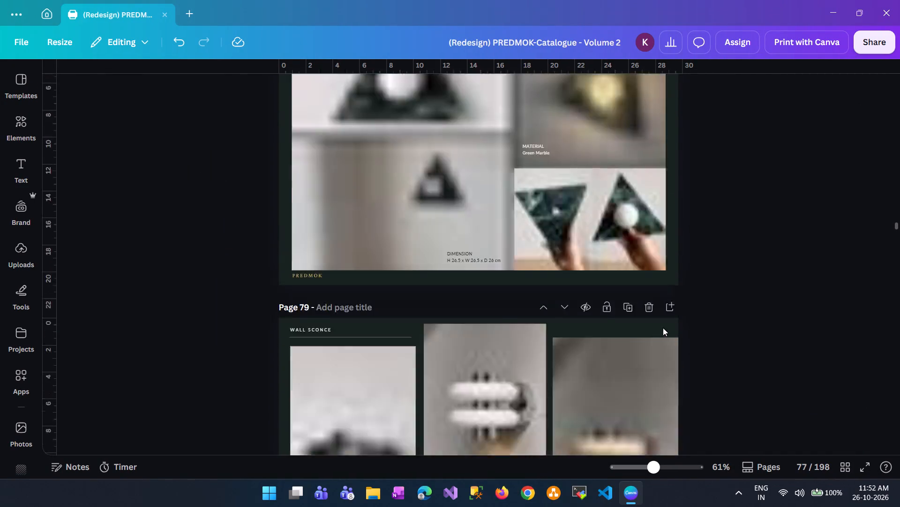
{"action": "scroll", "coordinate": [663, 328], "scroll_direction": "down", "scroll_amount": 18}
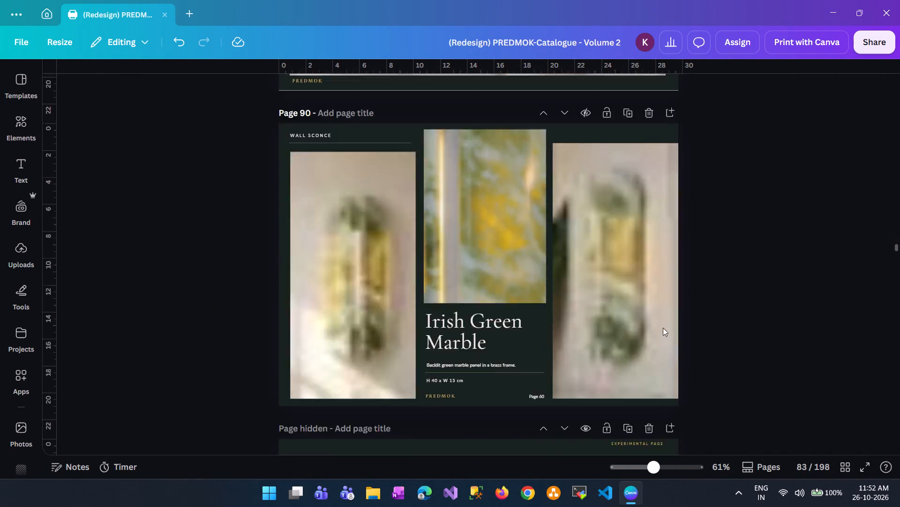
{"action": "scroll", "coordinate": [663, 328], "scroll_direction": "down", "scroll_amount": 18}
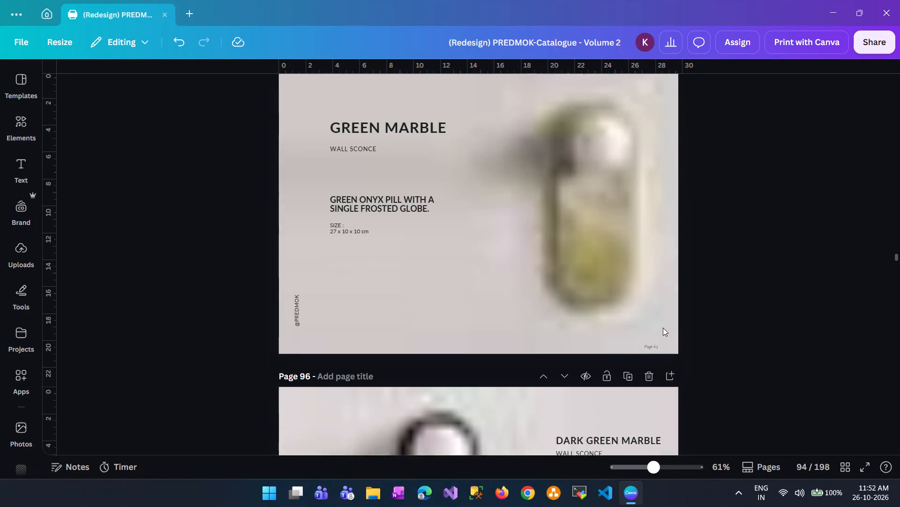
{"action": "scroll", "coordinate": [663, 328], "scroll_direction": "down", "scroll_amount": 18}
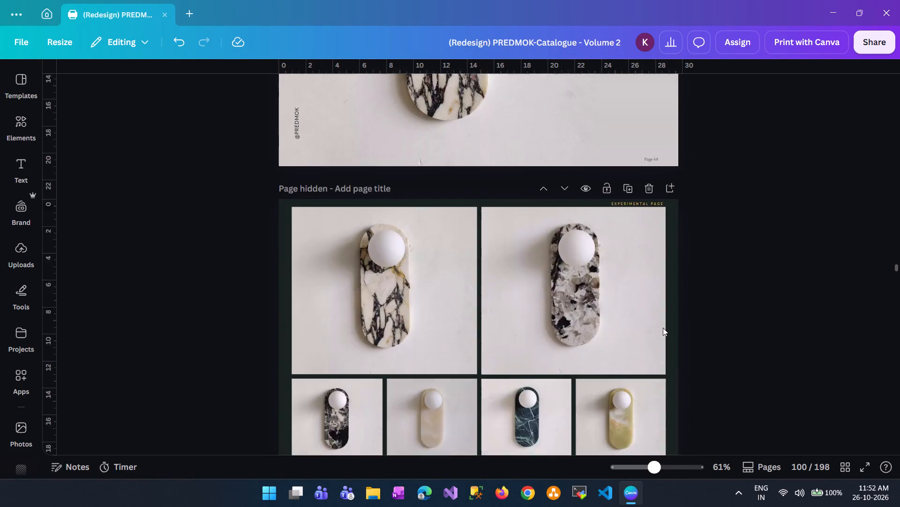
{"action": "scroll", "coordinate": [663, 328], "scroll_direction": "down", "scroll_amount": 17}
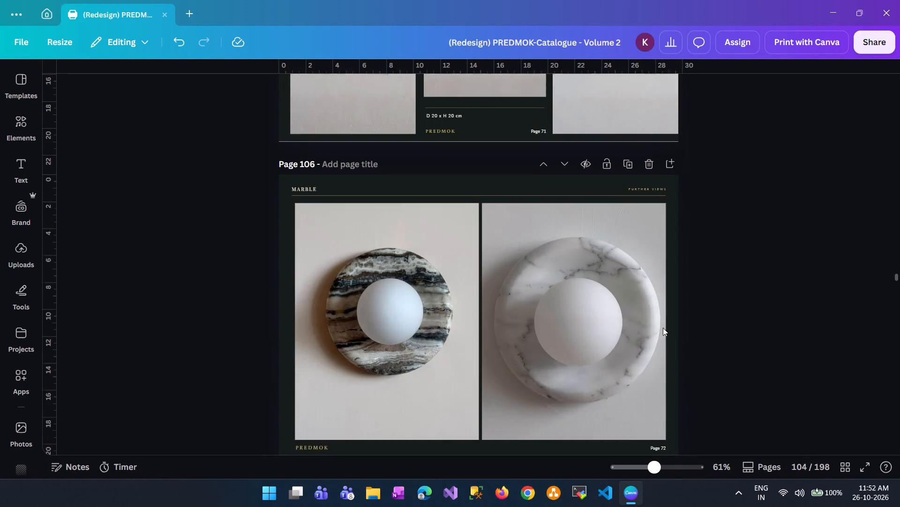
{"action": "scroll", "coordinate": [663, 328], "scroll_direction": "down", "scroll_amount": 11}
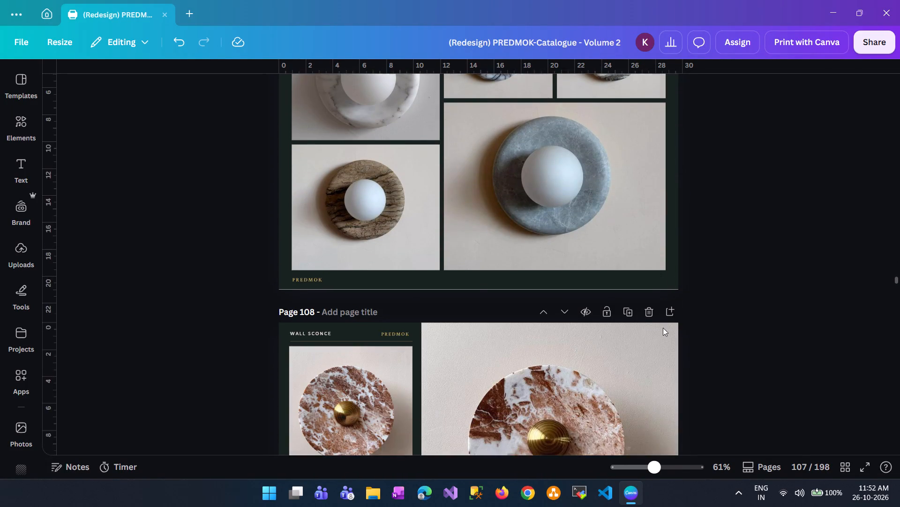
{"action": "scroll", "coordinate": [663, 328], "scroll_direction": "down", "scroll_amount": 8}
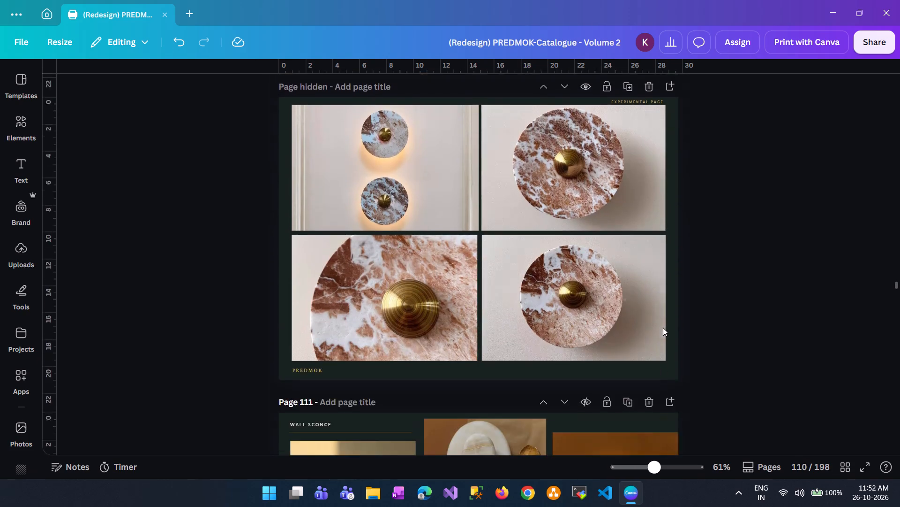
{"action": "scroll", "coordinate": [663, 328], "scroll_direction": "down", "scroll_amount": 8}
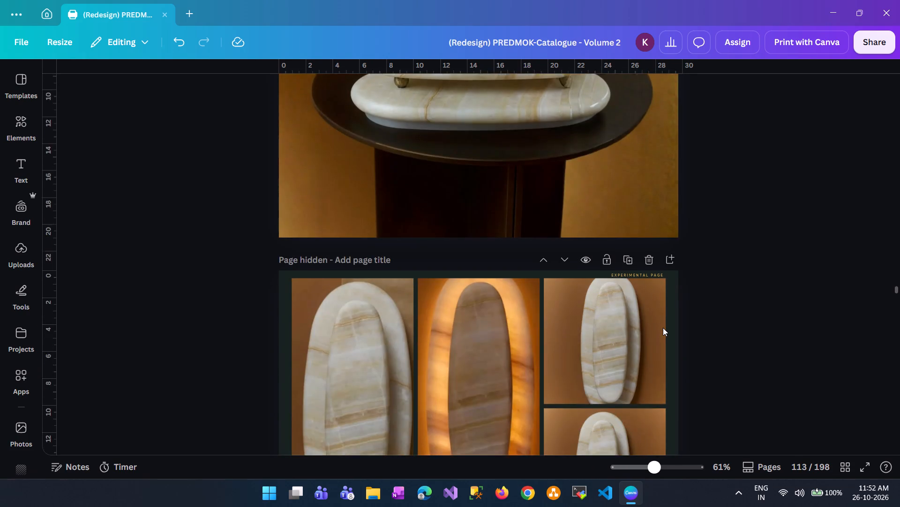
{"action": "scroll", "coordinate": [663, 328], "scroll_direction": "down", "scroll_amount": 8}
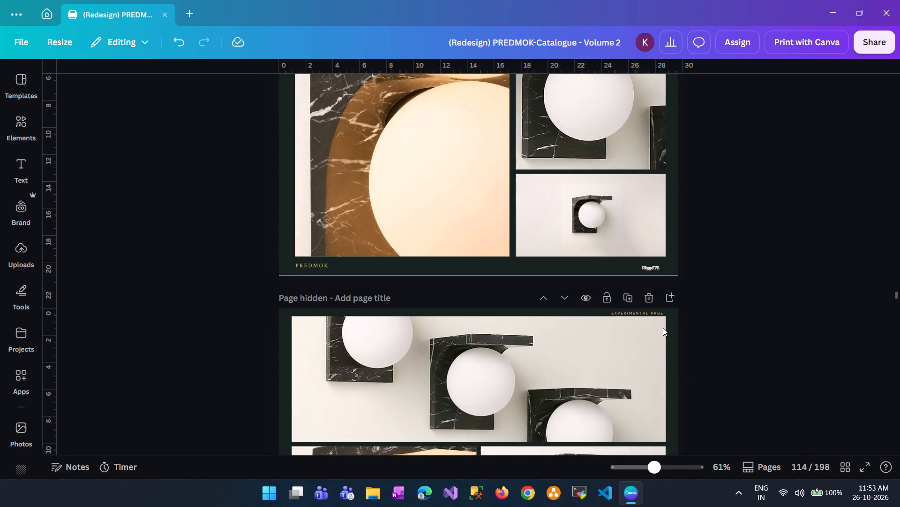
{"action": "scroll", "coordinate": [663, 328], "scroll_direction": "down", "scroll_amount": 2}
{"action": "left_click", "coordinate": [647, 223]}
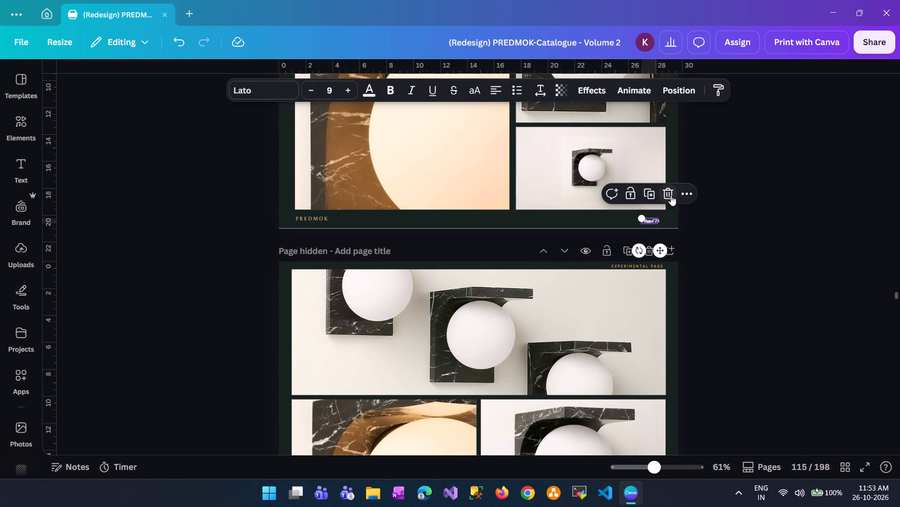
{"action": "left_click", "coordinate": [670, 195]}
Examine the Canva pages from Black Marble on page 115 through Calacatta Viola and Natural Calacatta Viola to the coral marble sconces, checking page numbers.
{"action": "scroll", "coordinate": [739, 222], "scroll_direction": "up", "scroll_amount": 3}
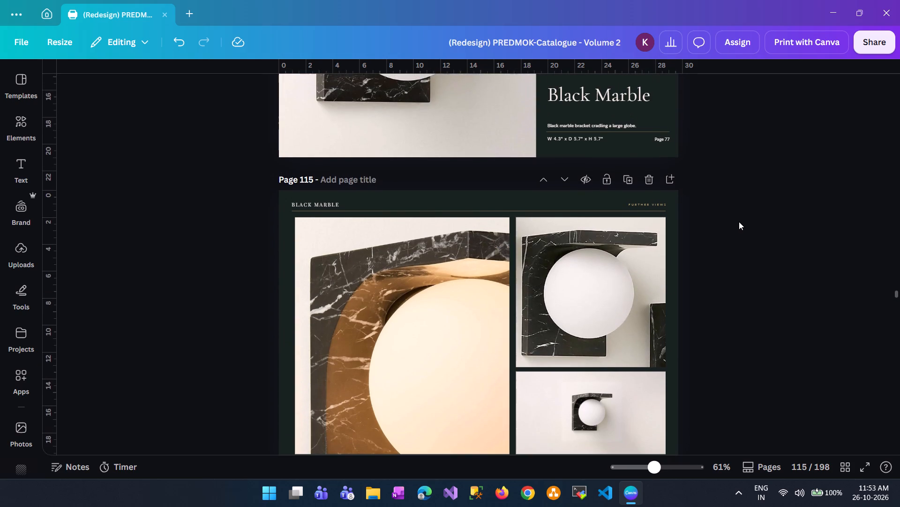
{"action": "scroll", "coordinate": [739, 222], "scroll_direction": "down", "scroll_amount": 6}
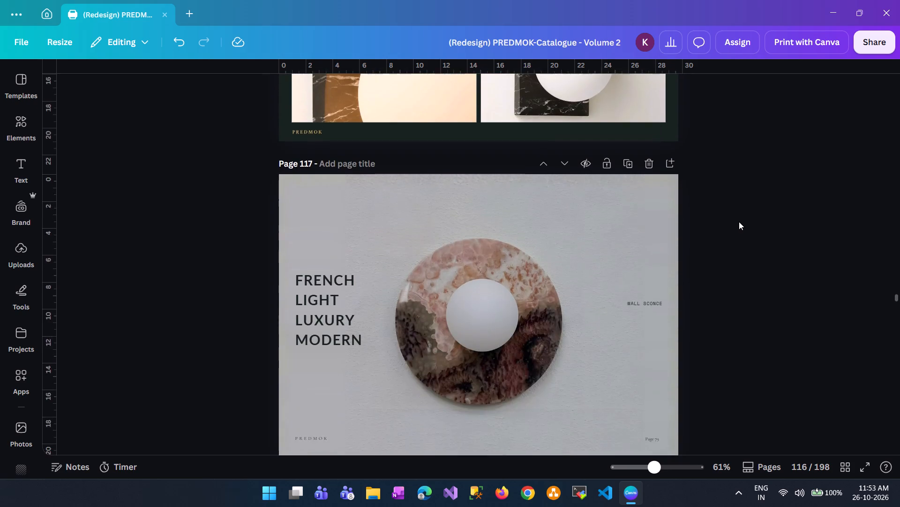
{"action": "scroll", "coordinate": [739, 222], "scroll_direction": "down", "scroll_amount": 6}
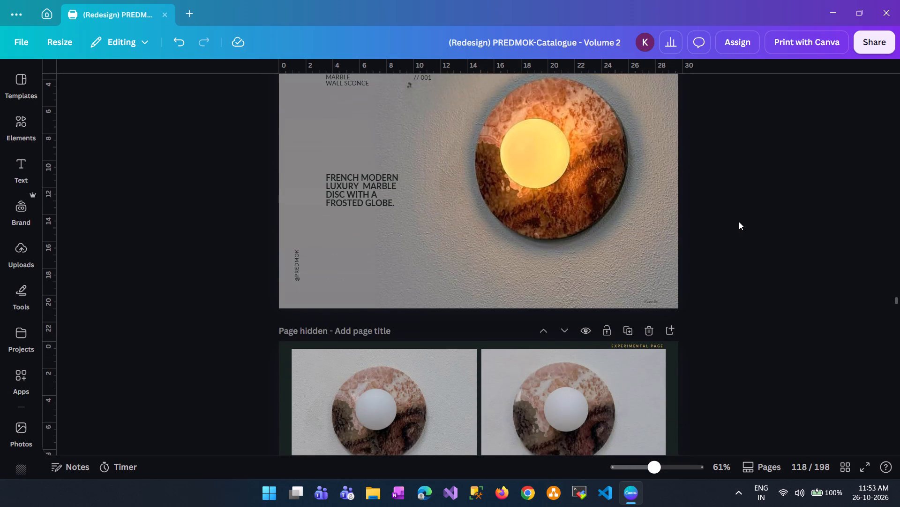
{"action": "scroll", "coordinate": [739, 222], "scroll_direction": "down", "scroll_amount": 7}
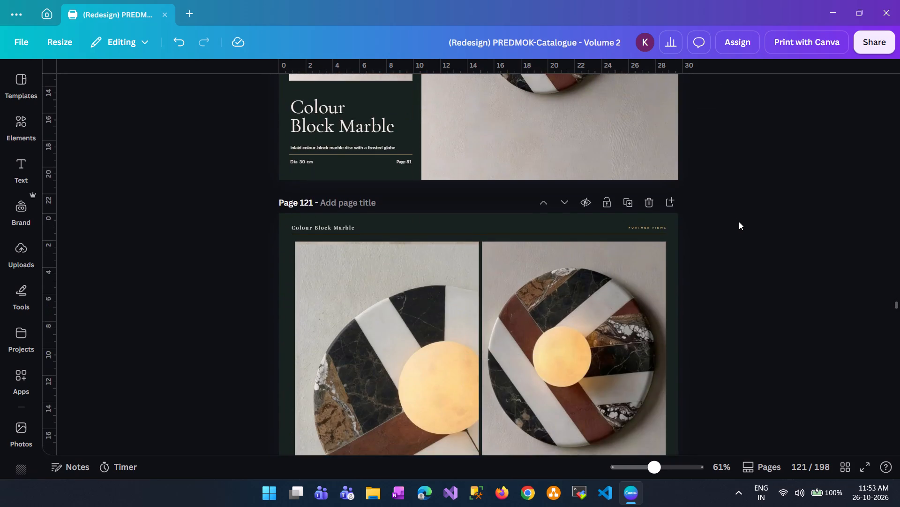
{"action": "scroll", "coordinate": [739, 222], "scroll_direction": "down", "scroll_amount": 7}
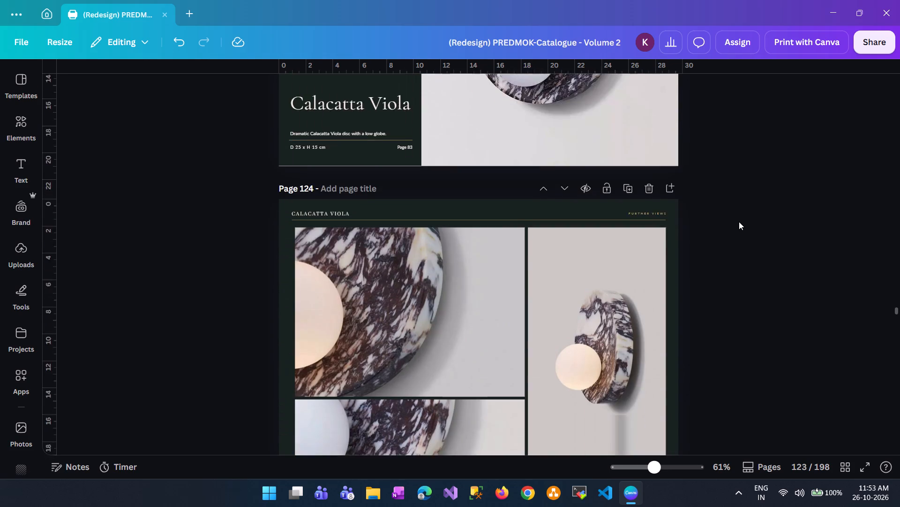
{"action": "scroll", "coordinate": [739, 222], "scroll_direction": "down", "scroll_amount": 3}
{"action": "scroll", "coordinate": [739, 222], "scroll_direction": "up", "scroll_amount": 3}
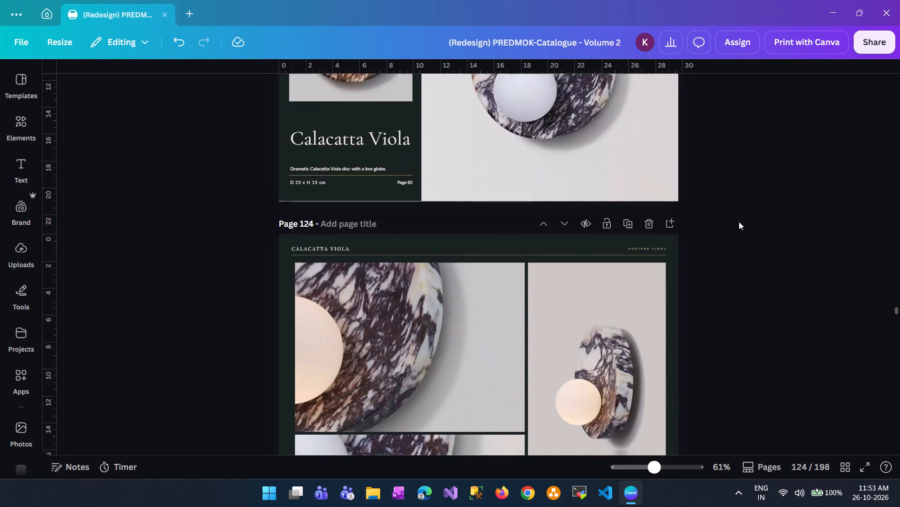
{"action": "scroll", "coordinate": [739, 222], "scroll_direction": "up", "scroll_amount": 8}
{"action": "scroll", "coordinate": [739, 222], "scroll_direction": "down", "scroll_amount": 10}
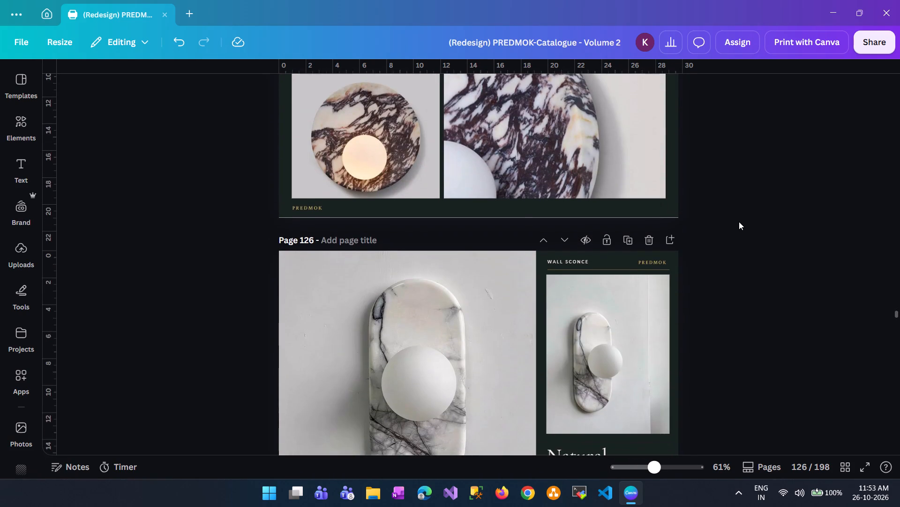
{"action": "scroll", "coordinate": [739, 222], "scroll_direction": "up", "scroll_amount": 1}
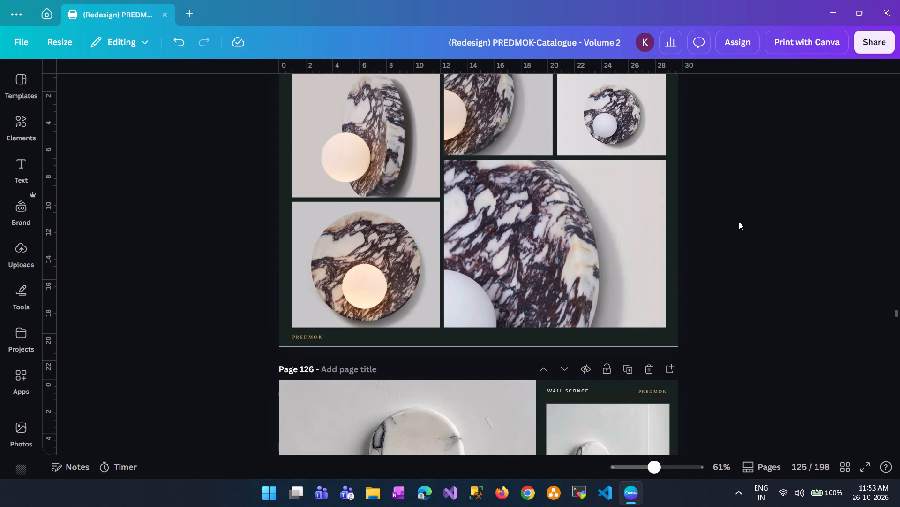
{"action": "scroll", "coordinate": [739, 222], "scroll_direction": "down", "scroll_amount": 3}
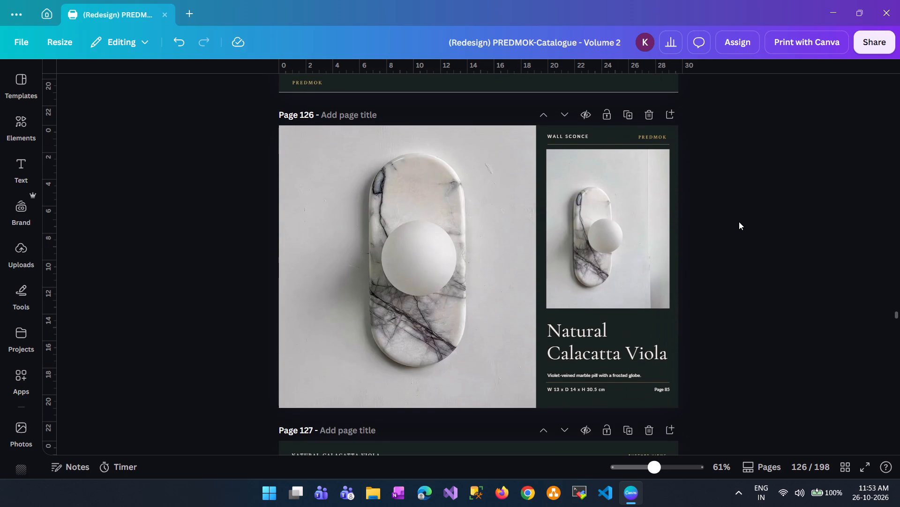
{"action": "scroll", "coordinate": [739, 222], "scroll_direction": "down", "scroll_amount": 6}
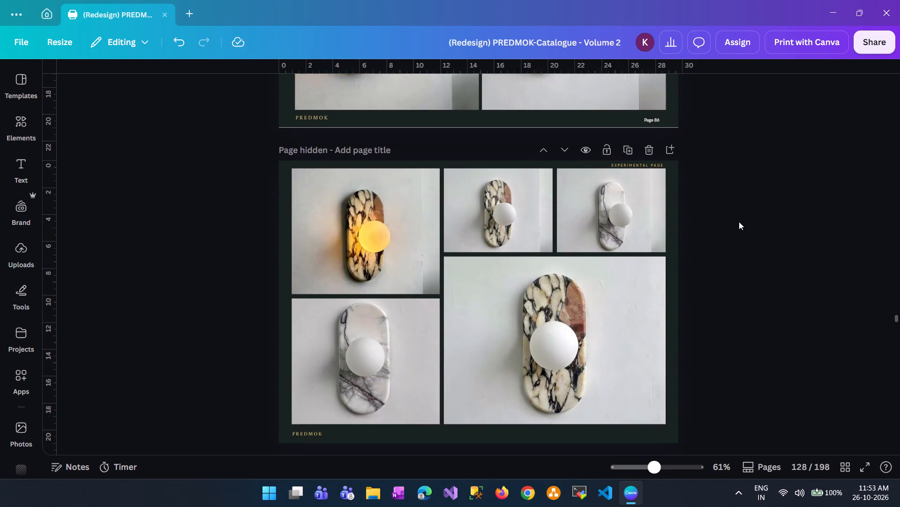
{"action": "scroll", "coordinate": [739, 222], "scroll_direction": "down", "scroll_amount": 8}
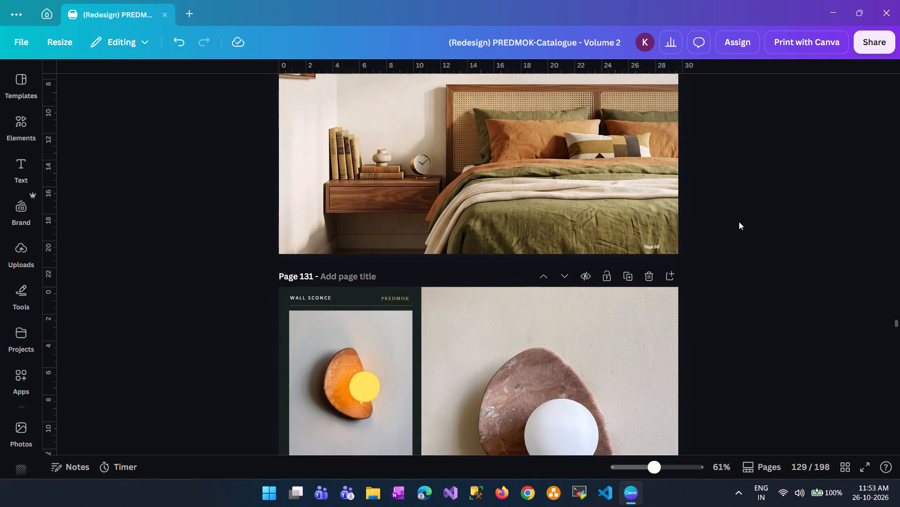
{"action": "scroll", "coordinate": [739, 222], "scroll_direction": "down", "scroll_amount": 5}
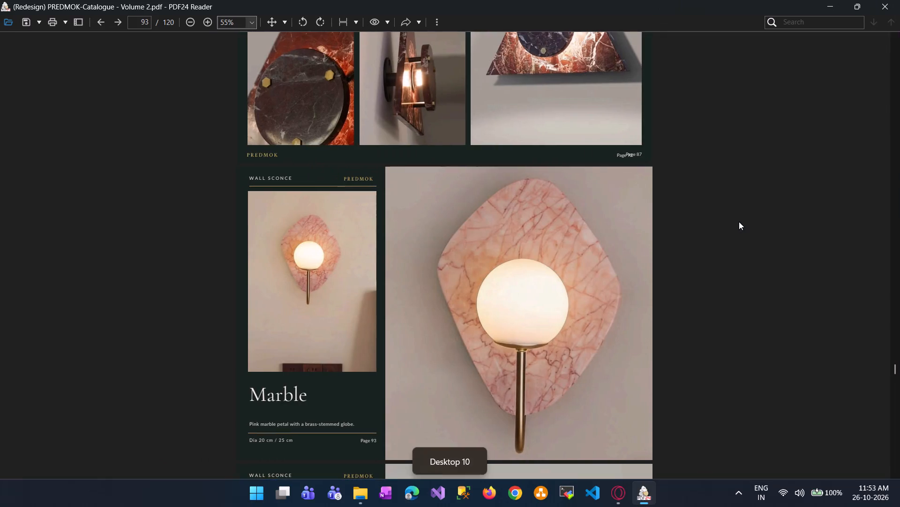
Switch to the Canva design, delete the duplicate Page 87 label on the triangular red marble sconce page, and nudge the remaining number toward the right margin.
{"action": "scroll", "coordinate": [524, 163], "scroll_direction": "up", "scroll_amount": 6}
{"action": "scroll", "coordinate": [524, 163], "scroll_direction": "down", "scroll_amount": 1}
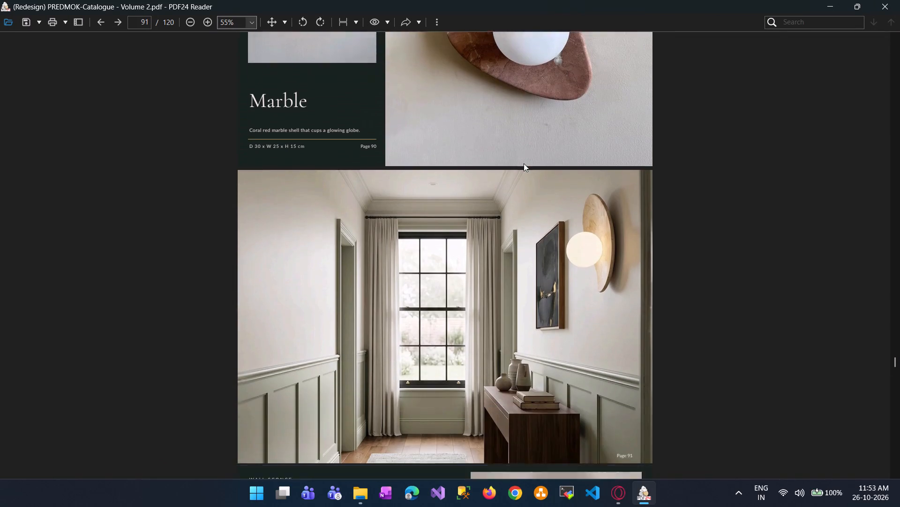
{"action": "scroll", "coordinate": [524, 163], "scroll_direction": "down", "scroll_amount": 3}
{"action": "scroll", "coordinate": [604, 238], "scroll_direction": "down", "scroll_amount": 3}
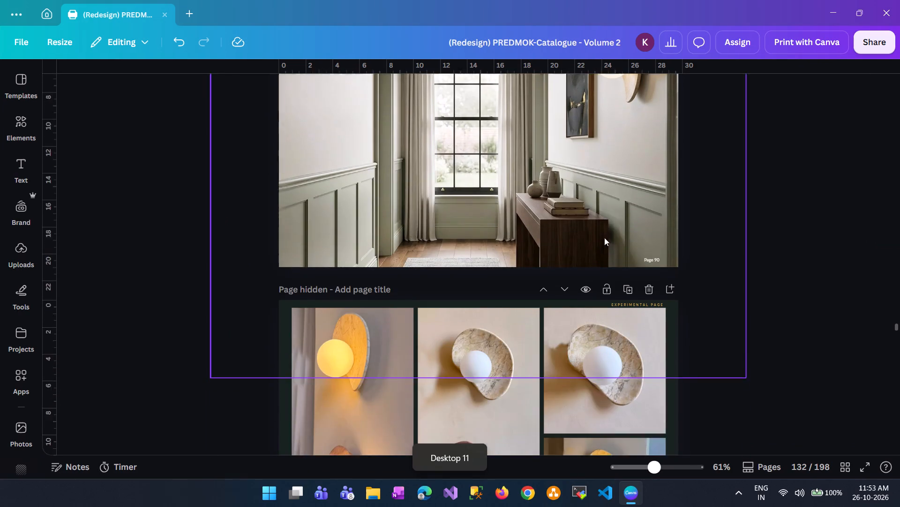
{"action": "scroll", "coordinate": [604, 238], "scroll_direction": "down", "scroll_amount": 7}
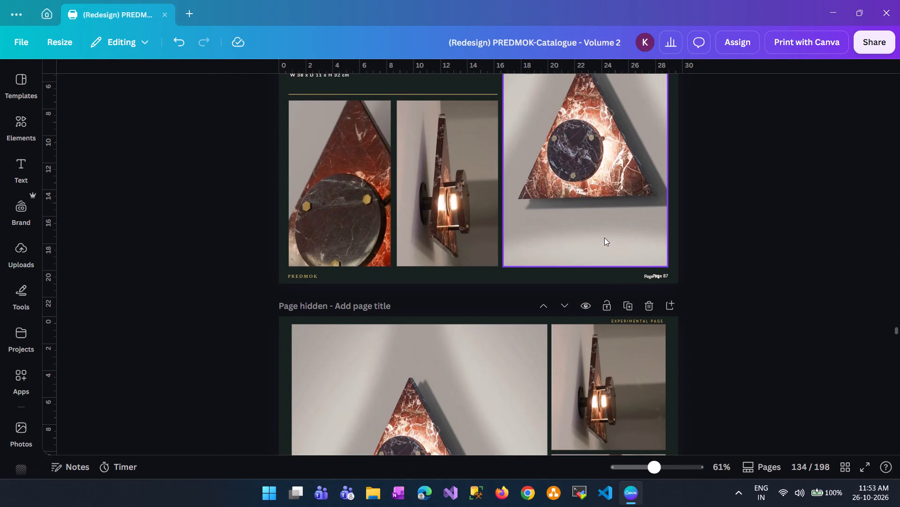
{"action": "left_click", "coordinate": [667, 277]}
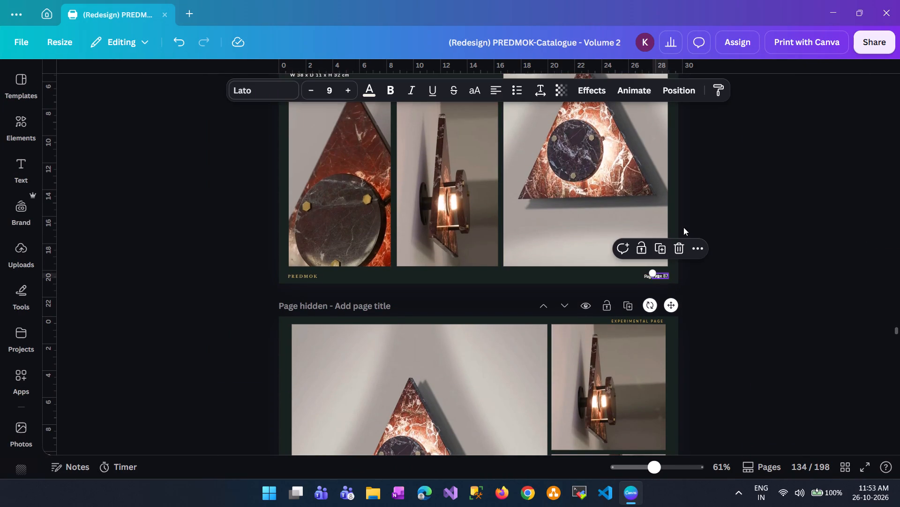
{"action": "left_click", "coordinate": [681, 249]}
{"action": "left_click_drag", "start_coordinate": [654, 277], "coordinate": [664, 277]}
{"action": "left_click", "coordinate": [776, 320]}
Examine the Canva pages from the triangular red marble sconce through the pink marble sconce to the travertine ring sconce, checking page numbers.
{"action": "scroll", "coordinate": [737, 353], "scroll_direction": "down", "scroll_amount": 1}
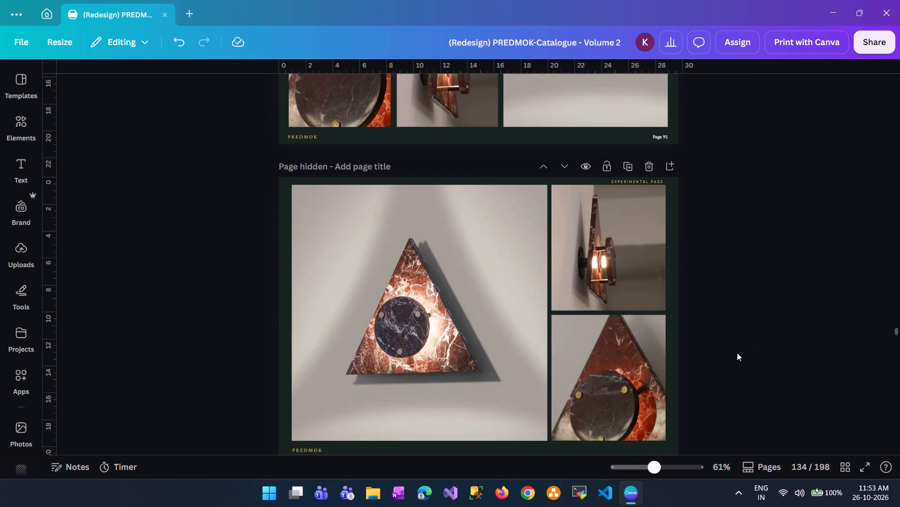
{"action": "scroll", "coordinate": [737, 353], "scroll_direction": "down", "scroll_amount": 4}
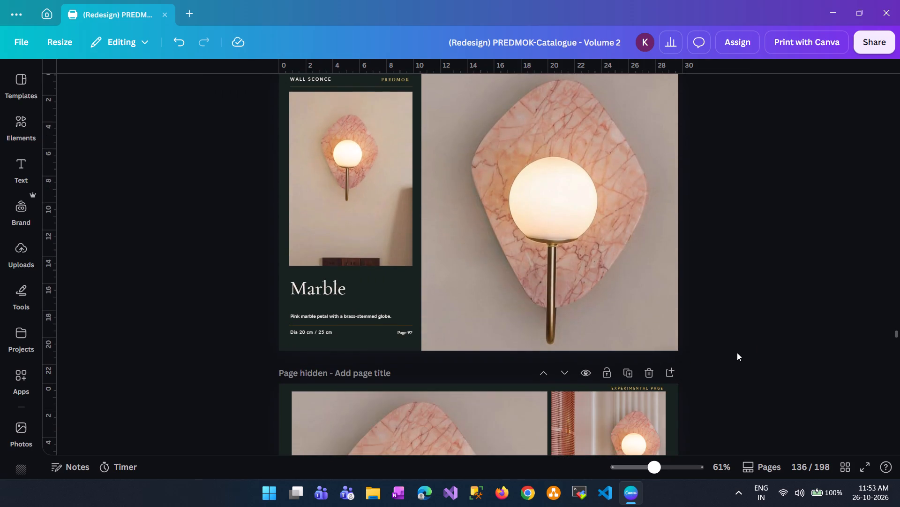
{"action": "scroll", "coordinate": [737, 353], "scroll_direction": "down", "scroll_amount": 4}
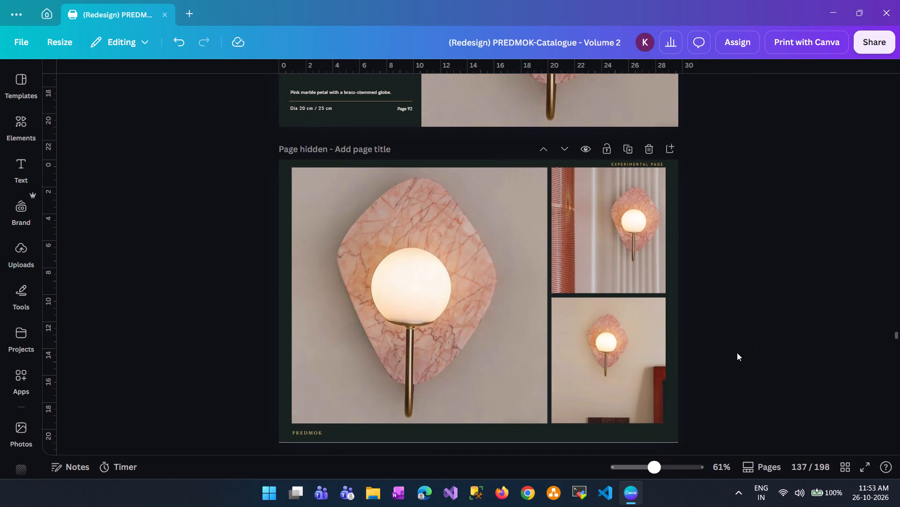
{"action": "scroll", "coordinate": [737, 353], "scroll_direction": "down", "scroll_amount": 3}
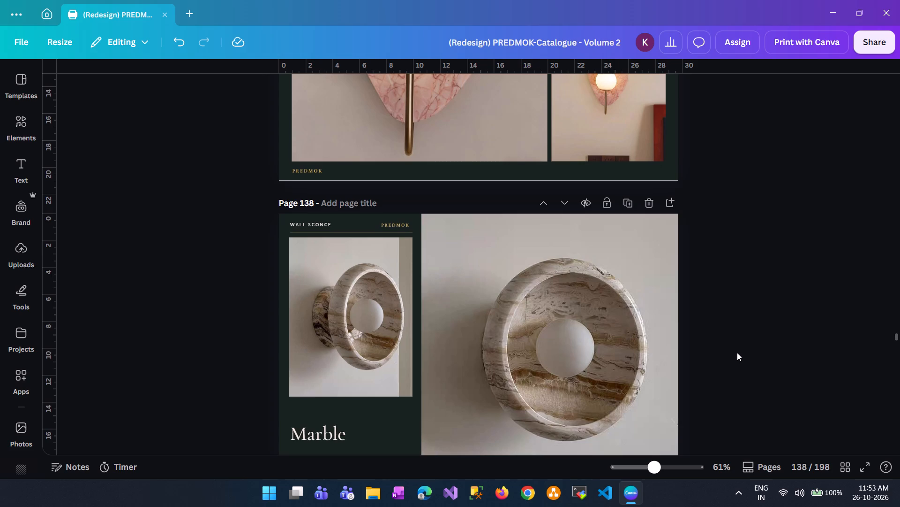
{"action": "scroll", "coordinate": [737, 353], "scroll_direction": "down", "scroll_amount": 2}
{"action": "scroll", "coordinate": [737, 353], "scroll_direction": "up", "scroll_amount": 1}
{"action": "scroll", "coordinate": [737, 353], "scroll_direction": "down", "scroll_amount": 1}
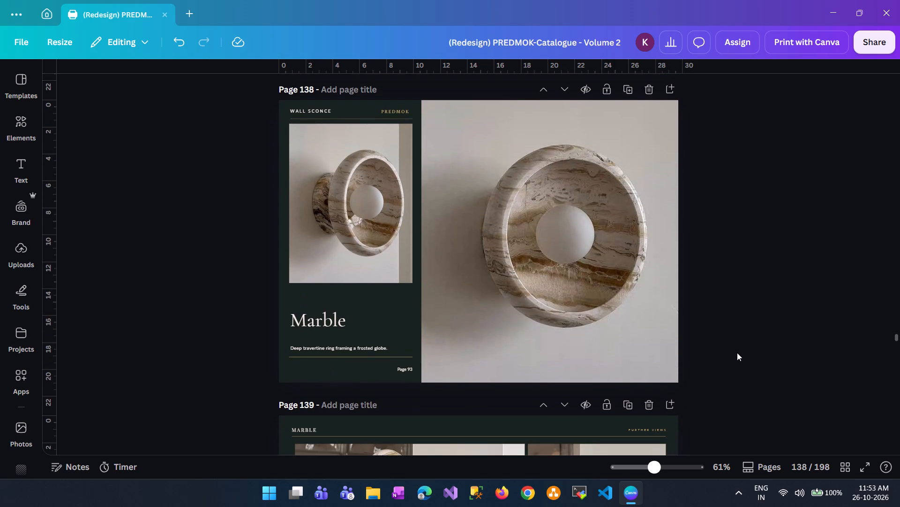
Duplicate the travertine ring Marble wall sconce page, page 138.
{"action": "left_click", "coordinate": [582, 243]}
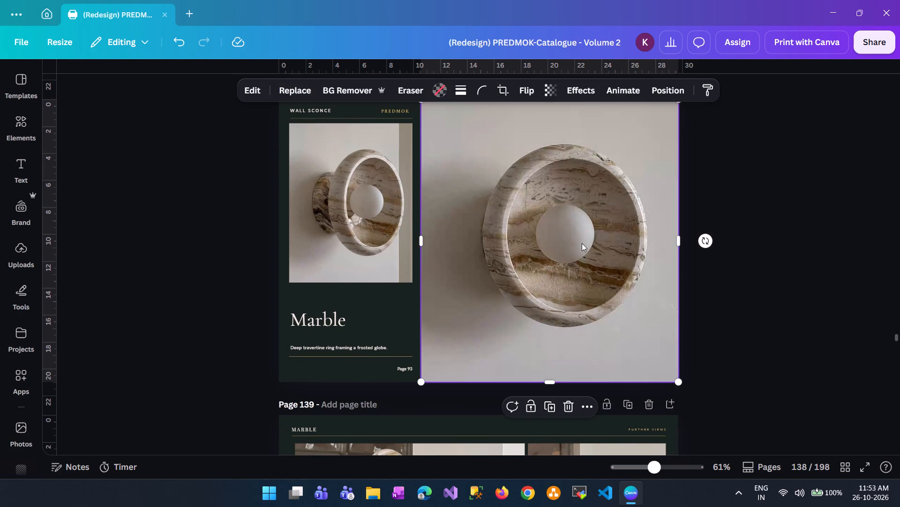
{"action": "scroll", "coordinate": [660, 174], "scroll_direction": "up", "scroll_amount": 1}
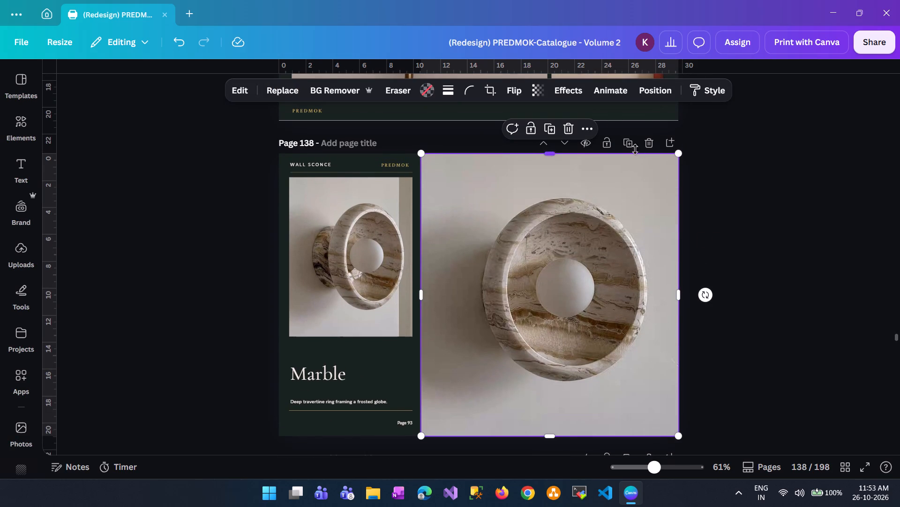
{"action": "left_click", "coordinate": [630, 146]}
Group page 138's header, small sconce photo, Marble title, description and divider lines, leaving out the page number.
{"action": "scroll", "coordinate": [759, 225], "scroll_direction": "up", "scroll_amount": 5}
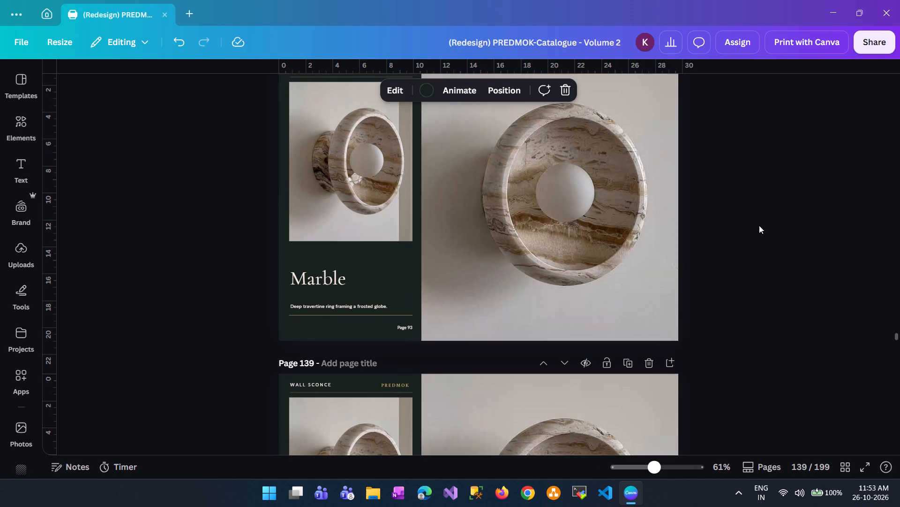
{"action": "scroll", "coordinate": [408, 346], "scroll_direction": "up", "scroll_amount": 1}
{"action": "left_click_drag", "start_coordinate": [409, 370], "coordinate": [310, 69]}
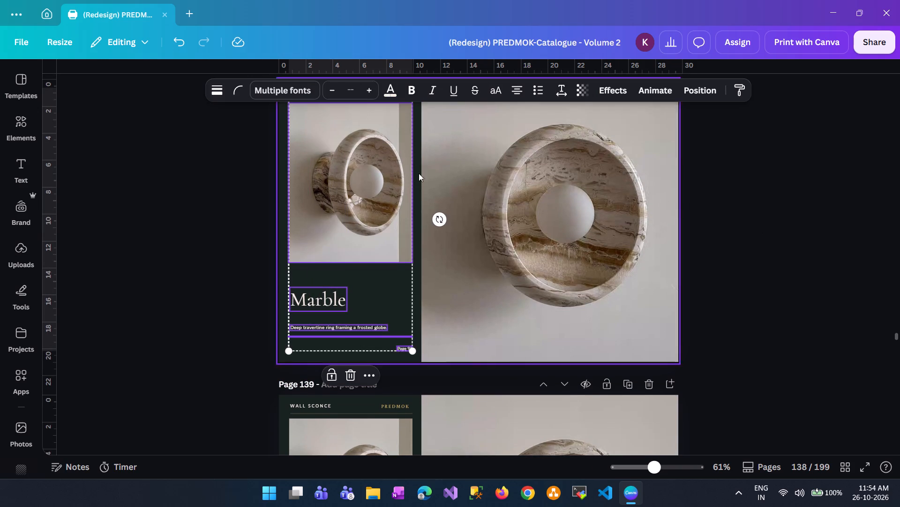
{"action": "scroll", "coordinate": [533, 207], "scroll_direction": "up", "scroll_amount": 1}
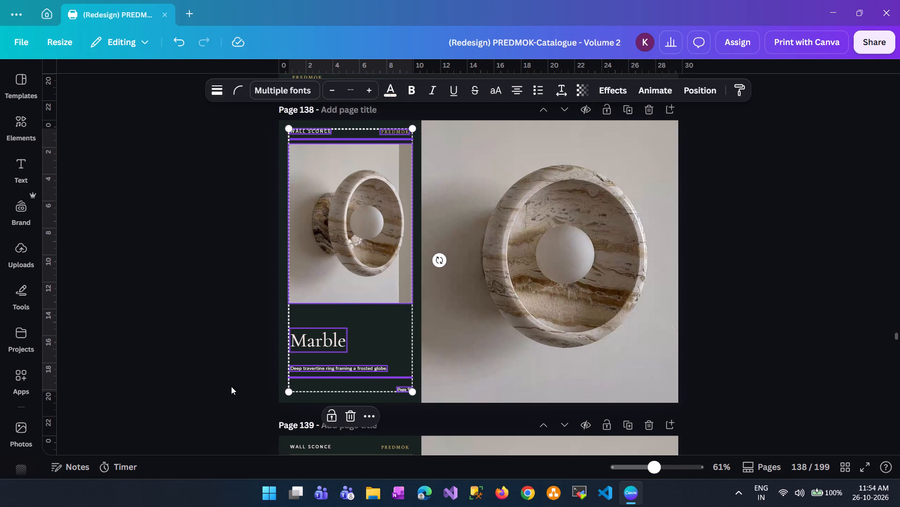
{"action": "left_click", "coordinate": [231, 386]}
{"action": "left_click_drag", "start_coordinate": [322, 408], "coordinate": [344, 92]}
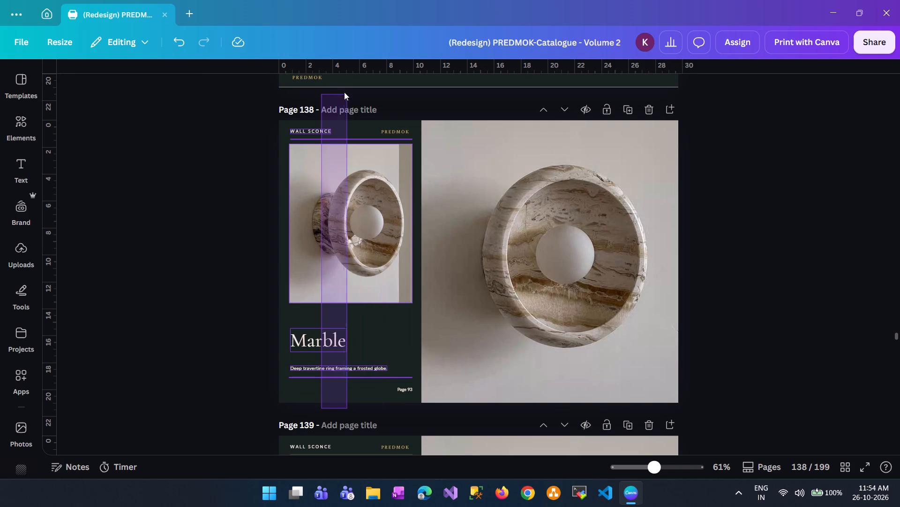
{"action": "left_click_drag", "start_coordinate": [344, 92], "coordinate": [397, 104]}
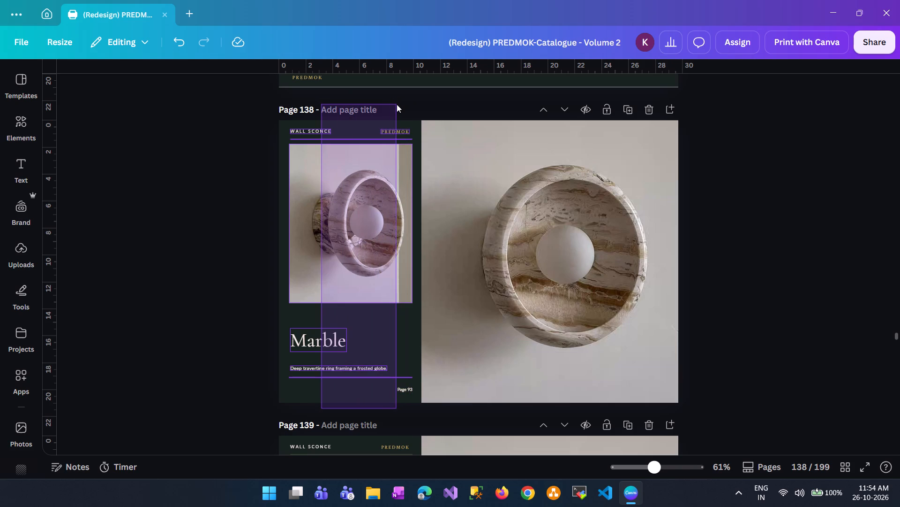
{"action": "left_click_drag", "start_coordinate": [397, 104], "coordinate": [392, 105]}
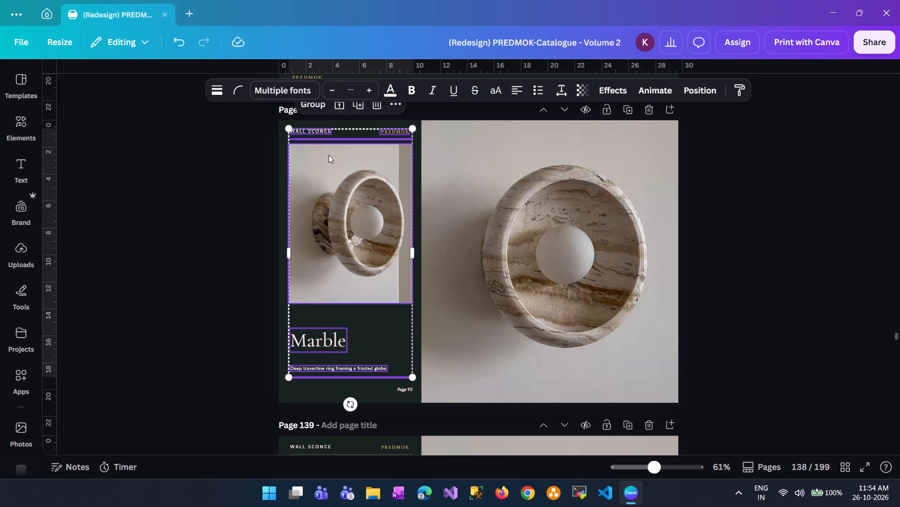
{"action": "right_click", "coordinate": [329, 155]}
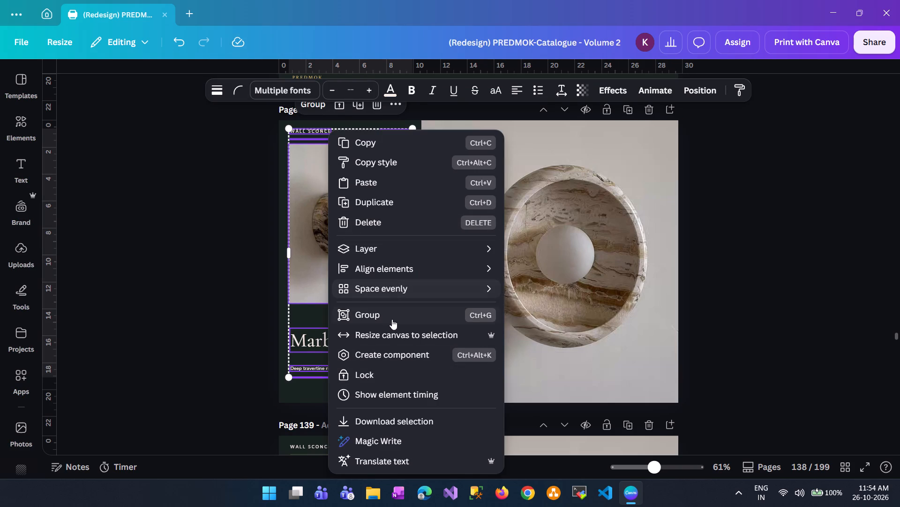
{"action": "left_click", "coordinate": [390, 318]}
Swap page 138's layout by moving the grouped text column to the page's right side and the large sconce photo flush with its left edge.
{"action": "left_click_drag", "start_coordinate": [355, 204], "coordinate": [570, 206]}
{"action": "left_click_drag", "start_coordinate": [471, 240], "coordinate": [309, 240]}
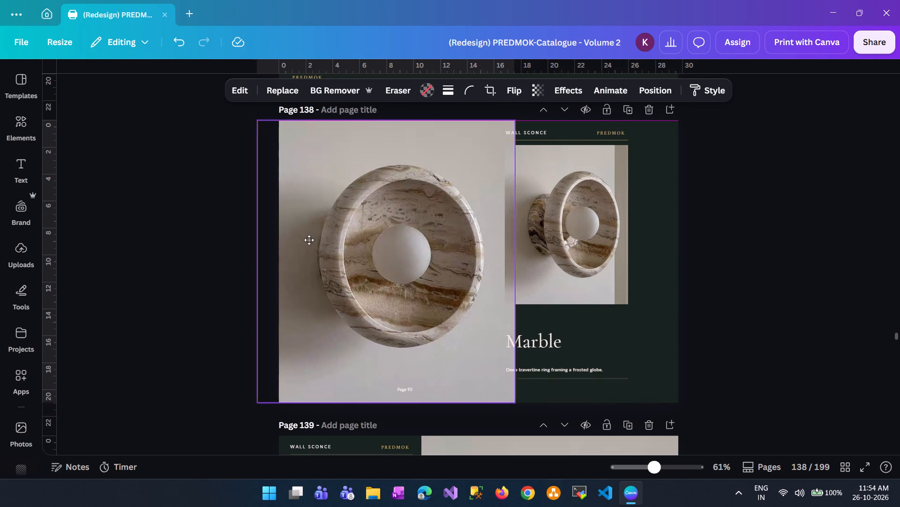
{"action": "left_click_drag", "start_coordinate": [309, 240], "coordinate": [308, 244]}
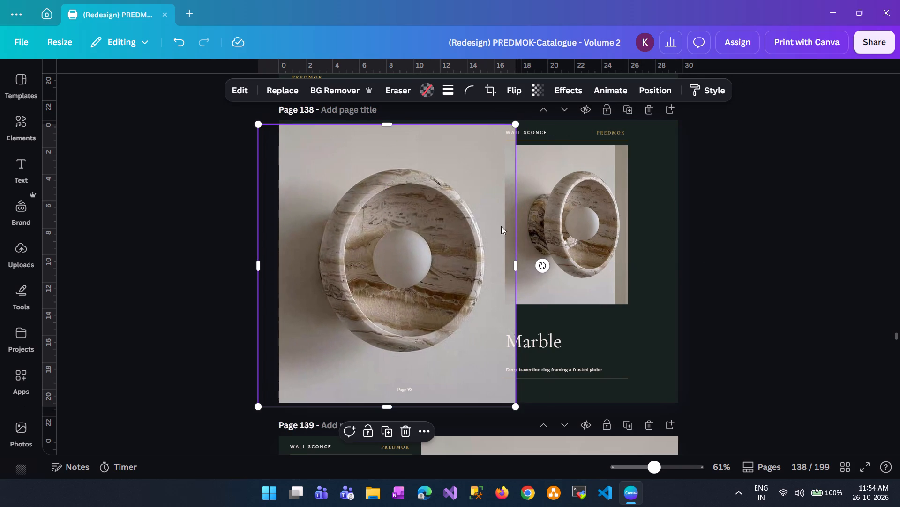
{"action": "left_click_drag", "start_coordinate": [547, 213], "coordinate": [590, 213]}
{"action": "left_click_drag", "start_coordinate": [405, 226], "coordinate": [434, 226]}
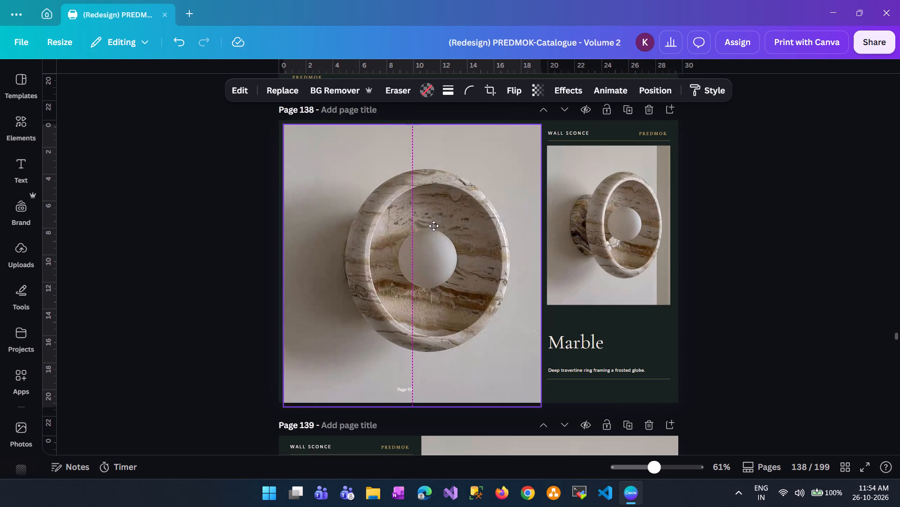
{"action": "left_click_drag", "start_coordinate": [434, 226], "coordinate": [426, 223]}
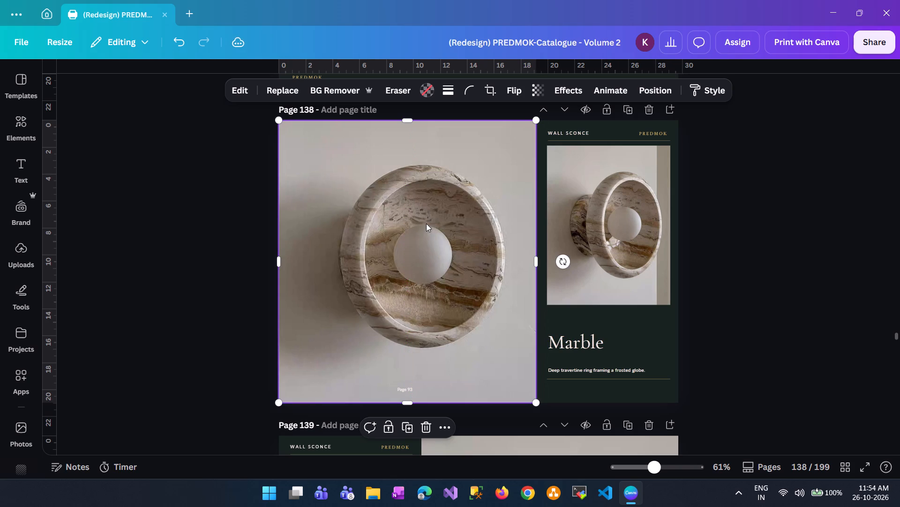
Move the Page 93 number below the relocated text column on page 138, aligned with the column's right edge.
{"action": "left_click", "coordinate": [627, 362]}
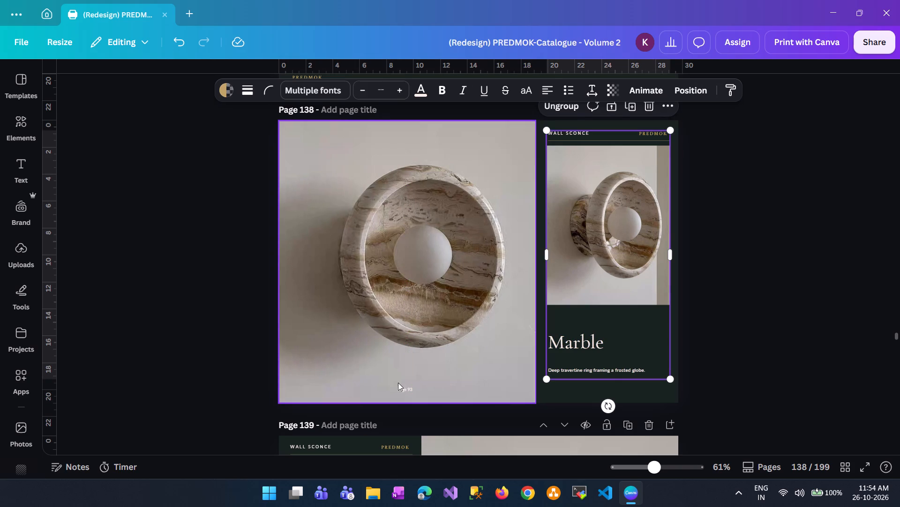
{"action": "left_click_drag", "start_coordinate": [400, 389], "coordinate": [655, 381]}
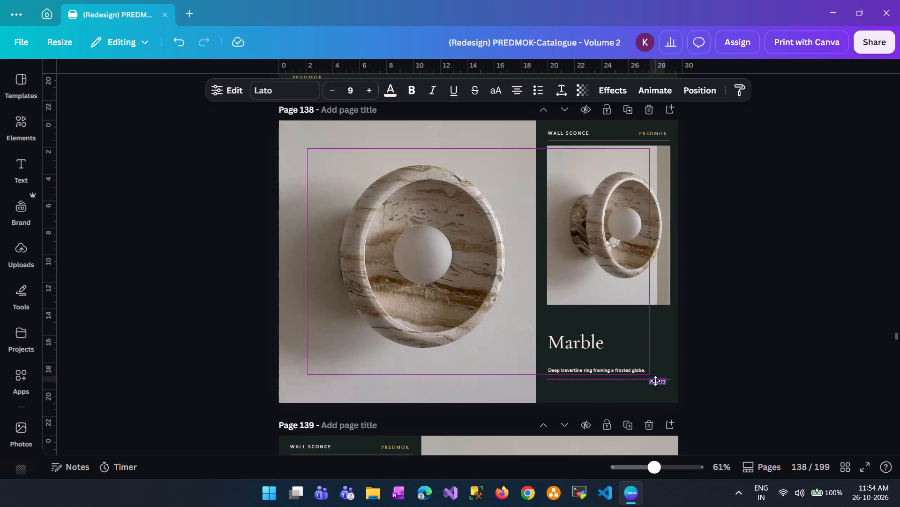
{"action": "left_click_drag", "start_coordinate": [655, 381], "coordinate": [658, 387]}
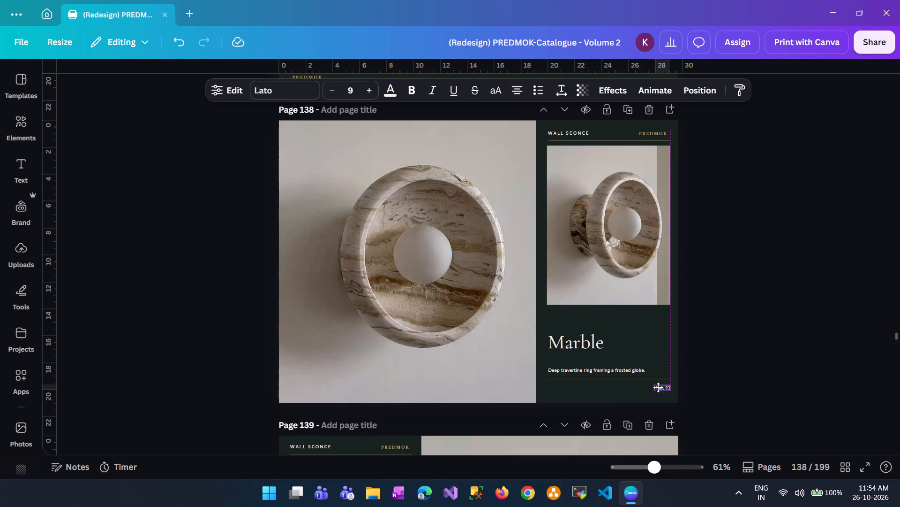
{"action": "left_click_drag", "start_coordinate": [658, 387], "coordinate": [658, 387]}
{"action": "left_click", "coordinate": [766, 409]}
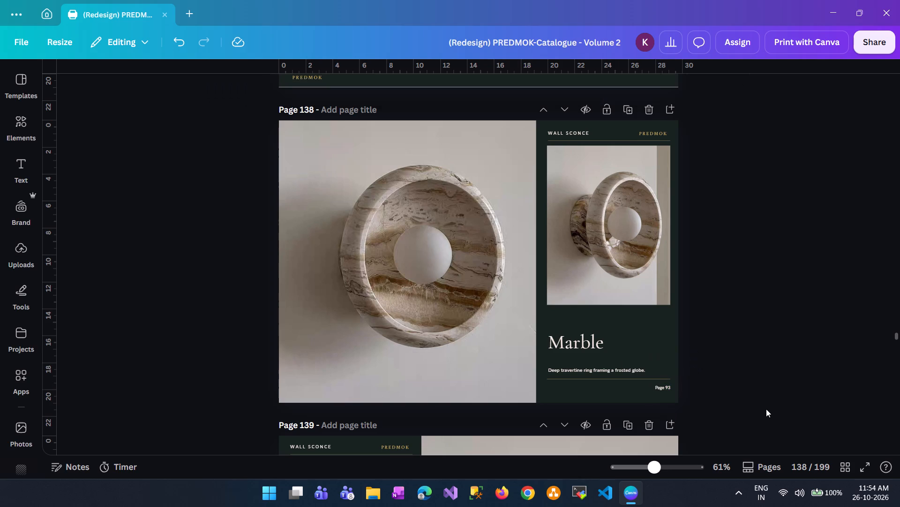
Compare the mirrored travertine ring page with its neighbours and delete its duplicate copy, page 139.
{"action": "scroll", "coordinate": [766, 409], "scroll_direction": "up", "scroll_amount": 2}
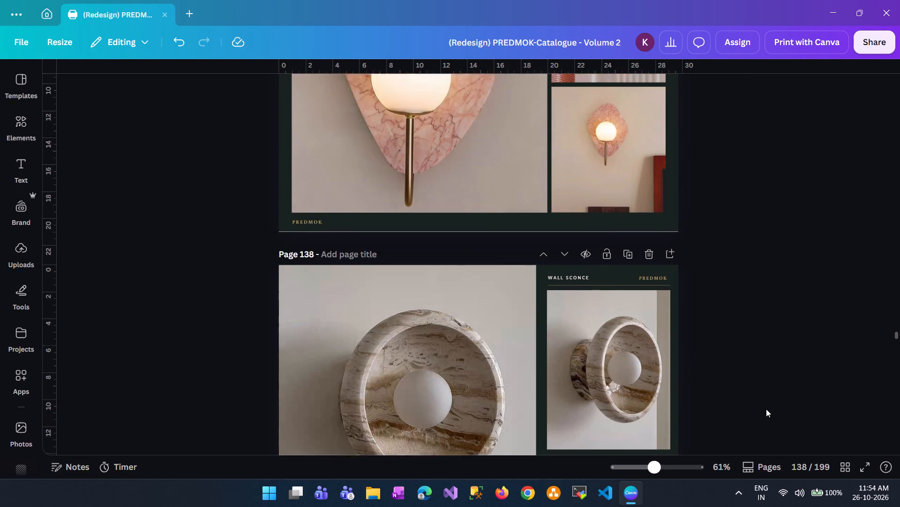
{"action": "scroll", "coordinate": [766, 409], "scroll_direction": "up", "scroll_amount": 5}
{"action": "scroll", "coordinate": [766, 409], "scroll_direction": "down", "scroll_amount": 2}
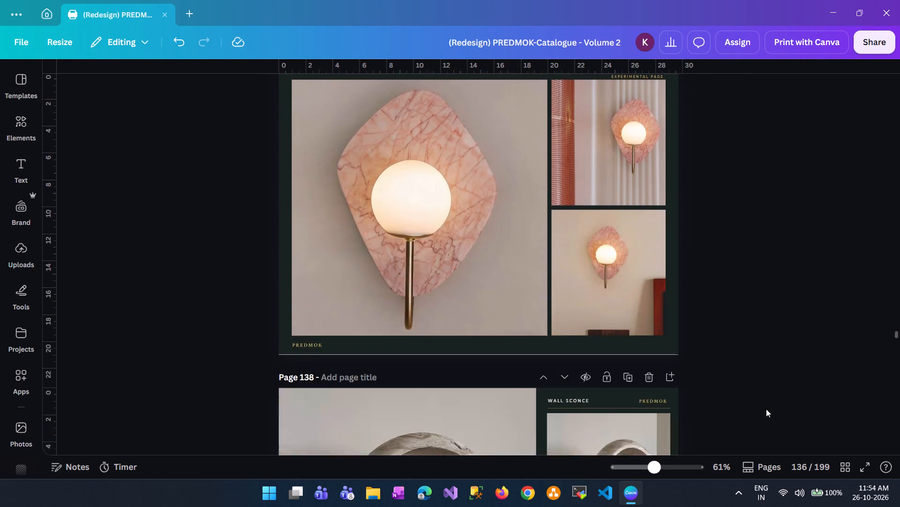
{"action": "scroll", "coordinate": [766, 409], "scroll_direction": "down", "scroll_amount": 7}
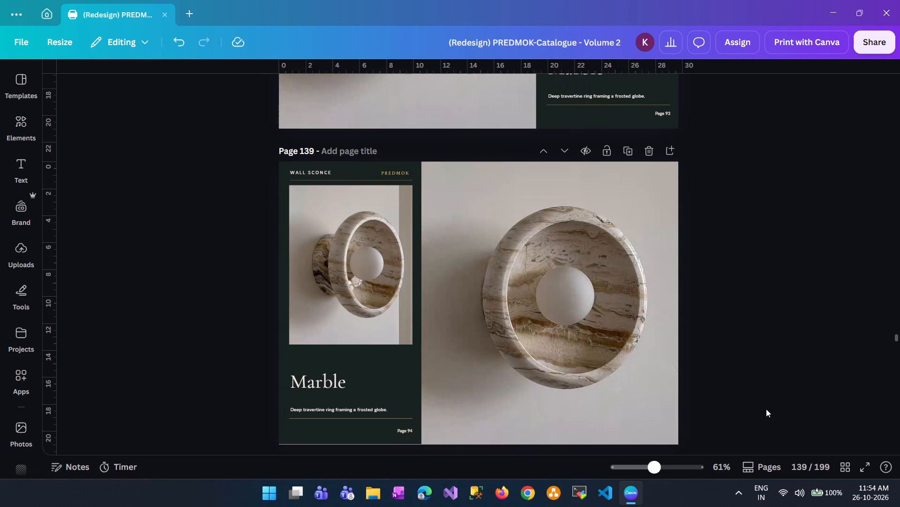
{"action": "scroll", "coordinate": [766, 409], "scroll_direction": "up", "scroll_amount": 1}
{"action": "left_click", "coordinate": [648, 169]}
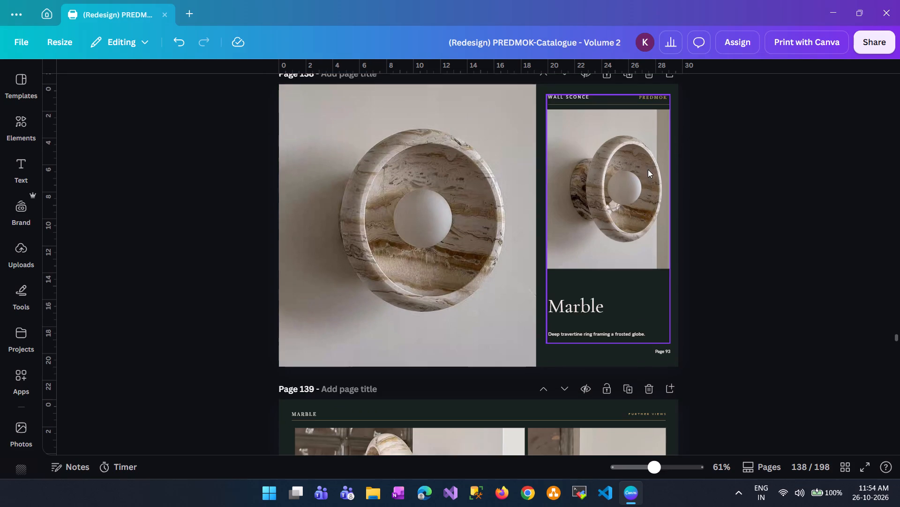
Open the IEDIT21 image folder inside the Predmok uploads' WALL LIGHT Marble folder.
{"action": "scroll", "coordinate": [705, 329], "scroll_direction": "up", "scroll_amount": 1}
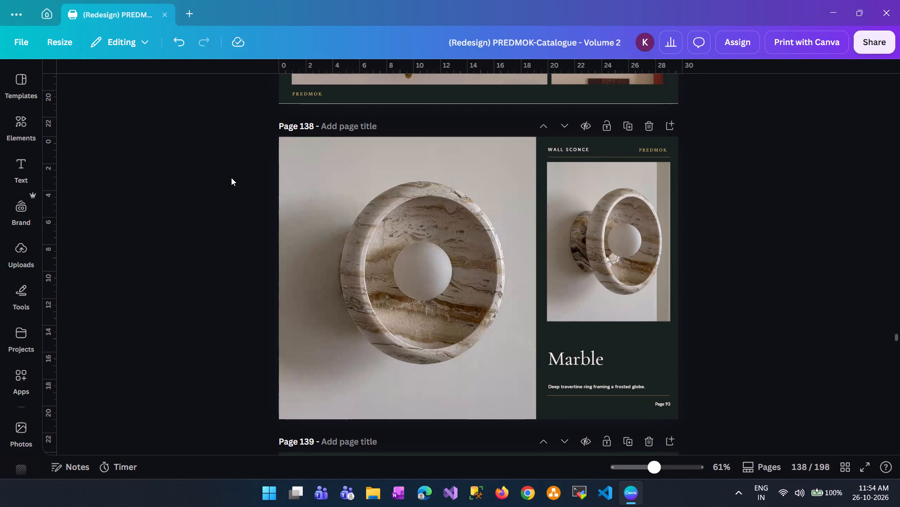
{"action": "left_click", "coordinate": [22, 255]}
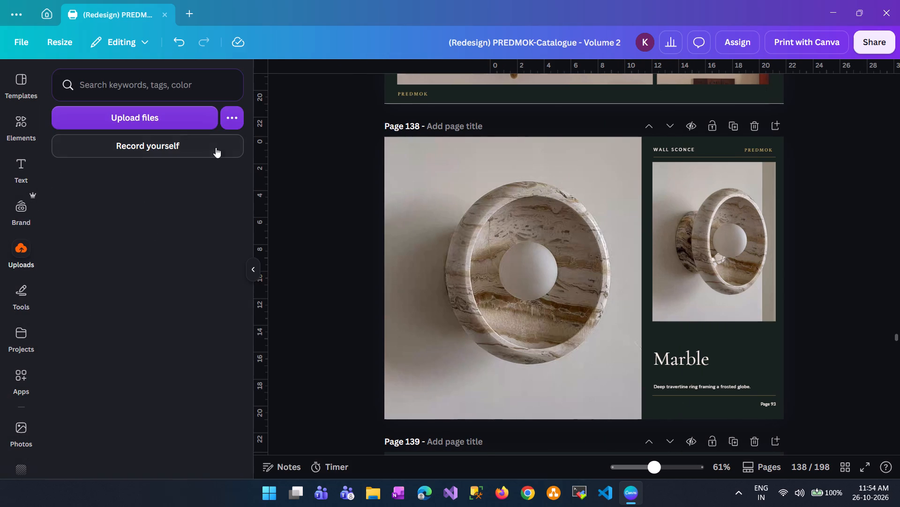
{"action": "left_click", "coordinate": [228, 183]}
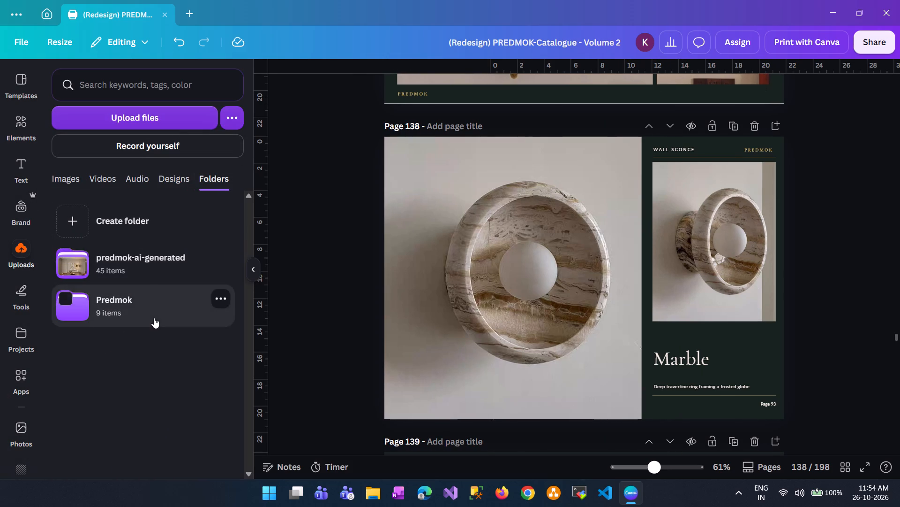
{"action": "left_click", "coordinate": [154, 318]}
{"action": "left_click", "coordinate": [126, 176]}
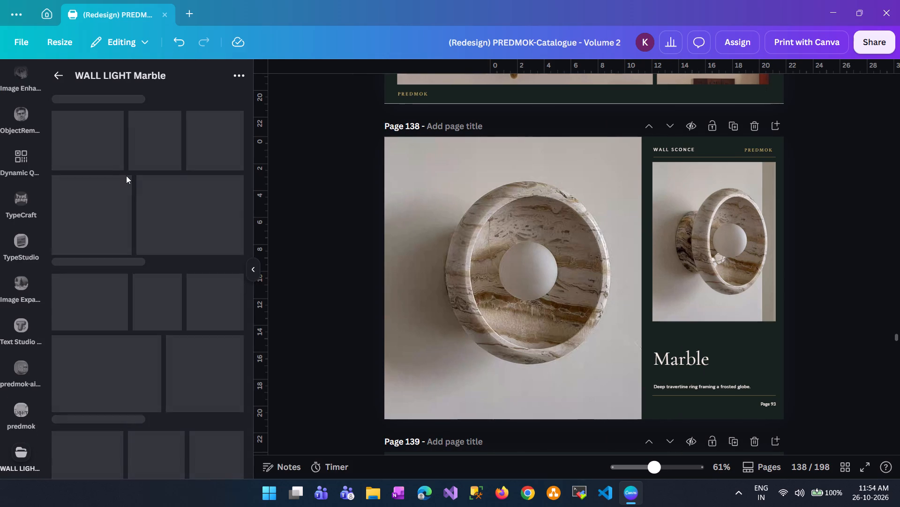
{"action": "scroll", "coordinate": [177, 300], "scroll_direction": "down", "scroll_amount": 2}
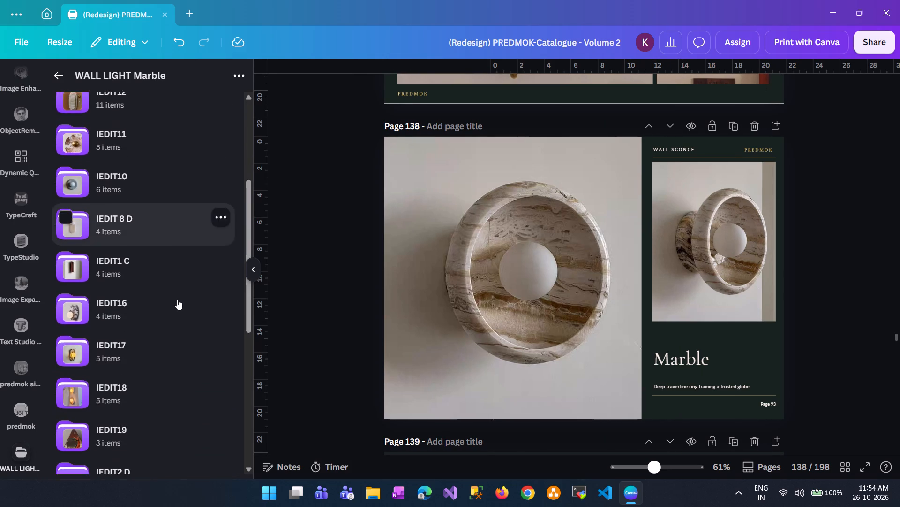
{"action": "scroll", "coordinate": [177, 300], "scroll_direction": "down", "scroll_amount": 2}
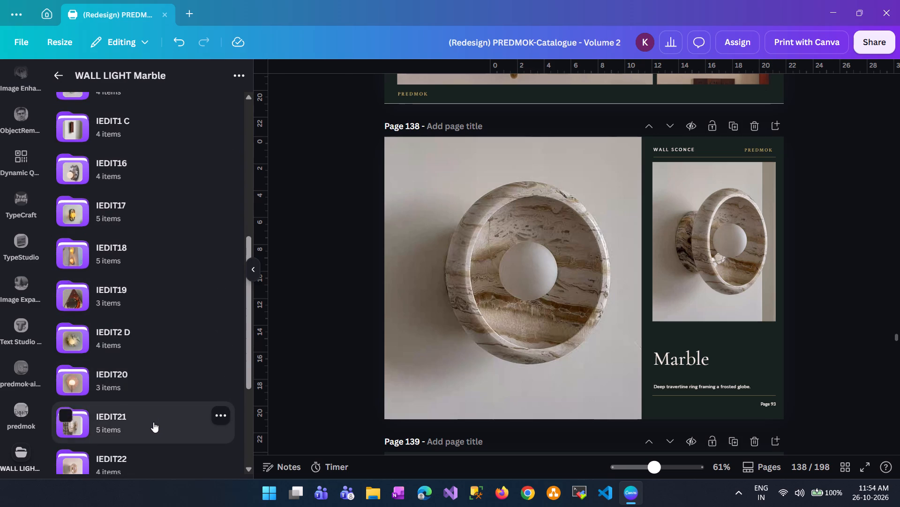
{"action": "left_click", "coordinate": [150, 429]}
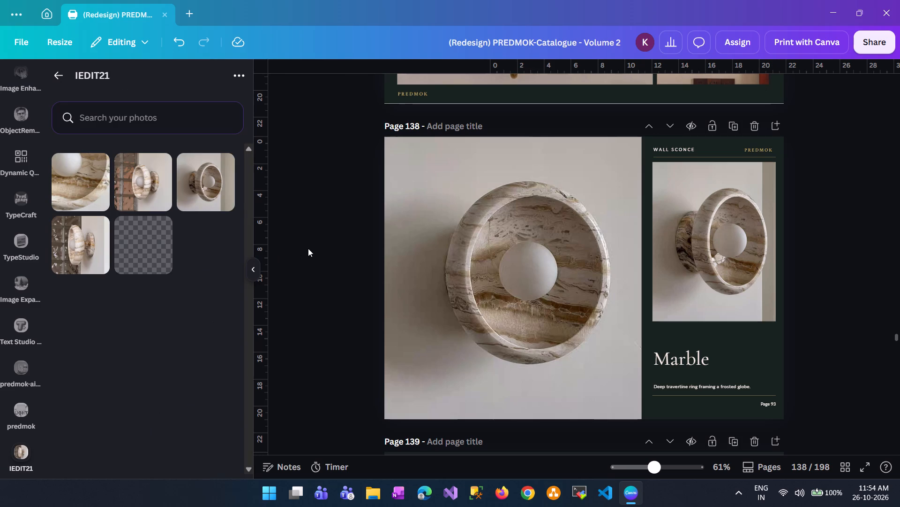
Replace the small sconce photo above the Marble title on page 138 with IEDIT21's front-view ring photo.
{"action": "scroll", "coordinate": [630, 365], "scroll_direction": "down", "scroll_amount": 3}
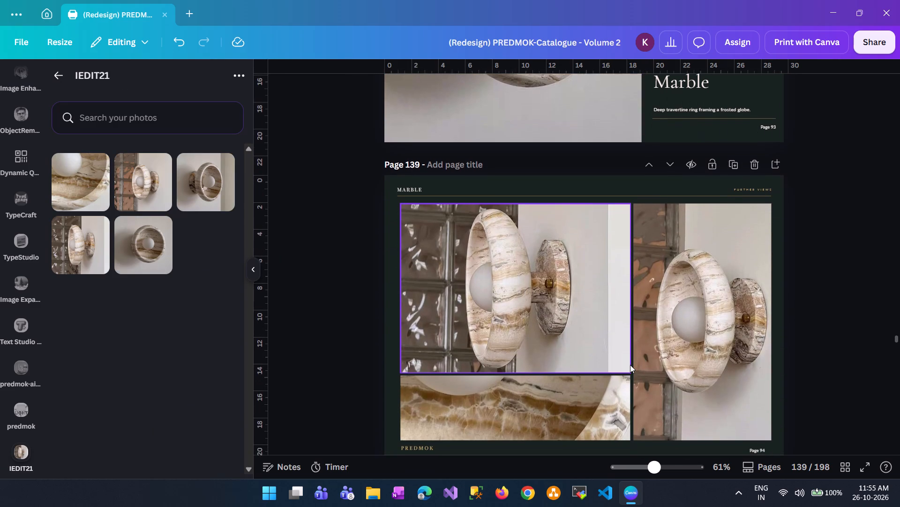
{"action": "scroll", "coordinate": [630, 365], "scroll_direction": "down", "scroll_amount": 1}
{"action": "scroll", "coordinate": [630, 365], "scroll_direction": "up", "scroll_amount": 3}
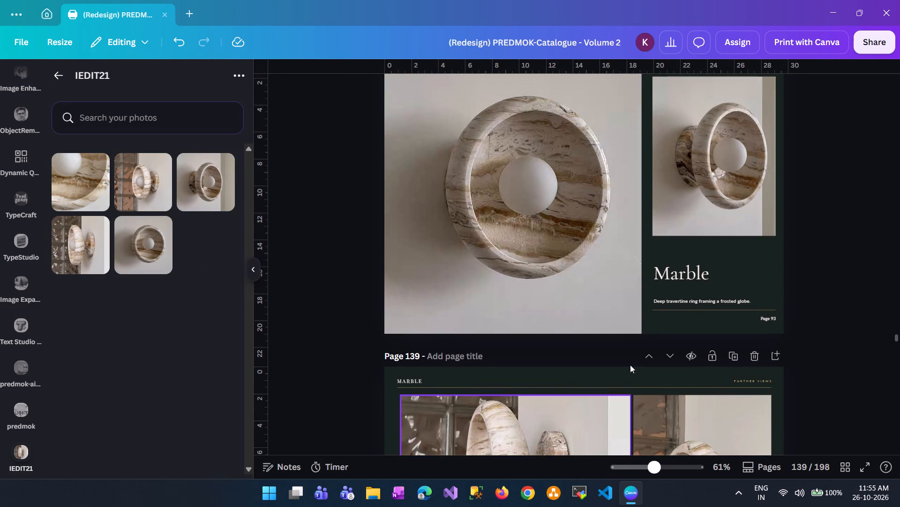
{"action": "scroll", "coordinate": [630, 365], "scroll_direction": "up", "scroll_amount": 1}
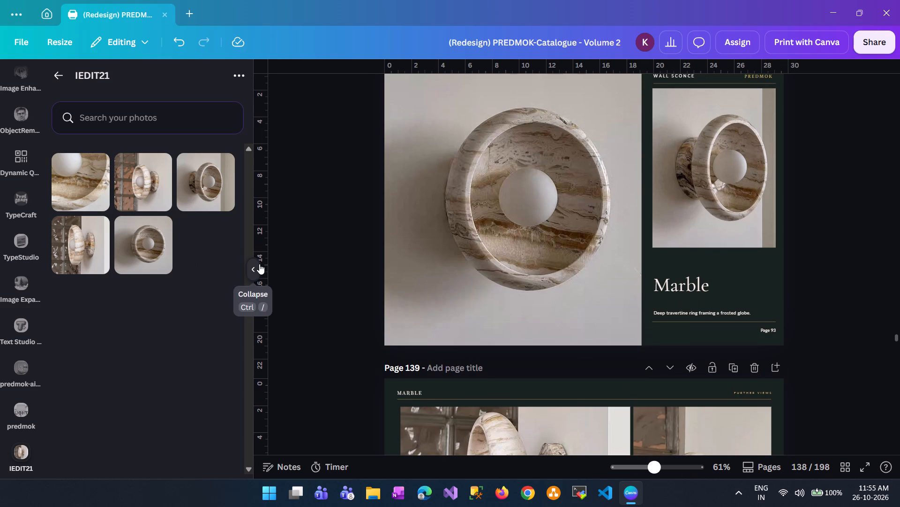
{"action": "scroll", "coordinate": [482, 240], "scroll_direction": "up", "scroll_amount": 1}
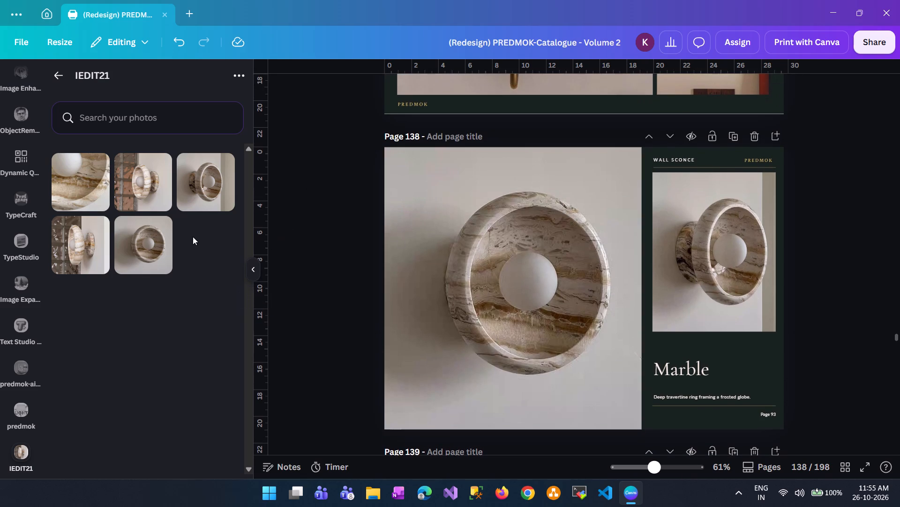
{"action": "left_click", "coordinate": [165, 253]}
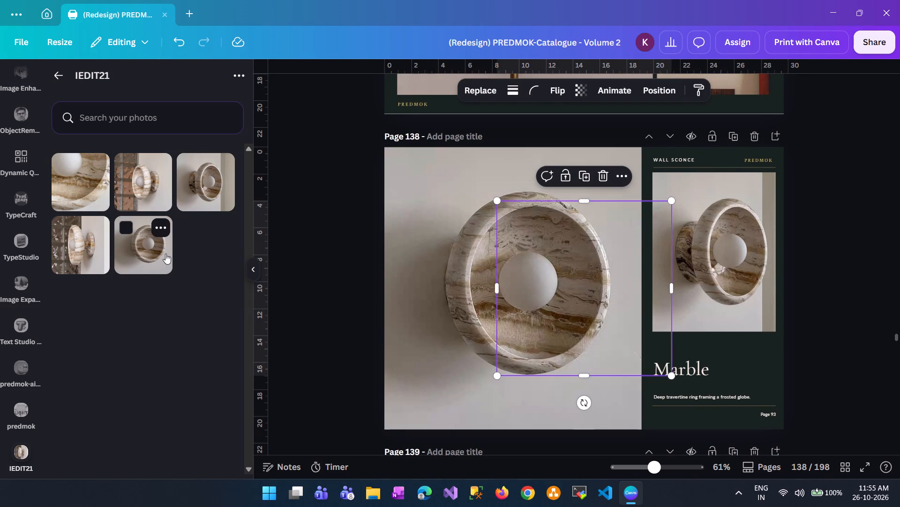
{"action": "left_click", "coordinate": [600, 171]}
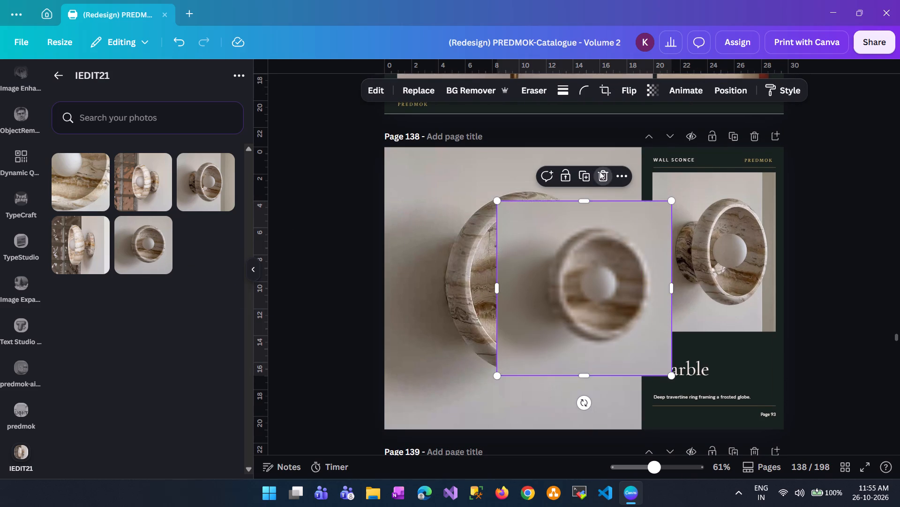
{"action": "left_click_drag", "start_coordinate": [136, 241], "coordinate": [721, 233]}
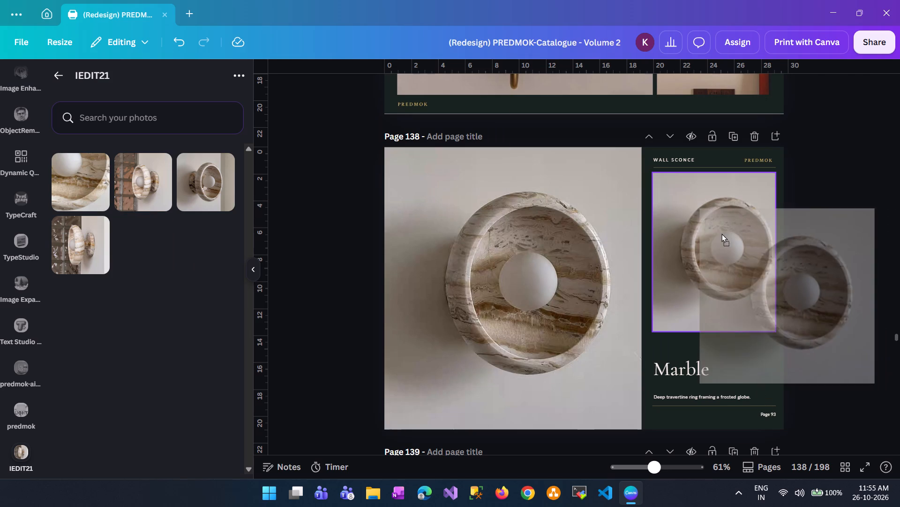
{"action": "left_click_drag", "start_coordinate": [721, 233], "coordinate": [721, 235]}
Shift the small photo's crop on page 138 so the marble ring sits centred in its frame.
{"action": "double_click", "coordinate": [739, 269]}
{"action": "left_click_drag", "start_coordinate": [736, 265], "coordinate": [718, 266]}
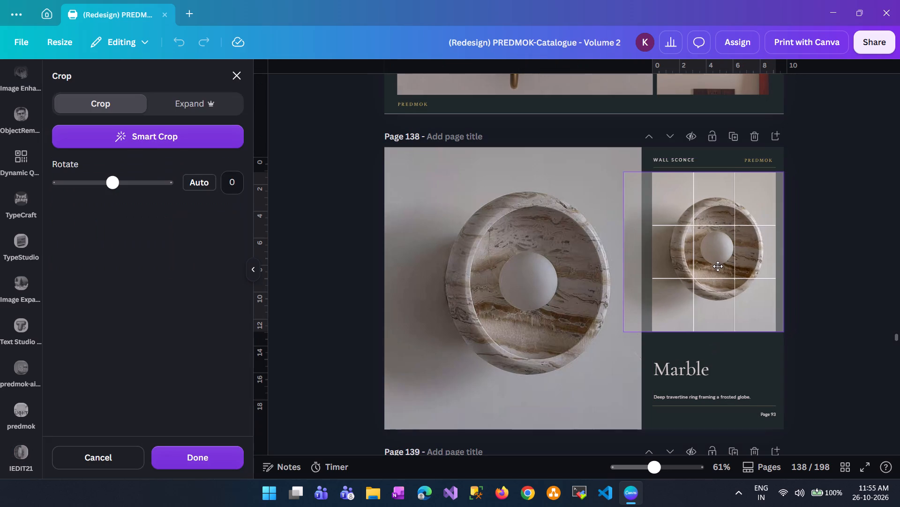
{"action": "left_click_drag", "start_coordinate": [718, 266], "coordinate": [715, 266]}
{"action": "left_click", "coordinate": [835, 267]}
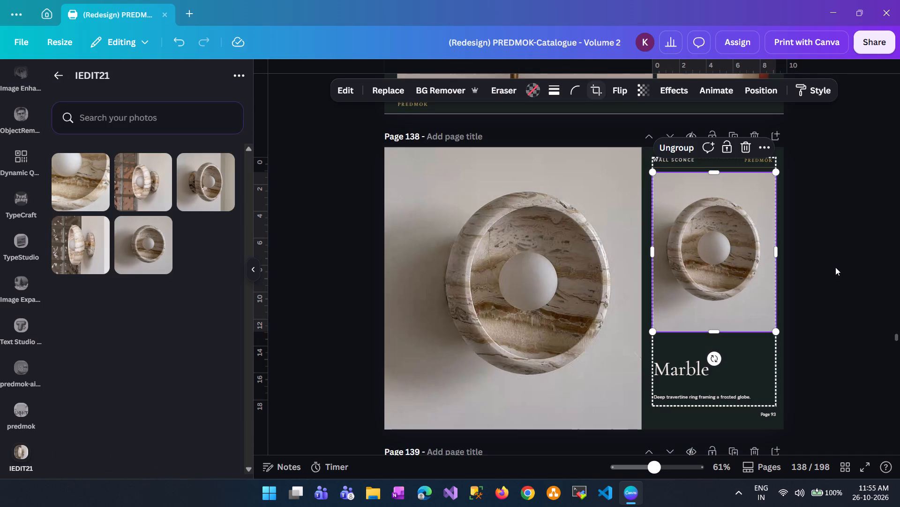
{"action": "left_click", "coordinate": [838, 265]}
Replace page 138's large photo with the angled marble sconce photo from IEDIT21 that shows its wall mount.
{"action": "left_click_drag", "start_coordinate": [210, 192], "coordinate": [543, 265]}
{"action": "left_click", "coordinate": [896, 296]}
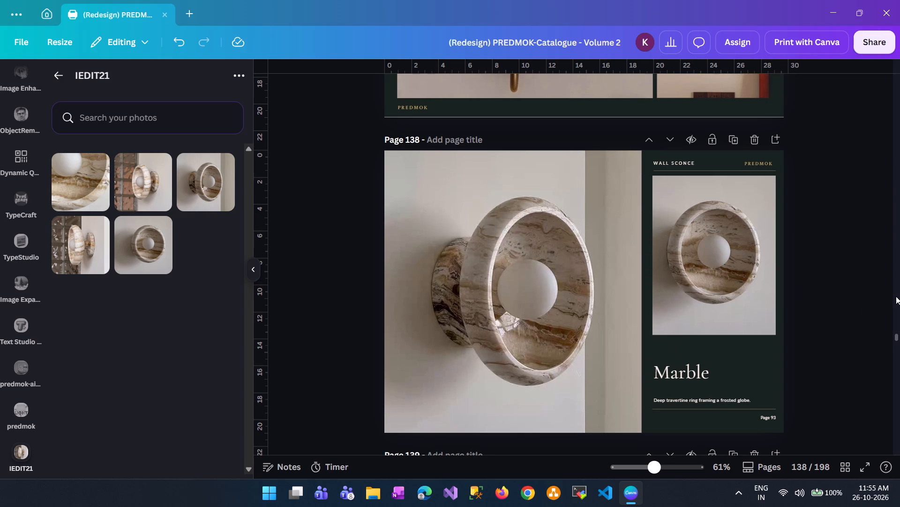
Open page 138's large sconce photo in Magic Eraser.
{"action": "left_click", "coordinate": [557, 264]}
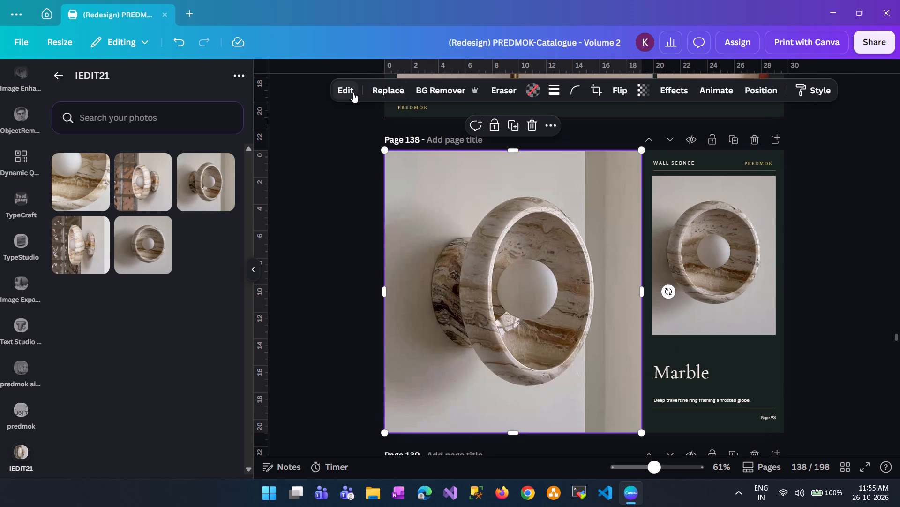
{"action": "left_click", "coordinate": [352, 92]}
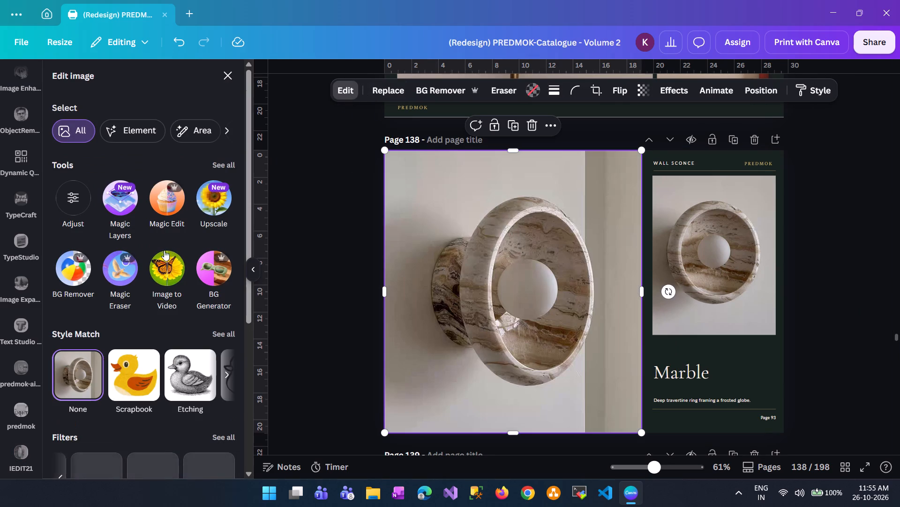
{"action": "left_click", "coordinate": [115, 277]}
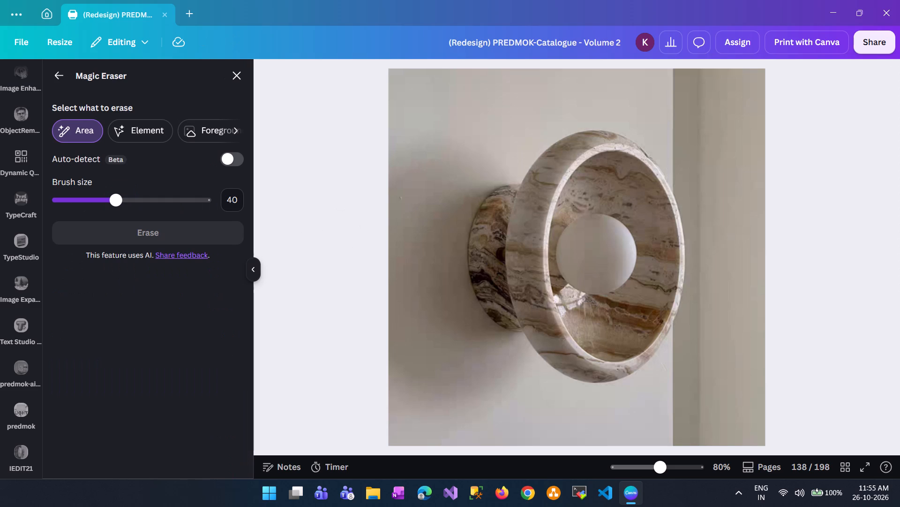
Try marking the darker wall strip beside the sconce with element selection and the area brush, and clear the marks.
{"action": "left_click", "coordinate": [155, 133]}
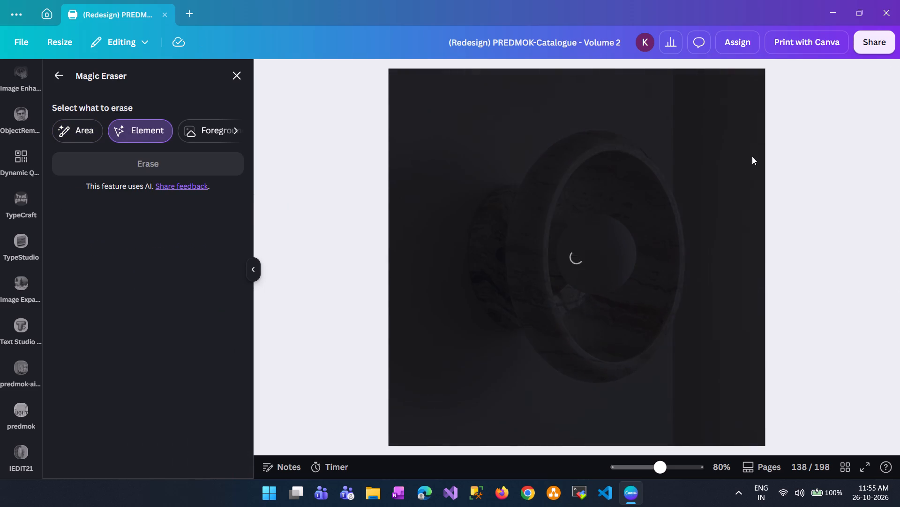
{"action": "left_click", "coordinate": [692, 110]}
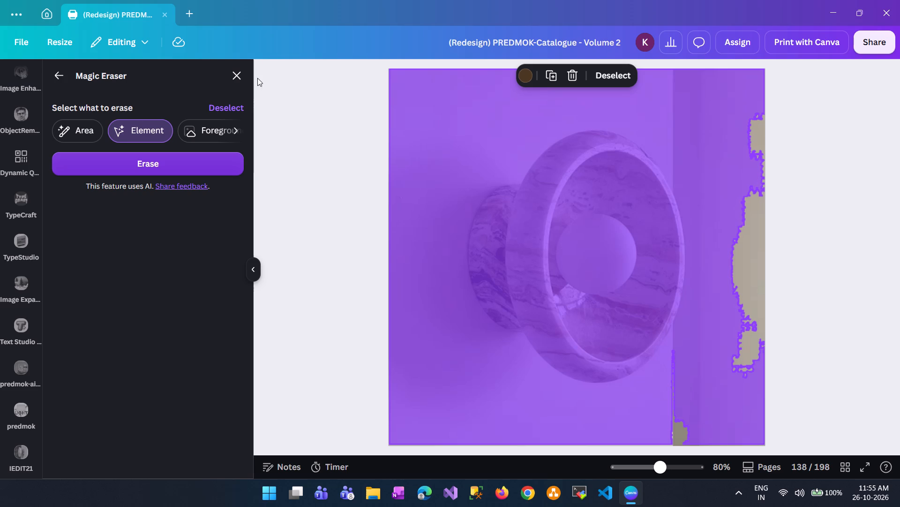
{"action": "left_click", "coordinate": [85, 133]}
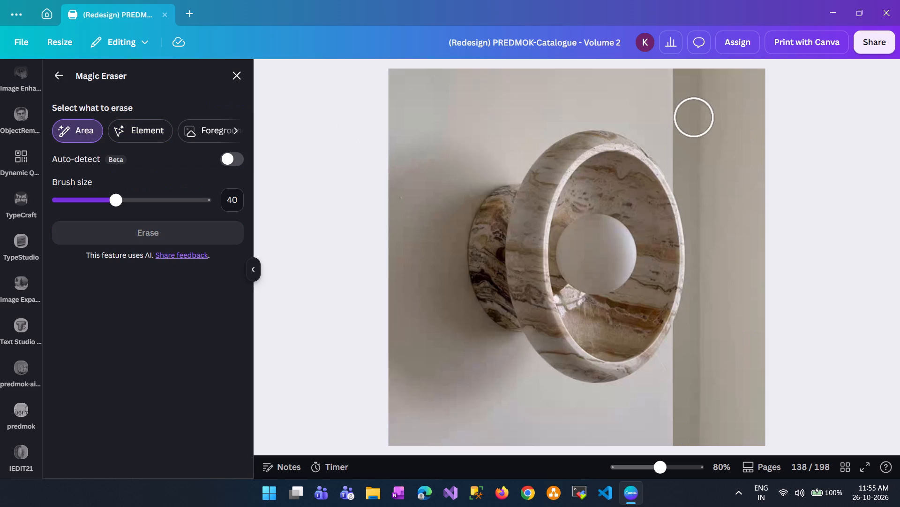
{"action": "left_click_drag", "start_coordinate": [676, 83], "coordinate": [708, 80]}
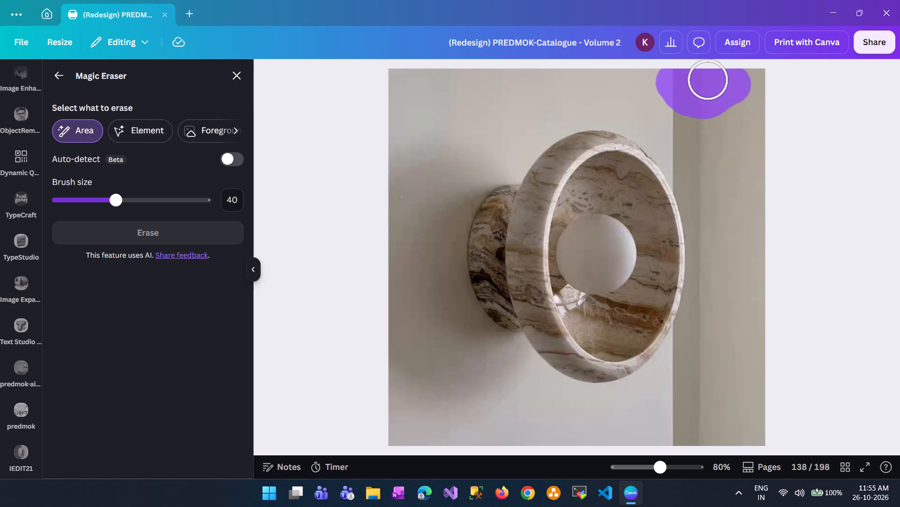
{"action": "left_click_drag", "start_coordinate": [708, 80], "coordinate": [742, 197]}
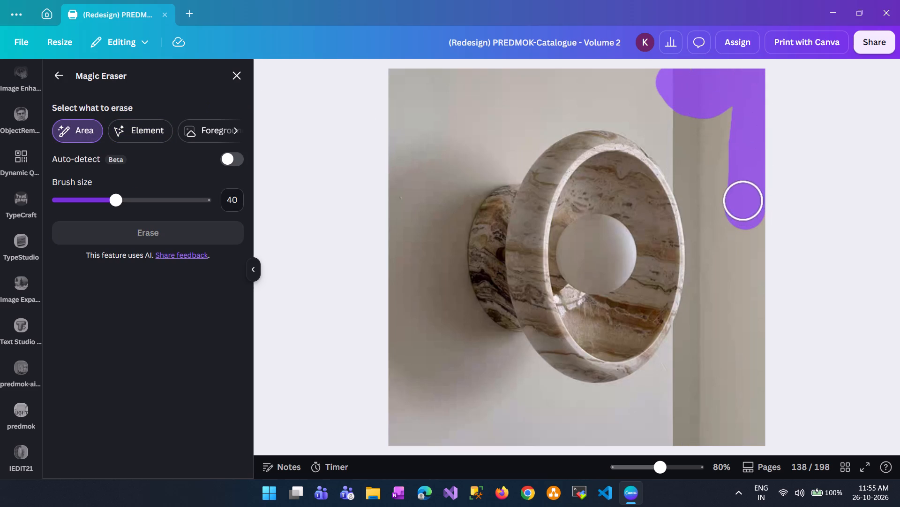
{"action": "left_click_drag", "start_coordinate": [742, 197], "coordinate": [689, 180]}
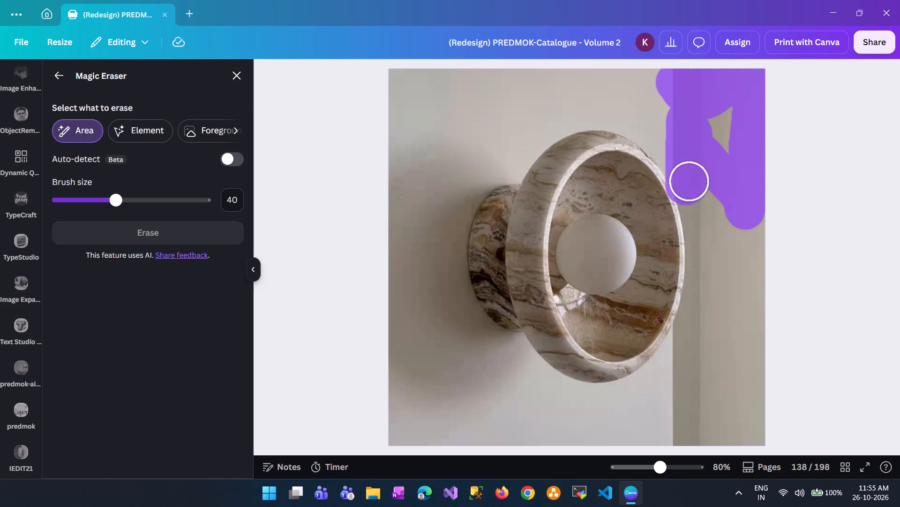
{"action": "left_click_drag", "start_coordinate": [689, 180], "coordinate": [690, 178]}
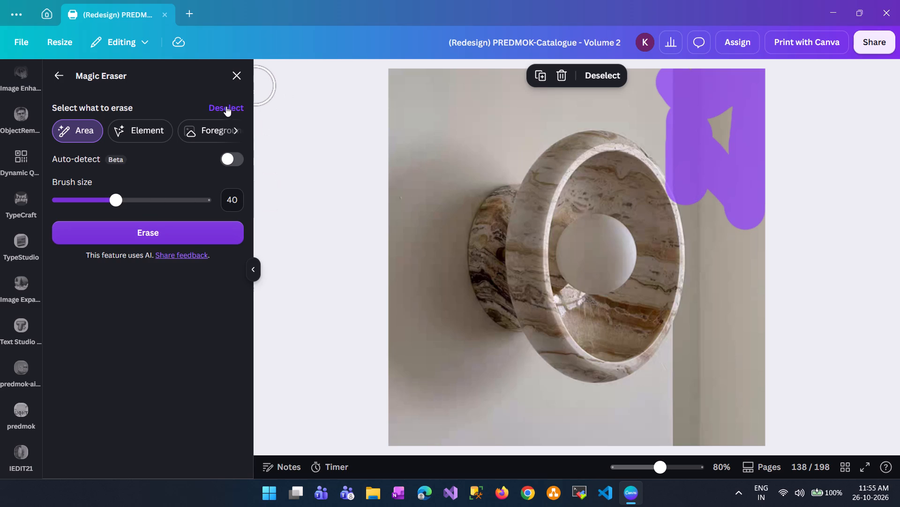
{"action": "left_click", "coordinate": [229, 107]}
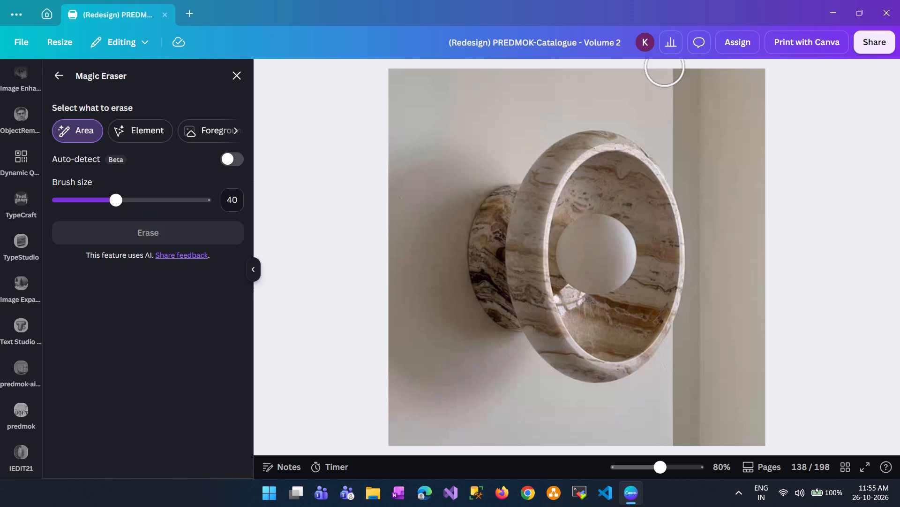
Brush over the whole darker wall strip beside the sconce with the size 40 area brush.
{"action": "left_click_drag", "start_coordinate": [666, 69], "coordinate": [687, 188]}
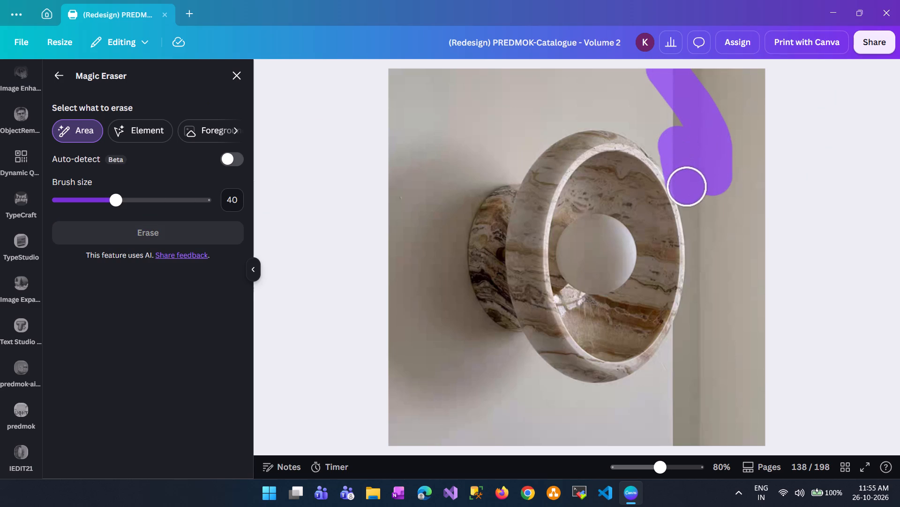
{"action": "left_click_drag", "start_coordinate": [687, 188], "coordinate": [683, 366]}
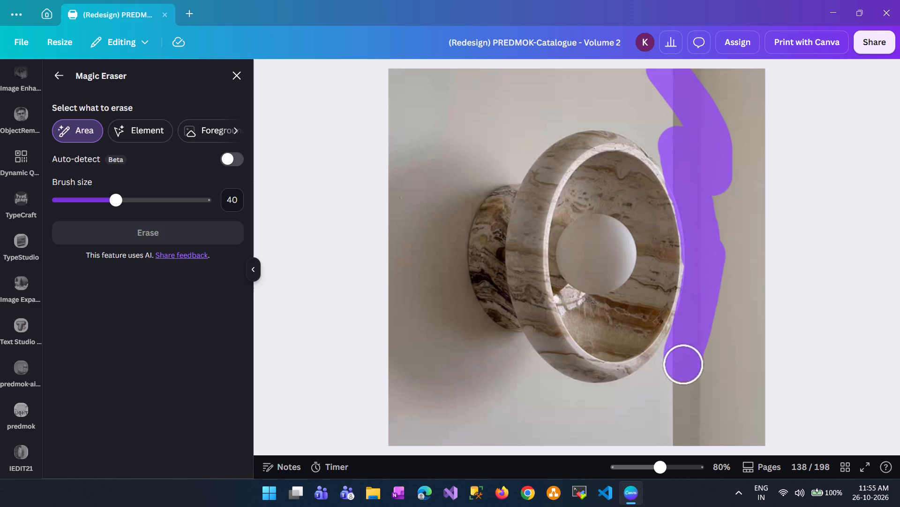
{"action": "left_click_drag", "start_coordinate": [683, 366], "coordinate": [752, 269]}
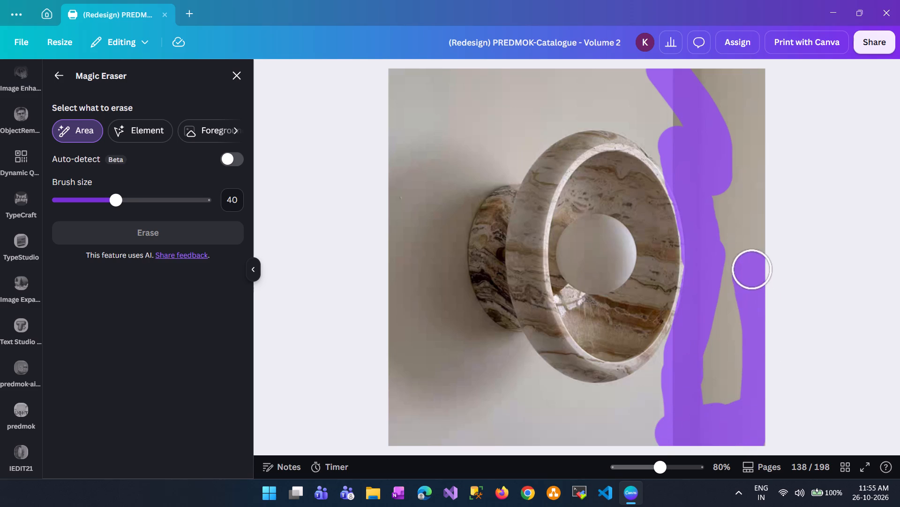
{"action": "left_click_drag", "start_coordinate": [752, 269], "coordinate": [682, 118]}
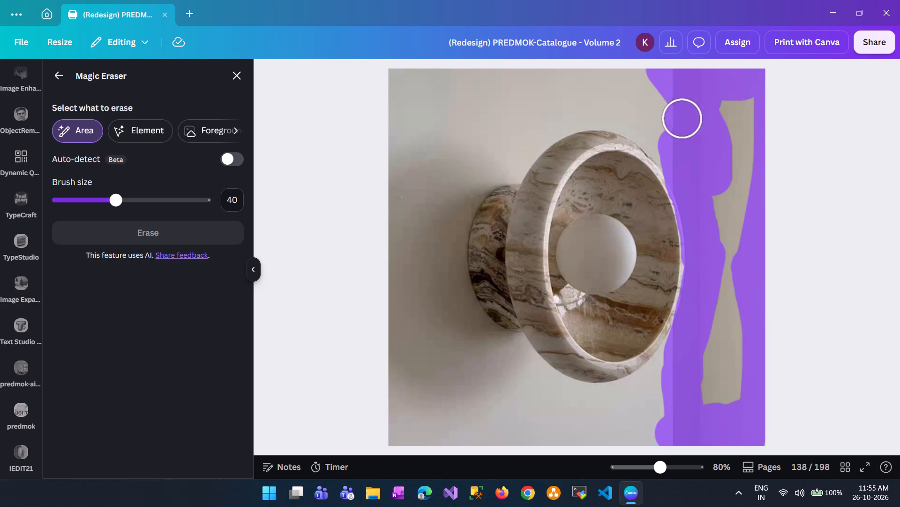
{"action": "left_click_drag", "start_coordinate": [682, 118], "coordinate": [720, 219]}
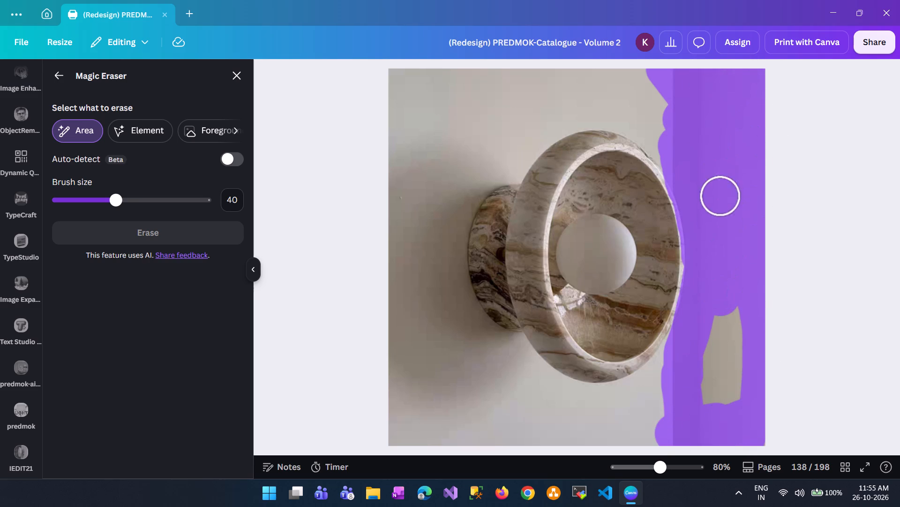
{"action": "left_click_drag", "start_coordinate": [720, 219], "coordinate": [739, 325]}
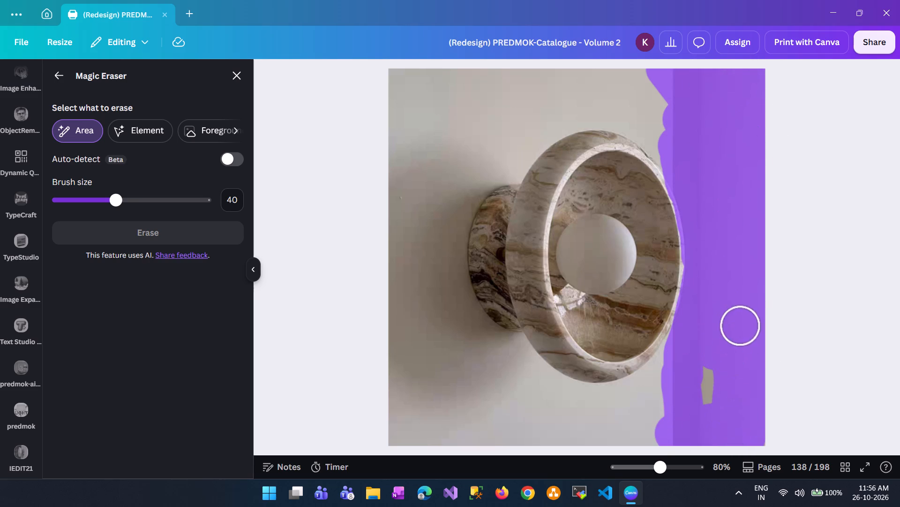
{"action": "left_click_drag", "start_coordinate": [739, 325], "coordinate": [724, 394]}
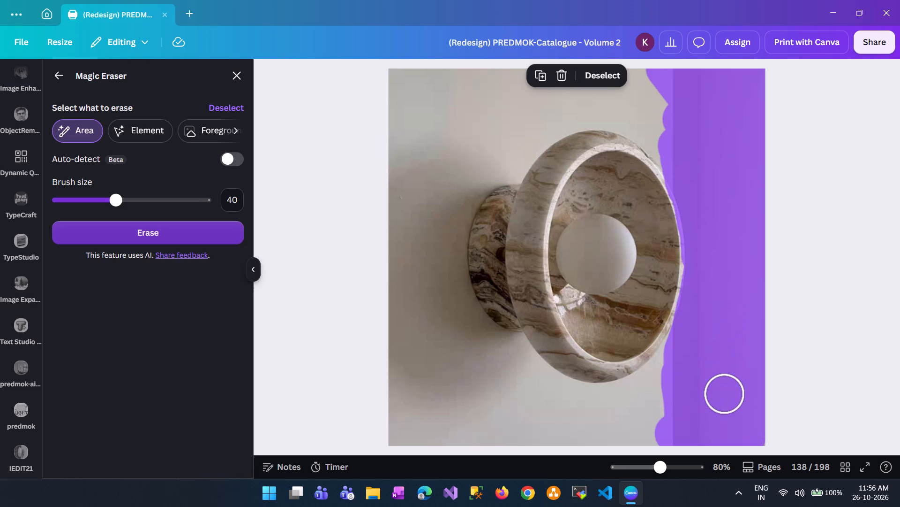
Refine the wall strip's marking with auto-detect, brush in its remaining gaps, and erase the strip from page 138's sconce photo.
{"action": "left_click", "coordinate": [234, 160]}
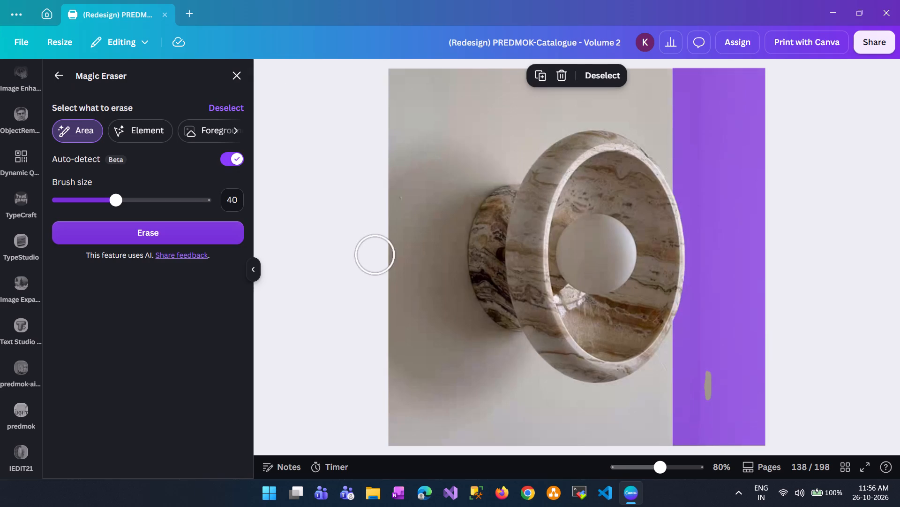
{"action": "left_click_drag", "start_coordinate": [713, 368], "coordinate": [712, 427]}
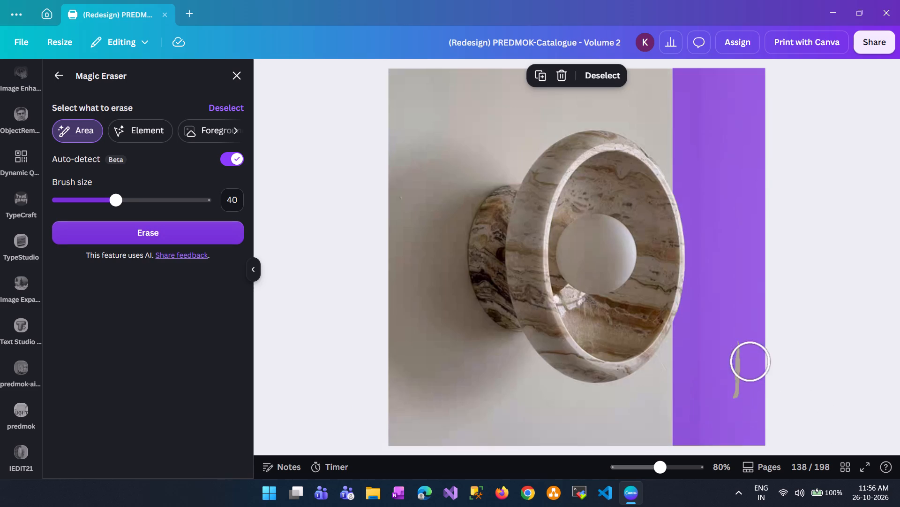
{"action": "left_click_drag", "start_coordinate": [746, 350], "coordinate": [754, 407]}
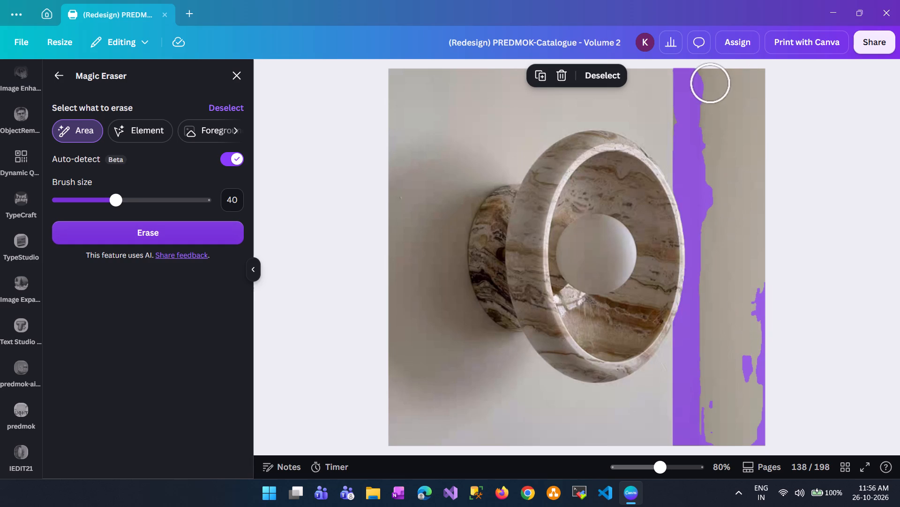
{"action": "left_click_drag", "start_coordinate": [709, 82], "coordinate": [746, 239]}
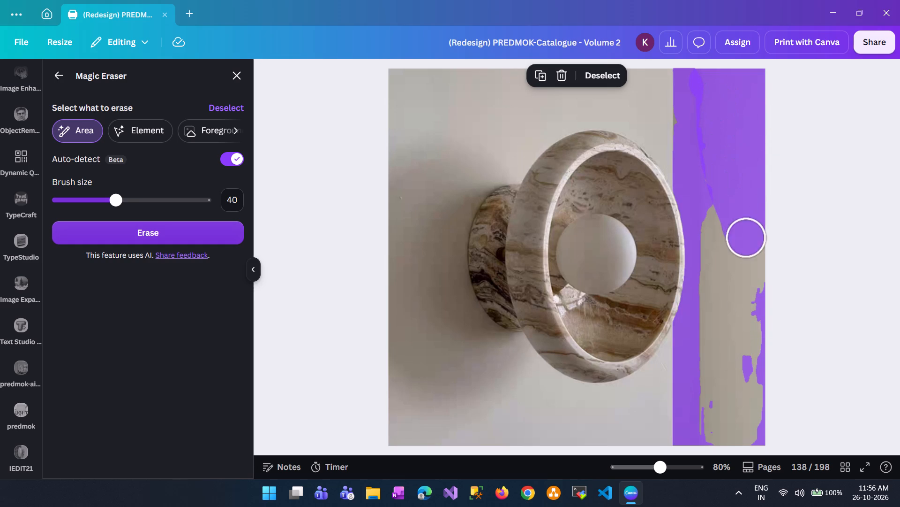
{"action": "left_click_drag", "start_coordinate": [746, 239], "coordinate": [722, 256]}
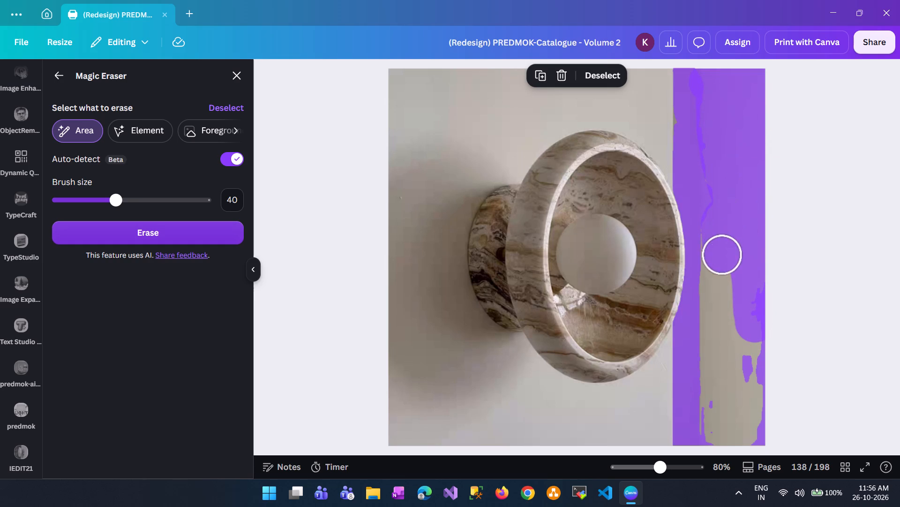
{"action": "left_click_drag", "start_coordinate": [722, 256], "coordinate": [713, 252]}
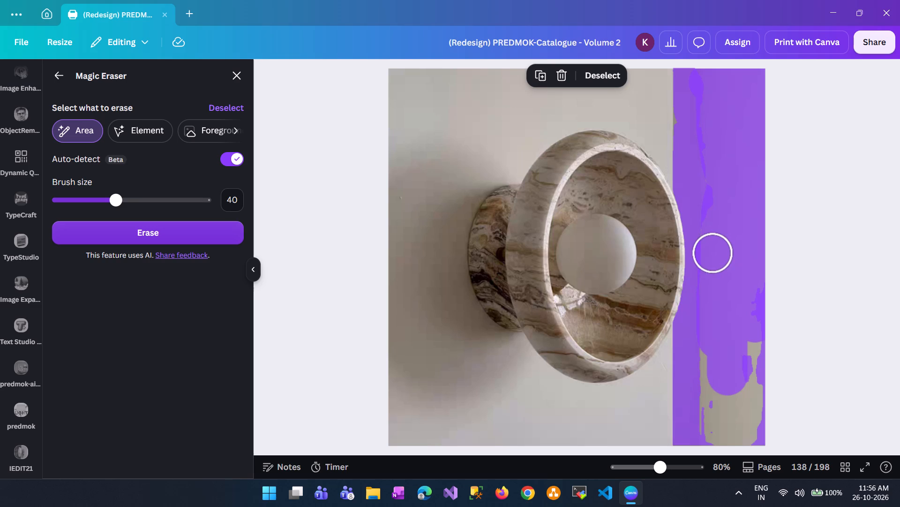
{"action": "left_click_drag", "start_coordinate": [713, 252], "coordinate": [748, 366]}
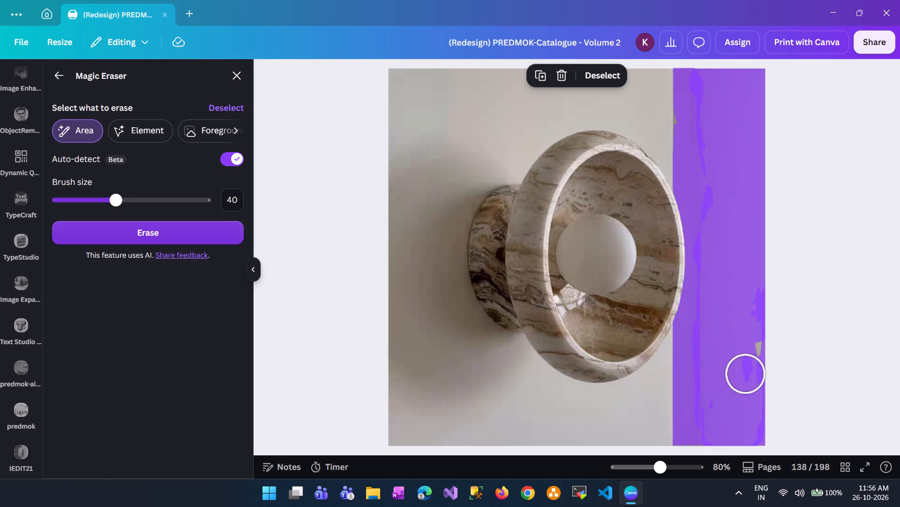
{"action": "left_click_drag", "start_coordinate": [748, 366], "coordinate": [752, 414]}
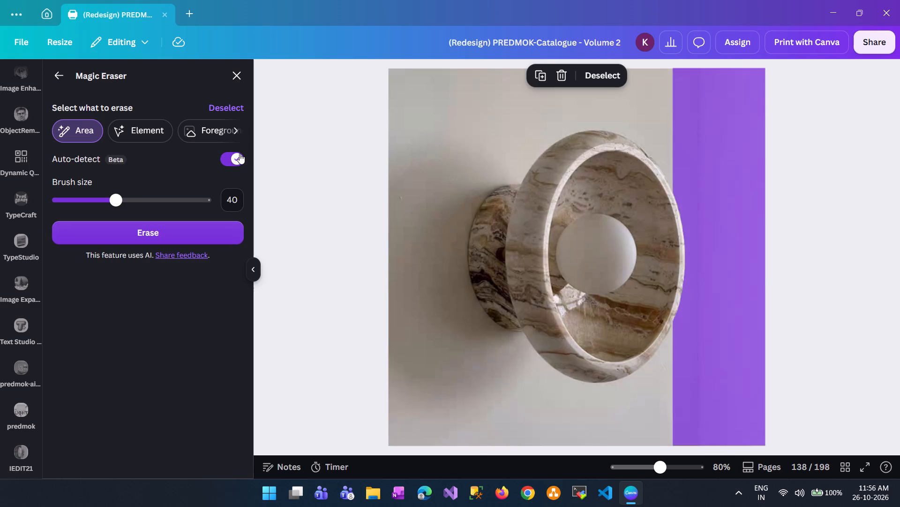
{"action": "left_click", "coordinate": [172, 236]}
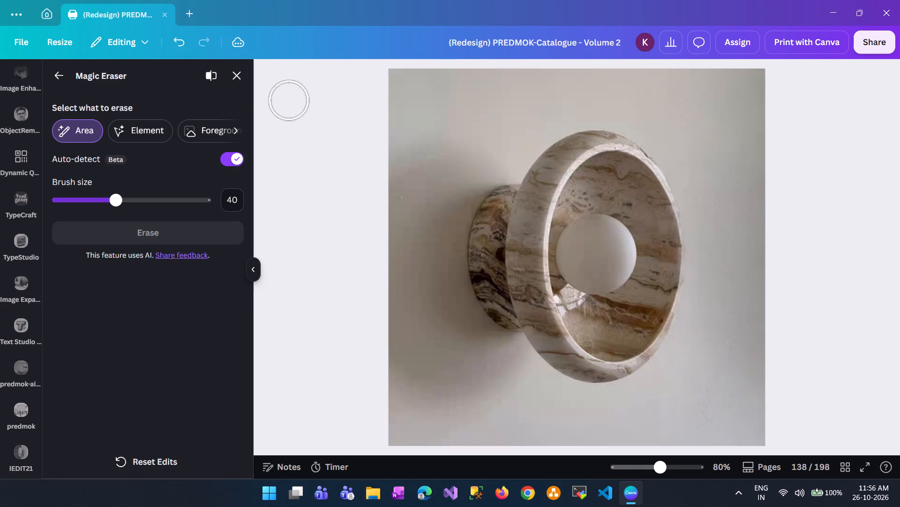
{"action": "left_click", "coordinate": [235, 75]}
{"action": "left_click", "coordinate": [844, 250]}
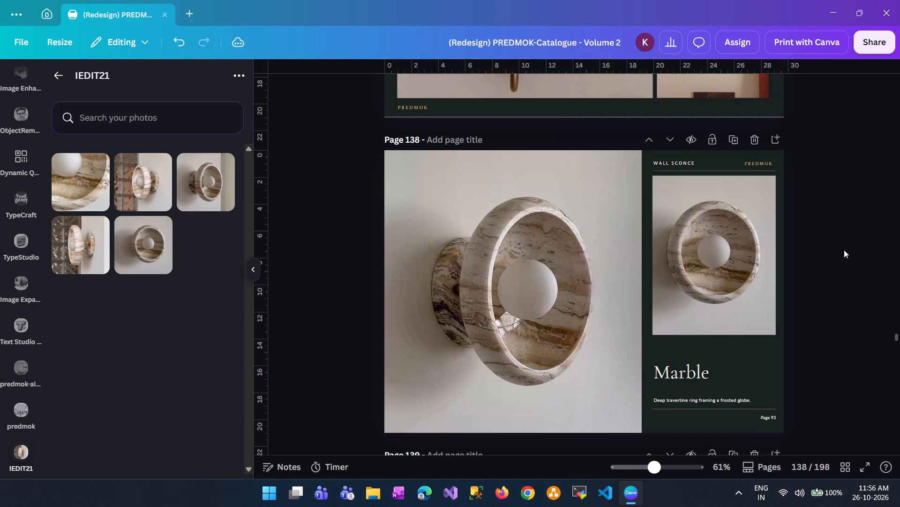
Replace page 139's upper-left photo with the close-up of the marble ring and globe from IEDIT21.
{"action": "scroll", "coordinate": [844, 250], "scroll_direction": "down", "scroll_amount": 1}
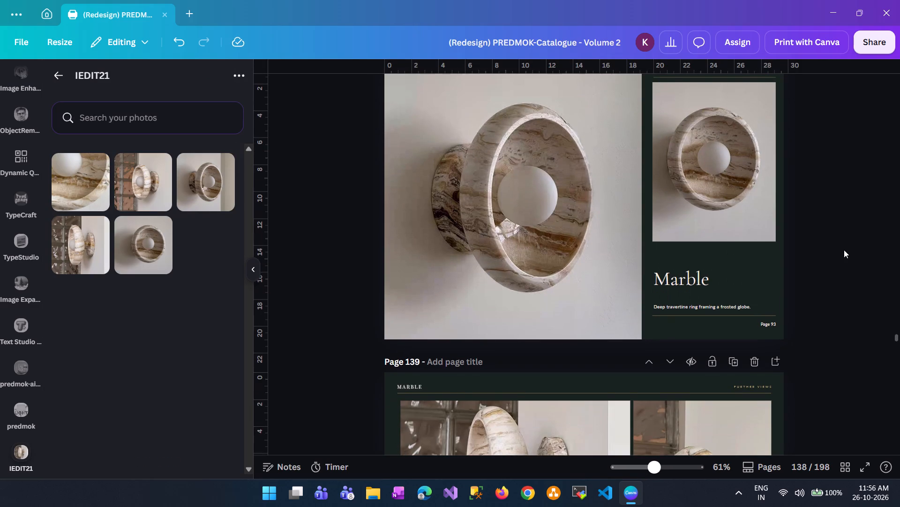
{"action": "scroll", "coordinate": [844, 250], "scroll_direction": "down", "scroll_amount": 4}
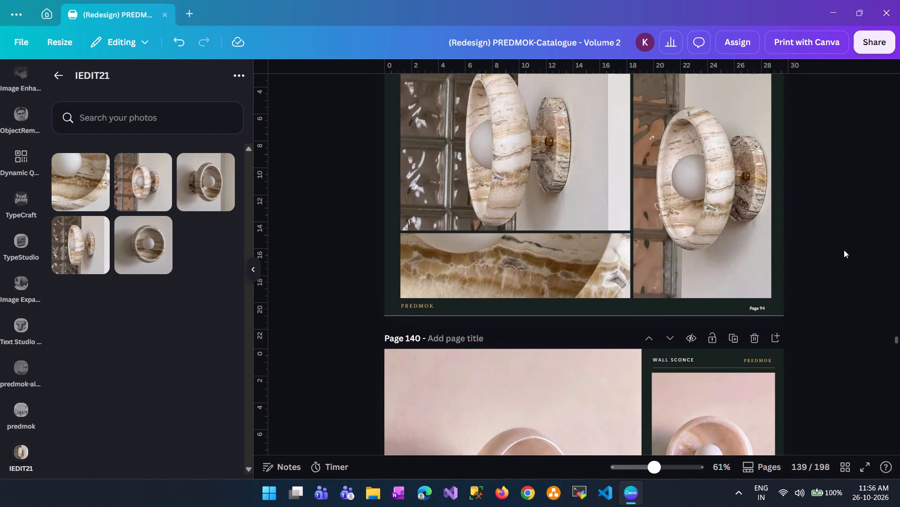
{"action": "scroll", "coordinate": [844, 250], "scroll_direction": "up", "scroll_amount": 1}
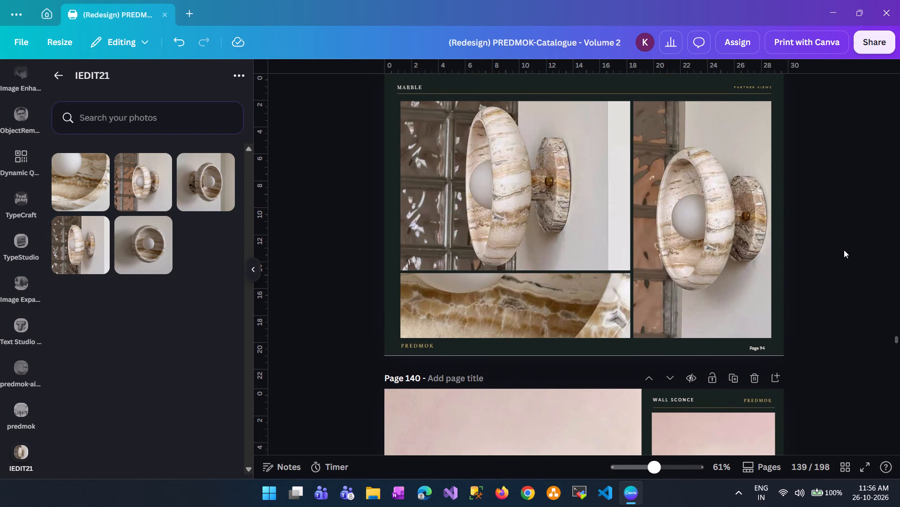
{"action": "left_click_drag", "start_coordinate": [84, 190], "coordinate": [475, 161]}
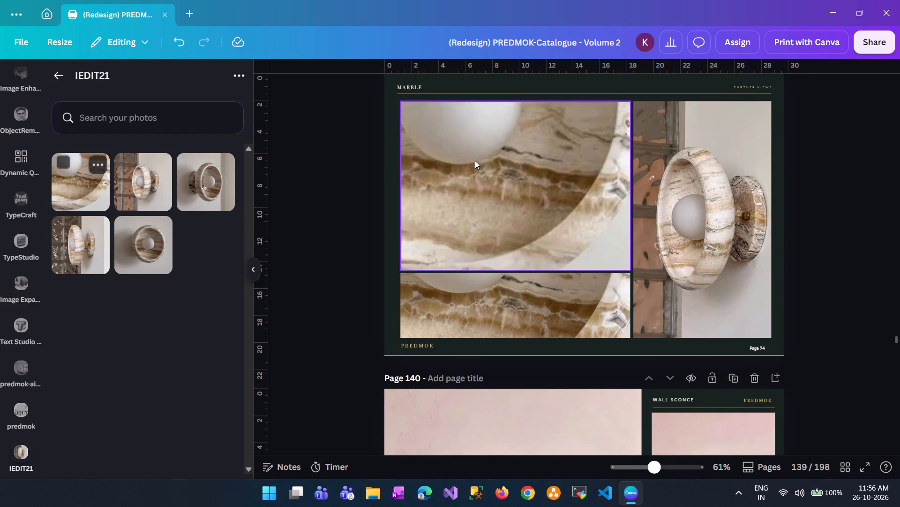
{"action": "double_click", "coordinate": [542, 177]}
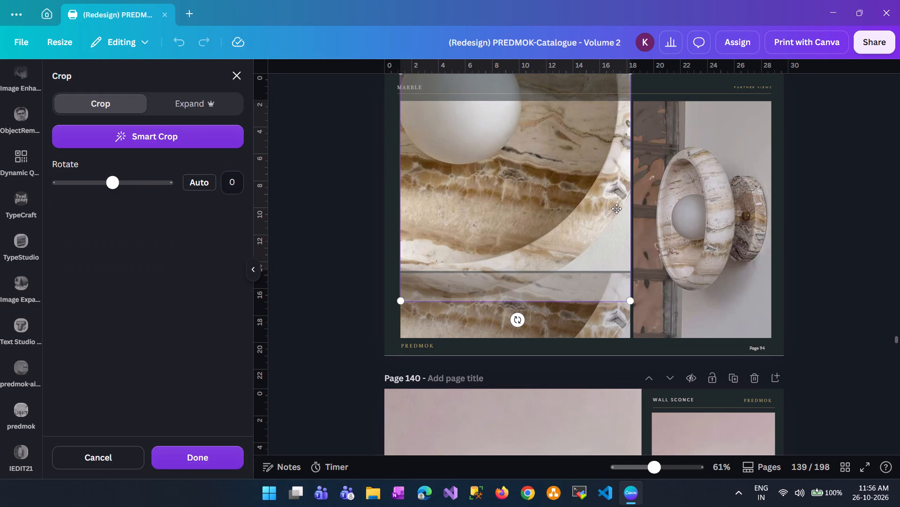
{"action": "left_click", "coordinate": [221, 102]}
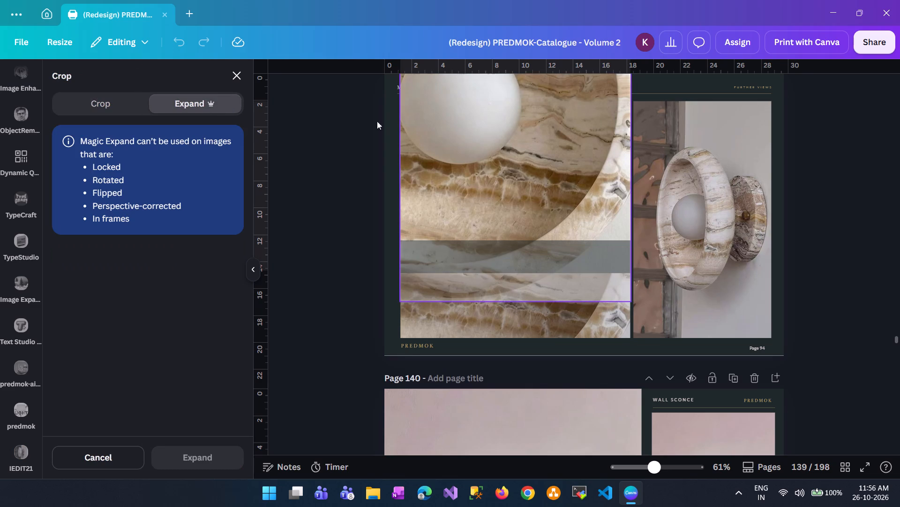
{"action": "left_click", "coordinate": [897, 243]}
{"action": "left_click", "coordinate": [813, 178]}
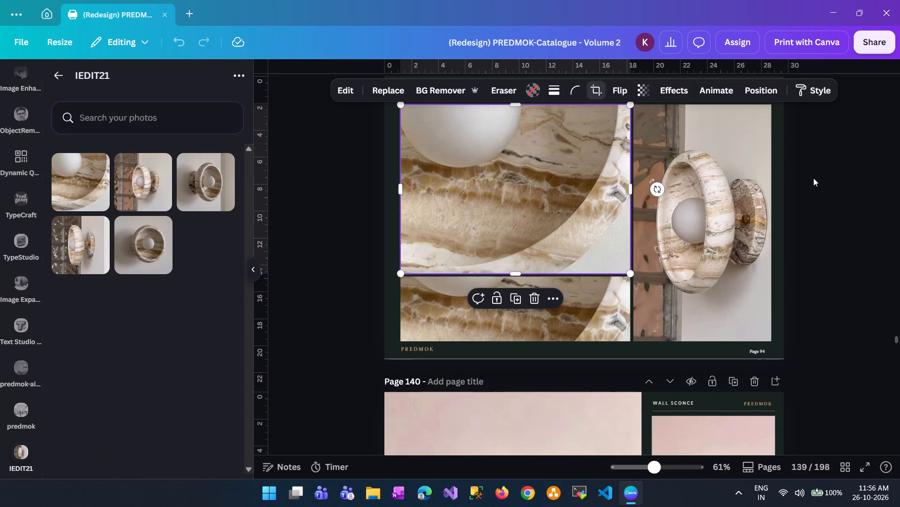
Detach the marble close-up image from its upper-left frame on page 139.
{"action": "left_click", "coordinate": [616, 206]}
{"action": "right_click", "coordinate": [616, 206]}
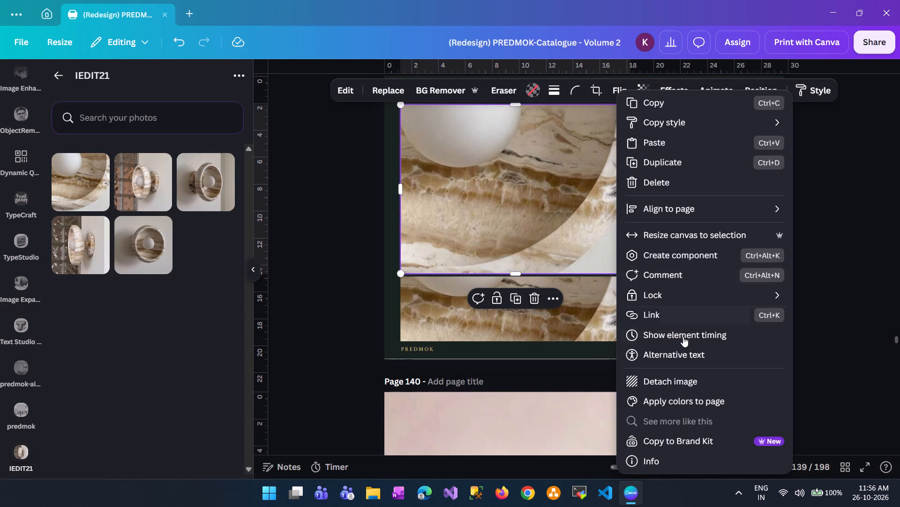
{"action": "left_click", "coordinate": [668, 381]}
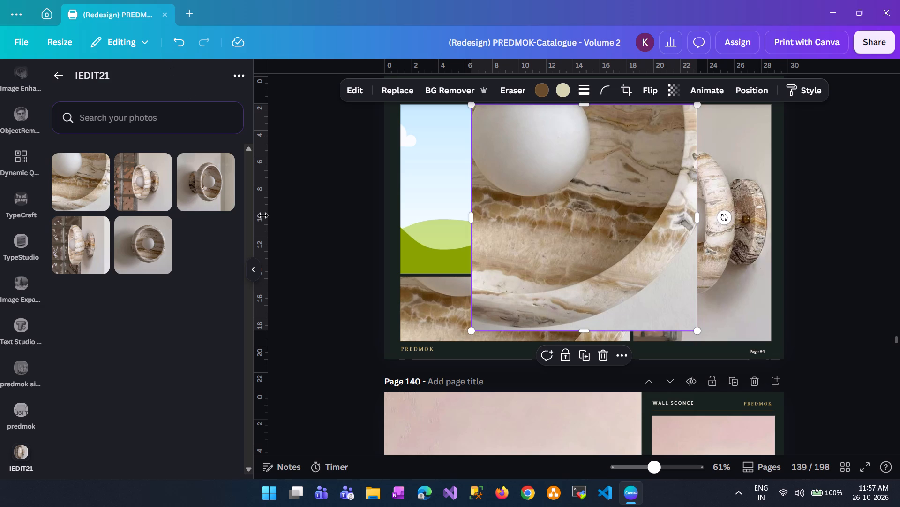
{"action": "right_click", "coordinate": [558, 250]}
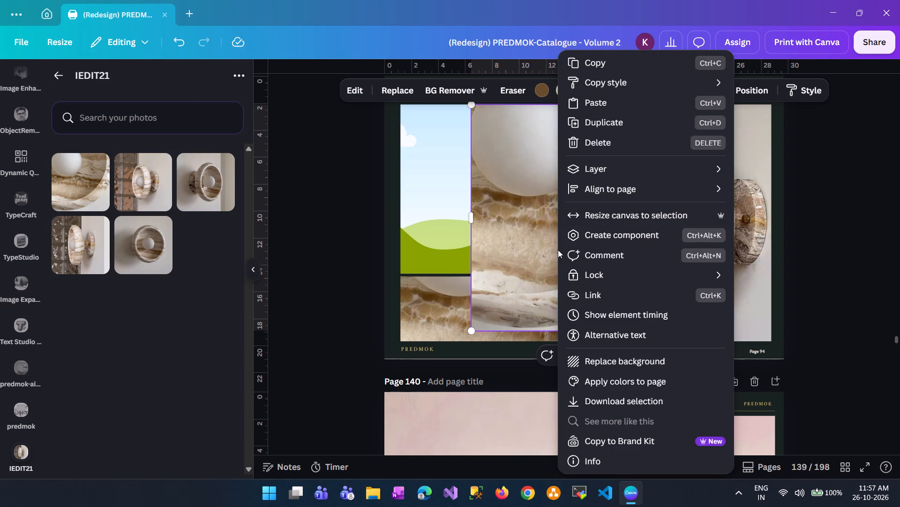
{"action": "double_click", "coordinate": [494, 168]}
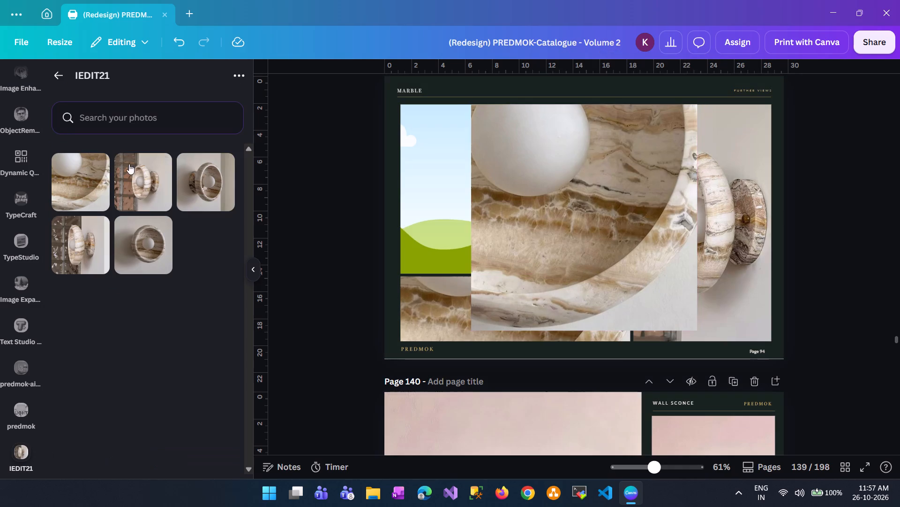
Magic Expand the detached close-up in freeform, mainly outwards to its left and top, and keep the first generated result.
{"action": "double_click", "coordinate": [658, 227]}
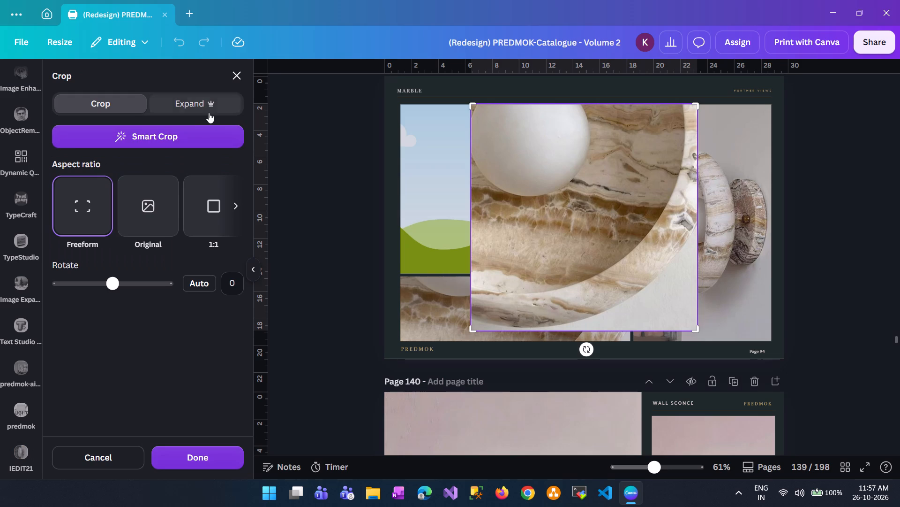
{"action": "left_click", "coordinate": [207, 108]}
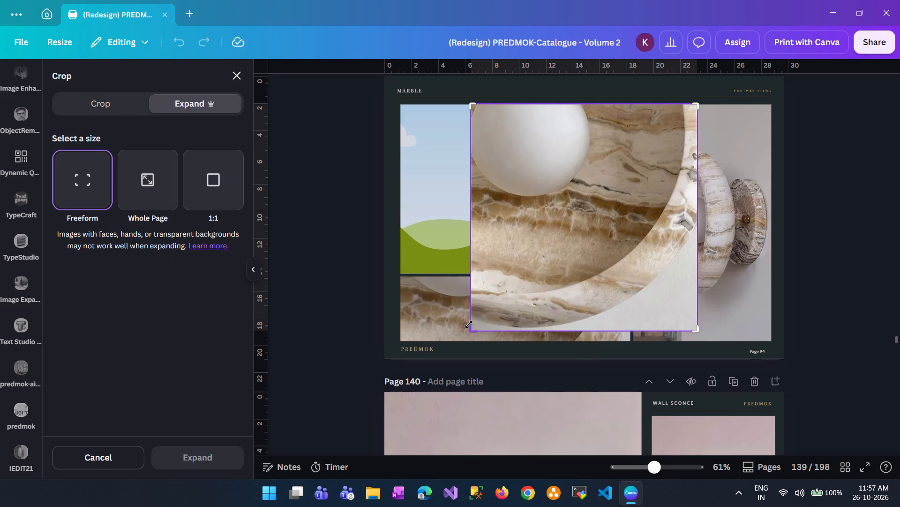
{"action": "left_click_drag", "start_coordinate": [469, 328], "coordinate": [362, 340]}
{"action": "scroll", "coordinate": [362, 340], "scroll_direction": "up", "scroll_amount": 1}
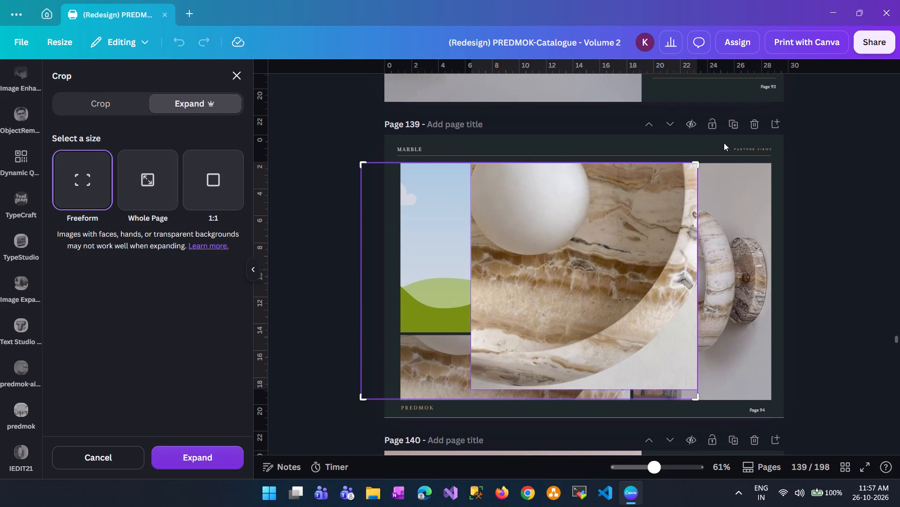
{"action": "left_click_drag", "start_coordinate": [698, 160], "coordinate": [703, 84]}
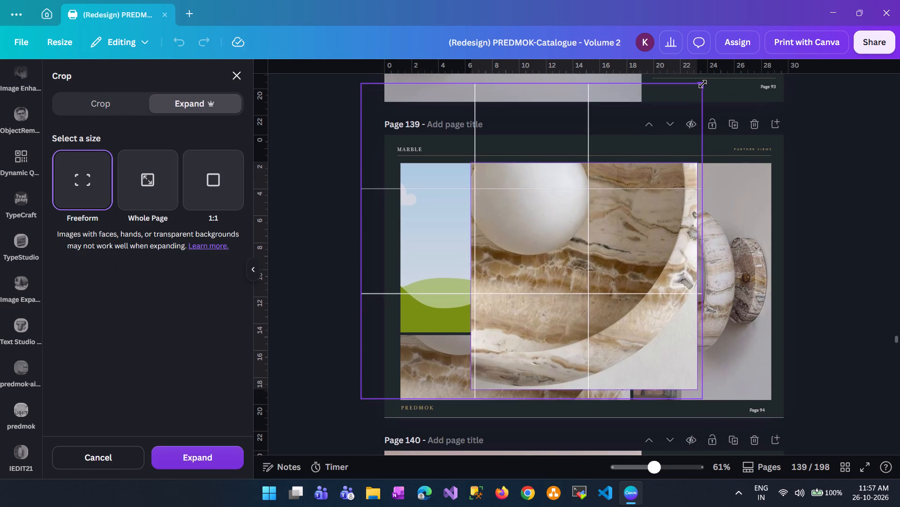
{"action": "left_click_drag", "start_coordinate": [703, 84], "coordinate": [703, 81]}
{"action": "left_click", "coordinate": [223, 455]}
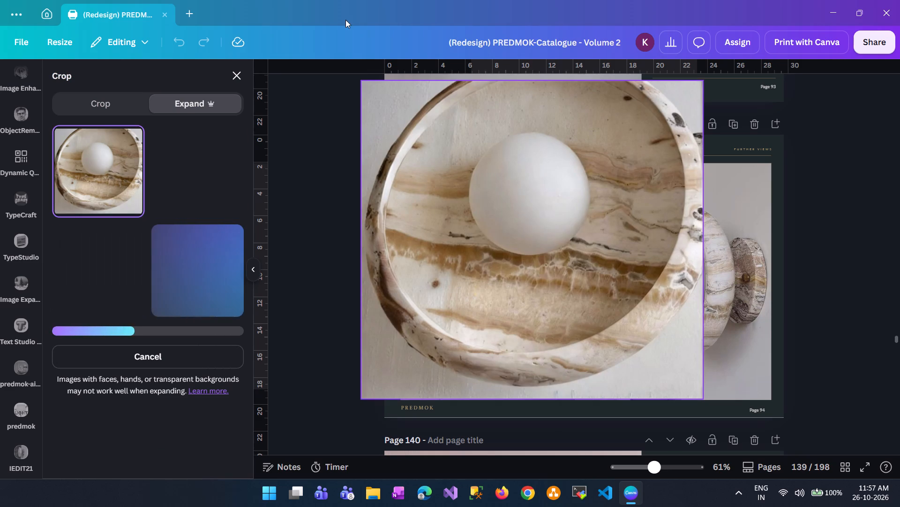
{"action": "left_click", "coordinate": [242, 73]}
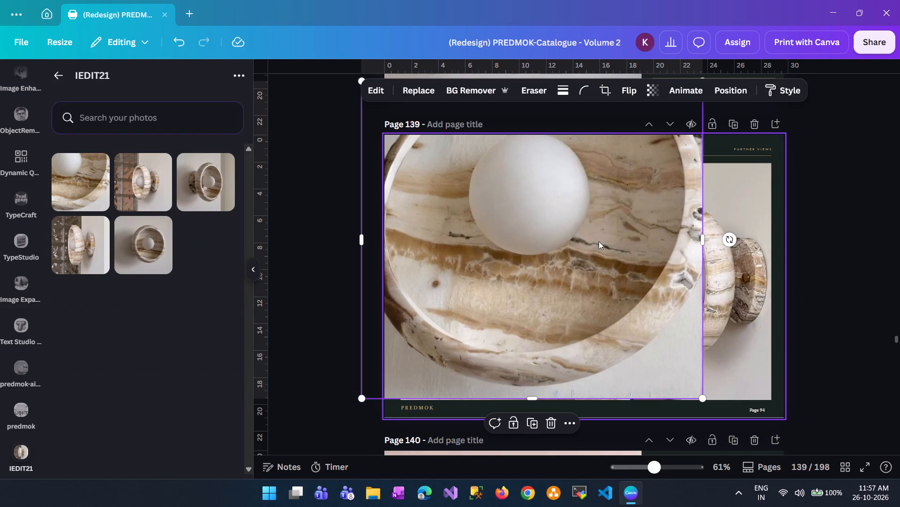
Place the expanded marble close-up into the empty upper-left frame on page 139.
{"action": "left_click_drag", "start_coordinate": [597, 246], "coordinate": [518, 217]}
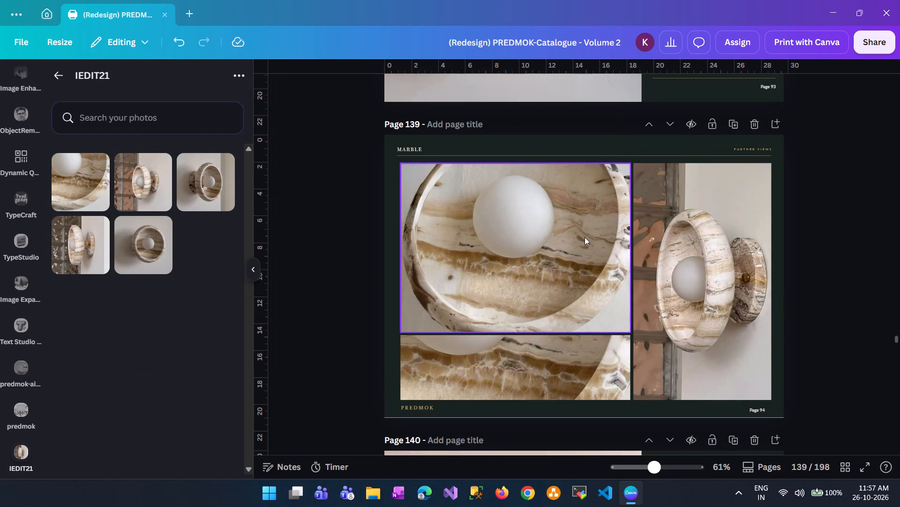
Enlarge and reposition page 139's upper-left marble photo within its frame to show the globe's bottom edge and the ring's lower-right curve.
{"action": "double_click", "coordinate": [584, 239]}
{"action": "double_click", "coordinate": [604, 245]}
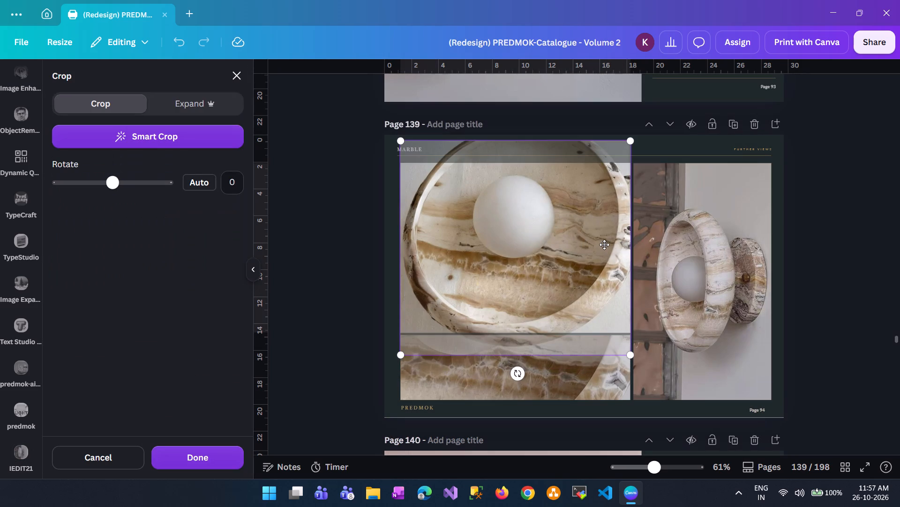
{"action": "left_click", "coordinate": [585, 244]}
{"action": "left_click_drag", "start_coordinate": [404, 141], "coordinate": [233, 60]}
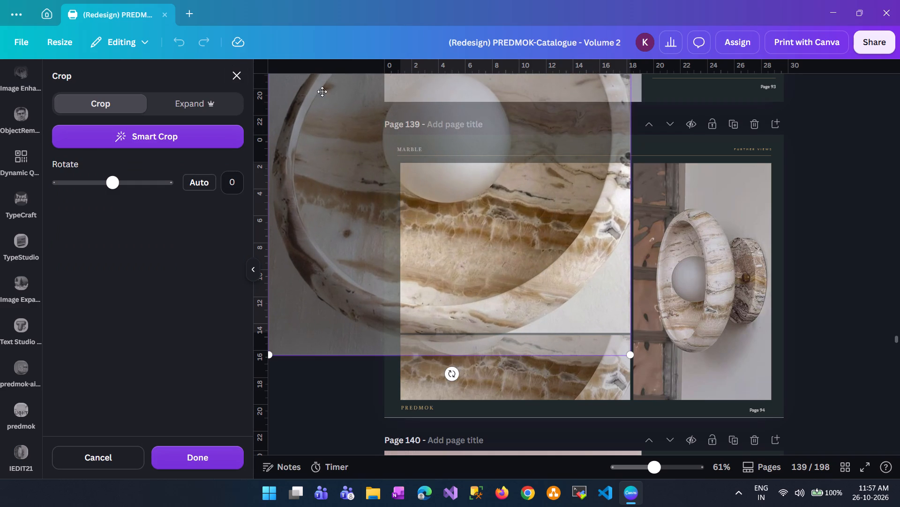
{"action": "left_click_drag", "start_coordinate": [559, 208], "coordinate": [555, 185]}
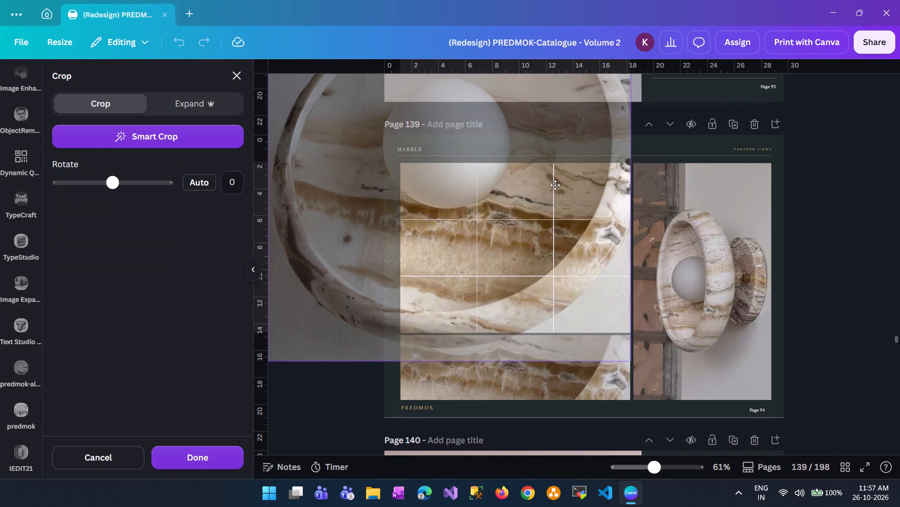
{"action": "left_click_drag", "start_coordinate": [555, 185], "coordinate": [559, 180]}
{"action": "scroll", "coordinate": [687, 92], "scroll_direction": "up", "scroll_amount": 1}
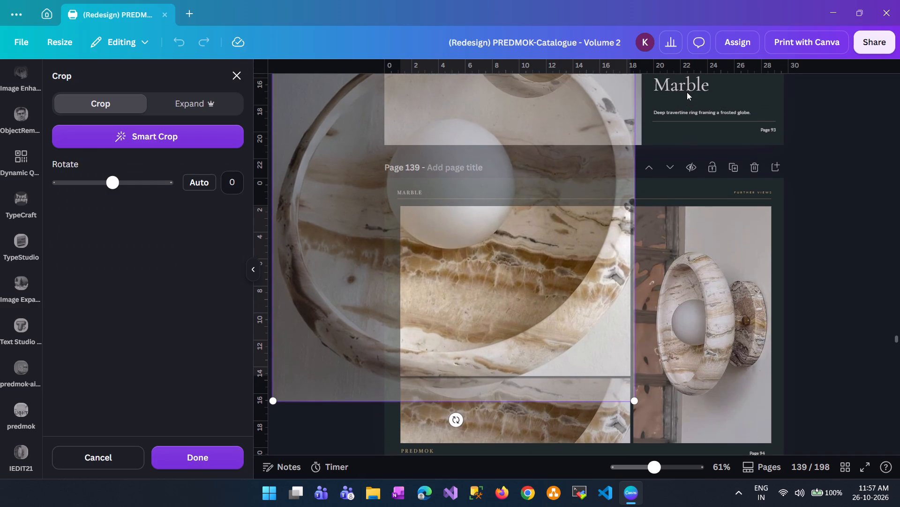
{"action": "scroll", "coordinate": [687, 92], "scroll_direction": "up", "scroll_amount": 1}
{"action": "left_click_drag", "start_coordinate": [636, 146], "coordinate": [612, 173]}
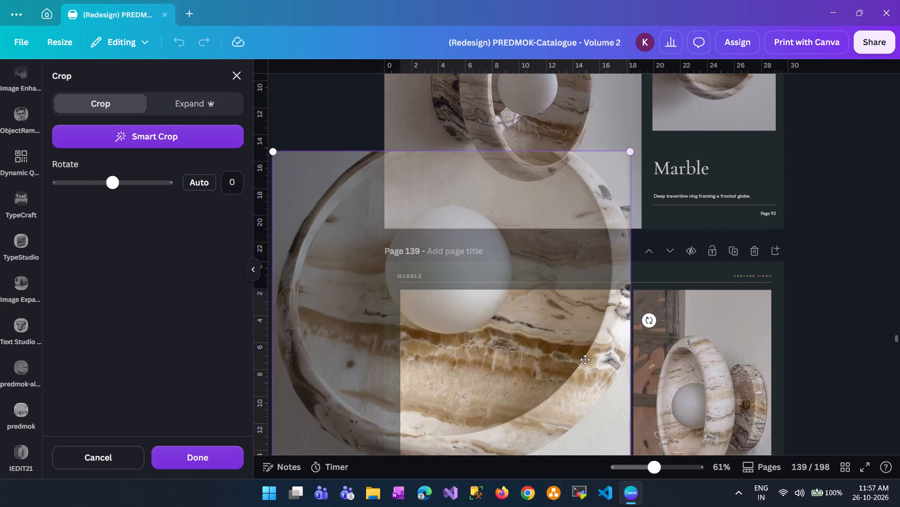
{"action": "scroll", "coordinate": [585, 360], "scroll_direction": "down", "scroll_amount": 1}
{"action": "left_click_drag", "start_coordinate": [588, 320], "coordinate": [585, 292]}
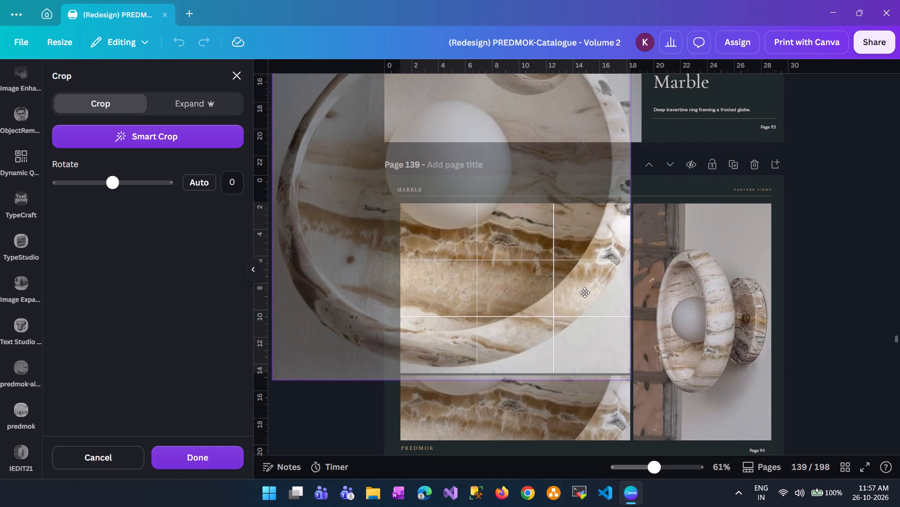
{"action": "left_click_drag", "start_coordinate": [585, 292], "coordinate": [584, 292]}
{"action": "left_click", "coordinate": [851, 306]}
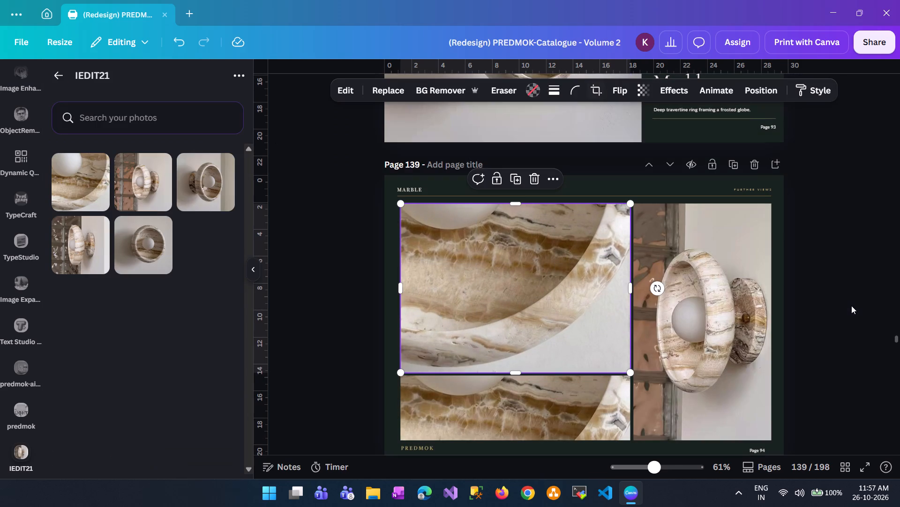
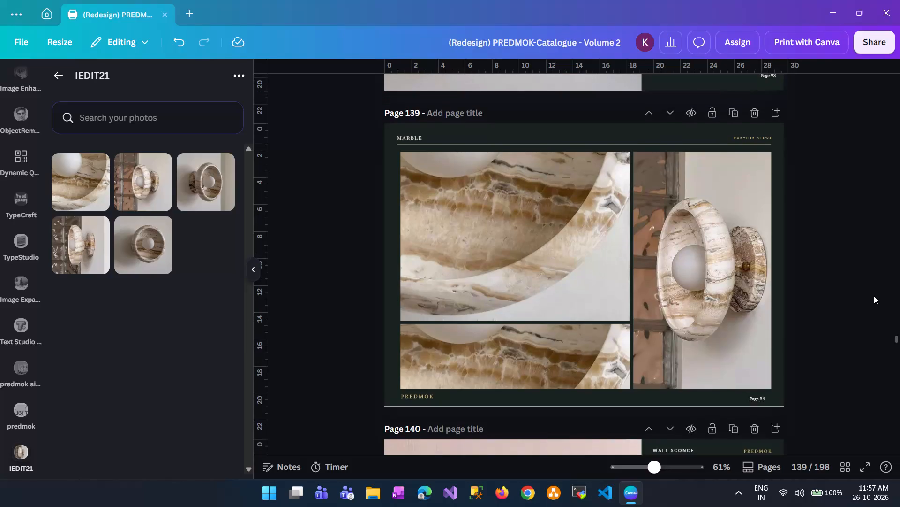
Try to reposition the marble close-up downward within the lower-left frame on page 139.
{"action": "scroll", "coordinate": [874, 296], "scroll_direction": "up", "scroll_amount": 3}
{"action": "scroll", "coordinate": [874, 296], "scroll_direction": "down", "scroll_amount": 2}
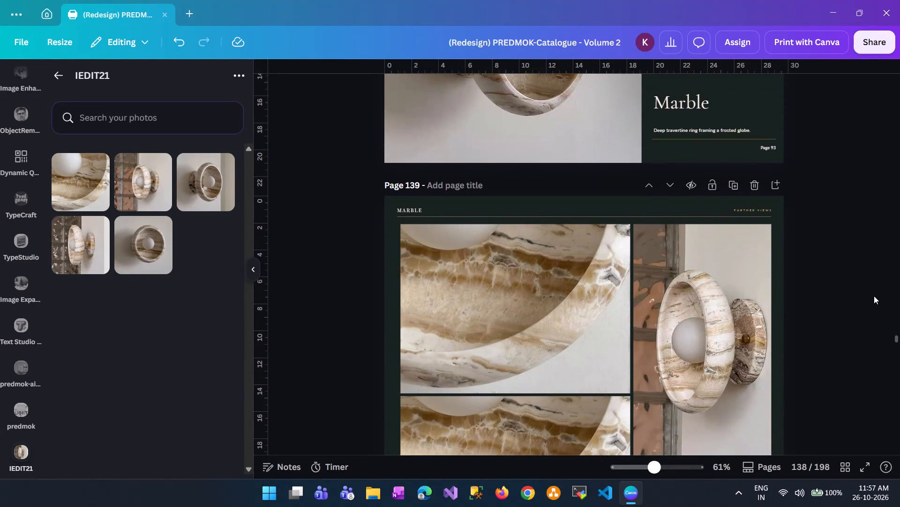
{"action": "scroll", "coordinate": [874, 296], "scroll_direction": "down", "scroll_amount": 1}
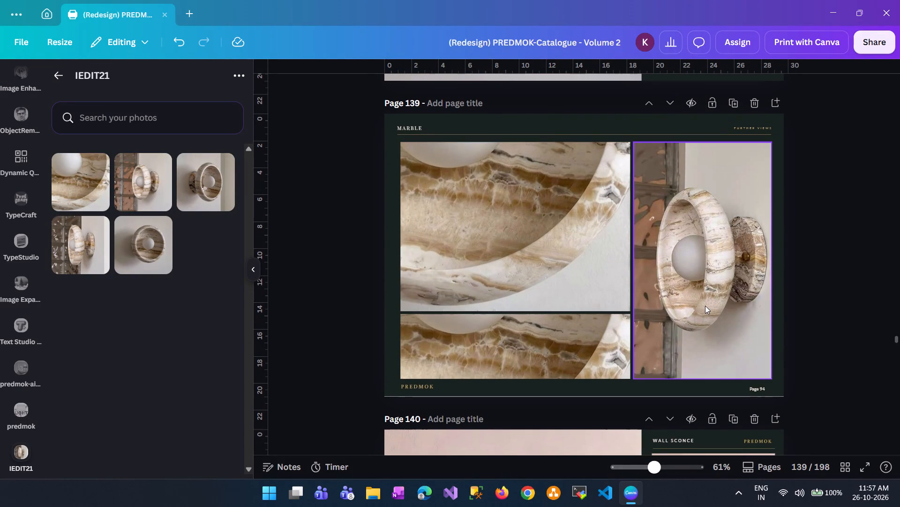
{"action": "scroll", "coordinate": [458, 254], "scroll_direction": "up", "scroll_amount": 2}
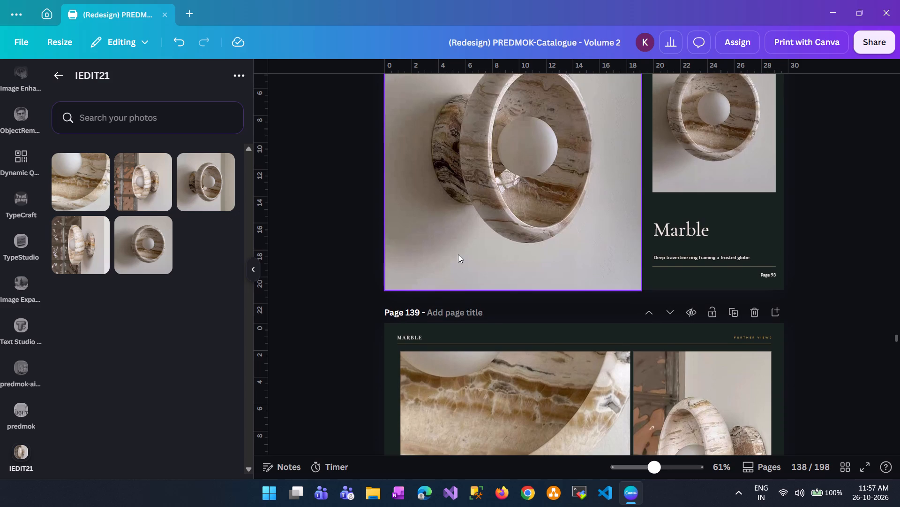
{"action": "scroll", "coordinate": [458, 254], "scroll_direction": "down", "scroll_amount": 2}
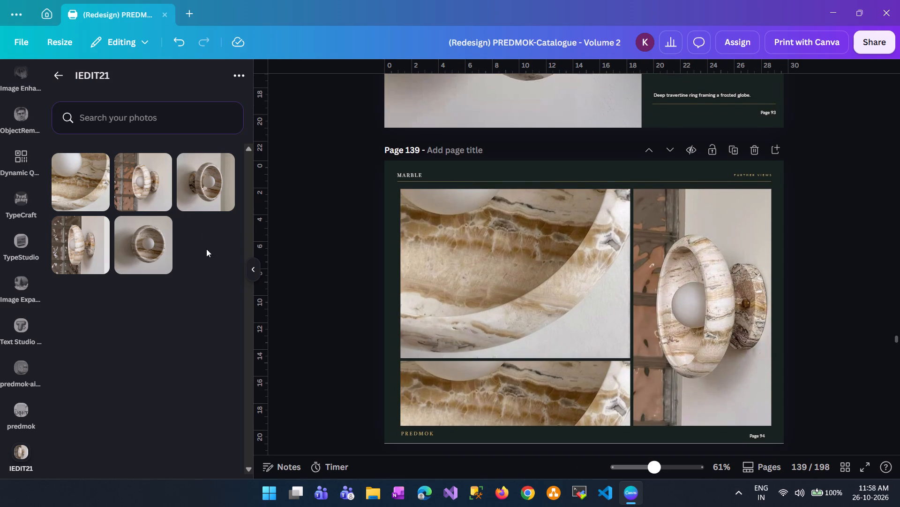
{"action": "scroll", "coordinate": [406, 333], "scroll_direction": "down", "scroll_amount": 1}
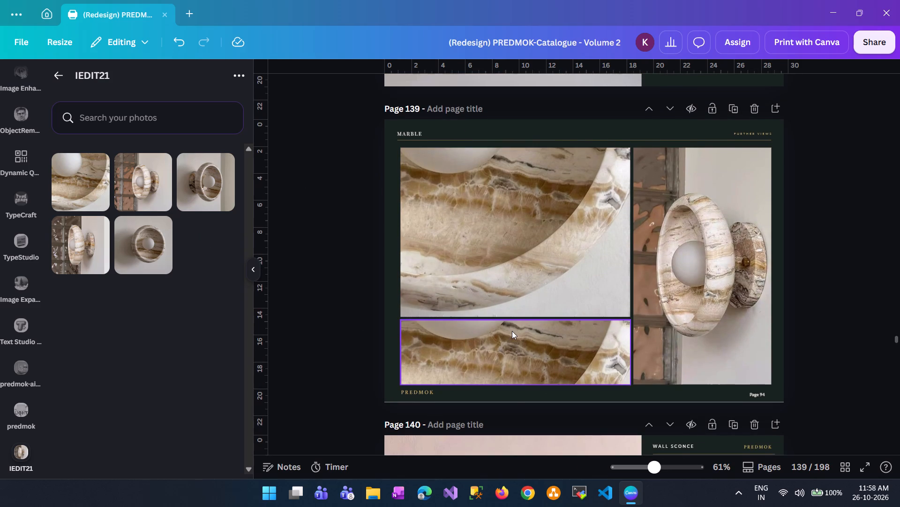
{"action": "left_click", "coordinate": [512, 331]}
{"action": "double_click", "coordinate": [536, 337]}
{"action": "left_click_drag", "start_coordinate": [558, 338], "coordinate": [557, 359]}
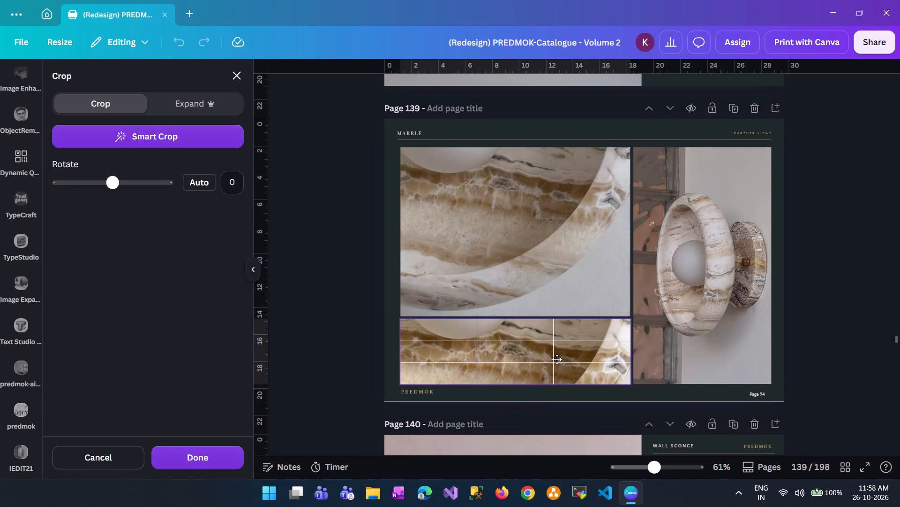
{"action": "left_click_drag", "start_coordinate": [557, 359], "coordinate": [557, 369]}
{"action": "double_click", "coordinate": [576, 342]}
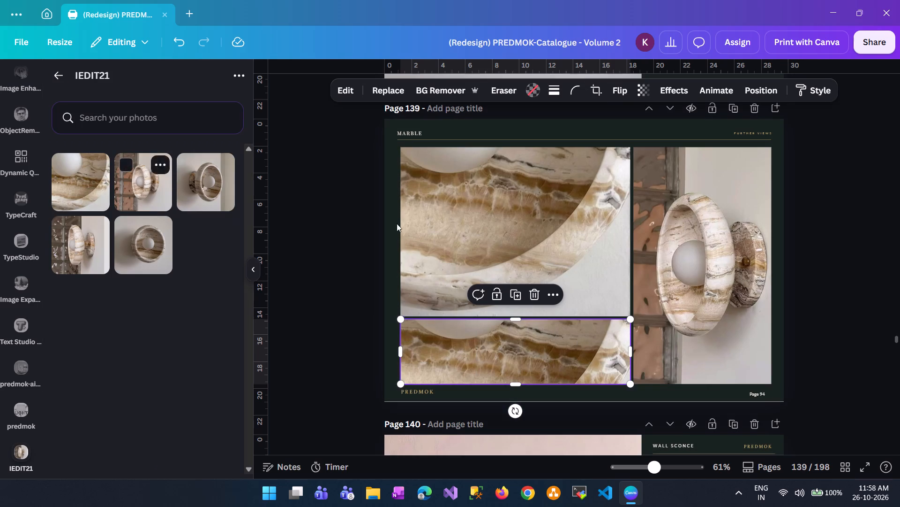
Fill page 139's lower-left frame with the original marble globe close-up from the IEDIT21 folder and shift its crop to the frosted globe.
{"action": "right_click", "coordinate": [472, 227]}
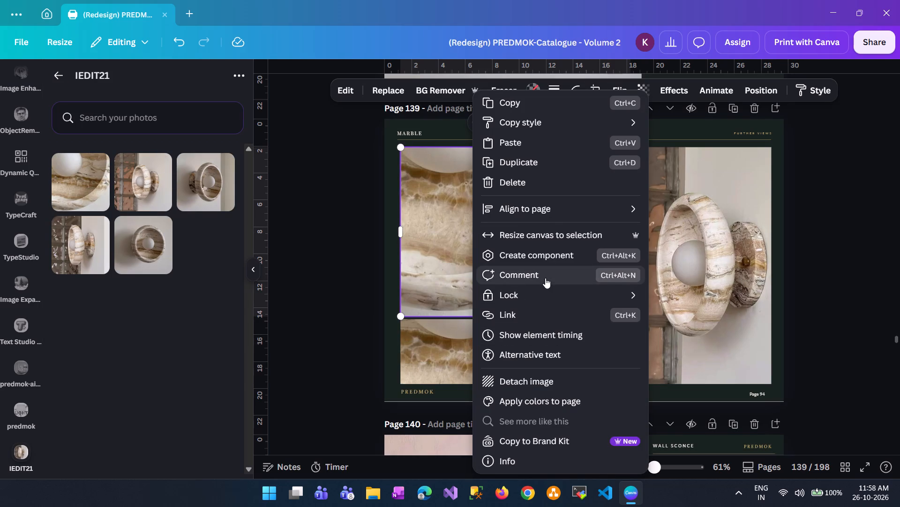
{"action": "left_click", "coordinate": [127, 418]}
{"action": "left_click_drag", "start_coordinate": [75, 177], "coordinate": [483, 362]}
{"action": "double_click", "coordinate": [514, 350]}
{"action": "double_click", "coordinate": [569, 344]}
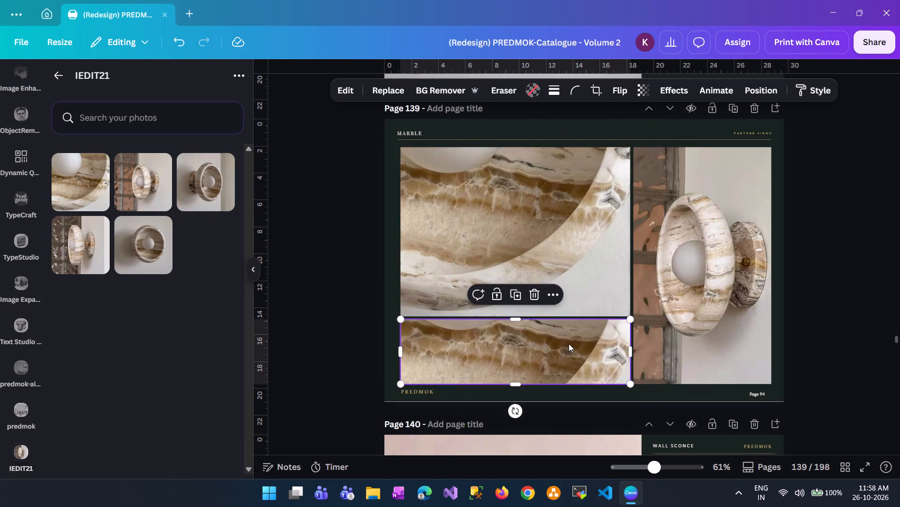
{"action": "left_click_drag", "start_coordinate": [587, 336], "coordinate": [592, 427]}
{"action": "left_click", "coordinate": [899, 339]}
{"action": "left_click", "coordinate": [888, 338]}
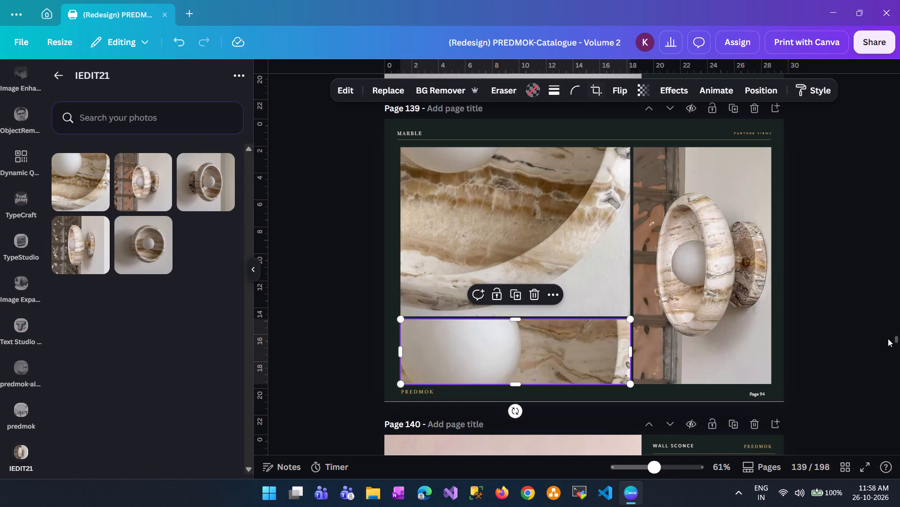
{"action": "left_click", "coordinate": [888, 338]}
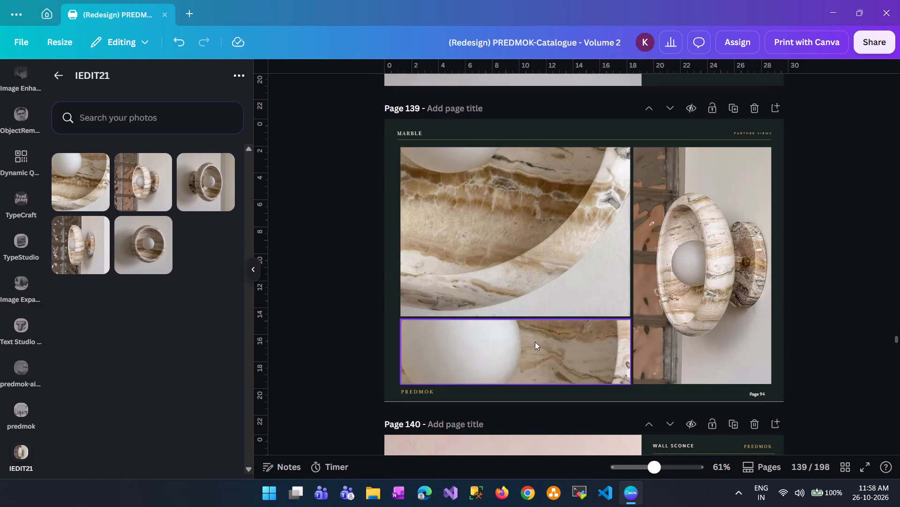
Shorten page 139's upper-left photo frame from its bottom edge and extend the lower-left frame upward, keeping a narrow gap between them.
{"action": "left_click", "coordinate": [575, 258]}
{"action": "left_click_drag", "start_coordinate": [522, 318], "coordinate": [522, 309]}
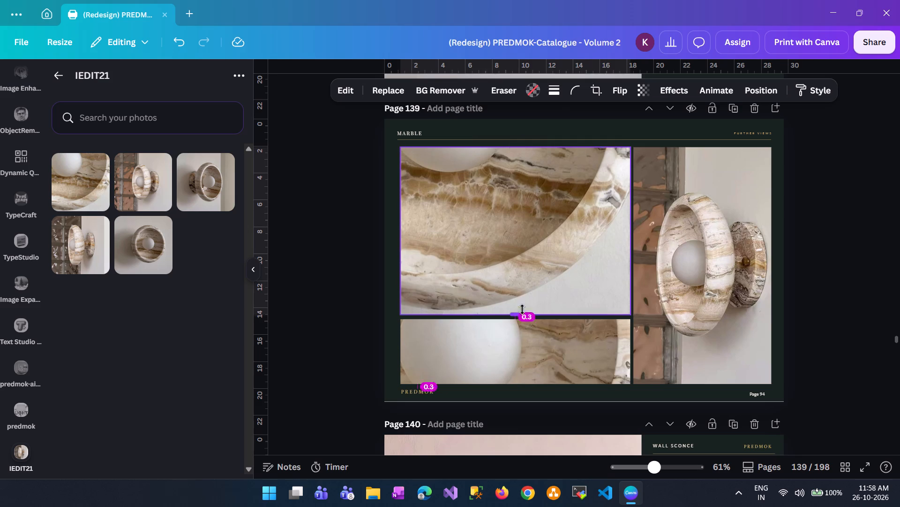
{"action": "left_click_drag", "start_coordinate": [522, 309], "coordinate": [522, 307]}
{"action": "left_click", "coordinate": [569, 342]}
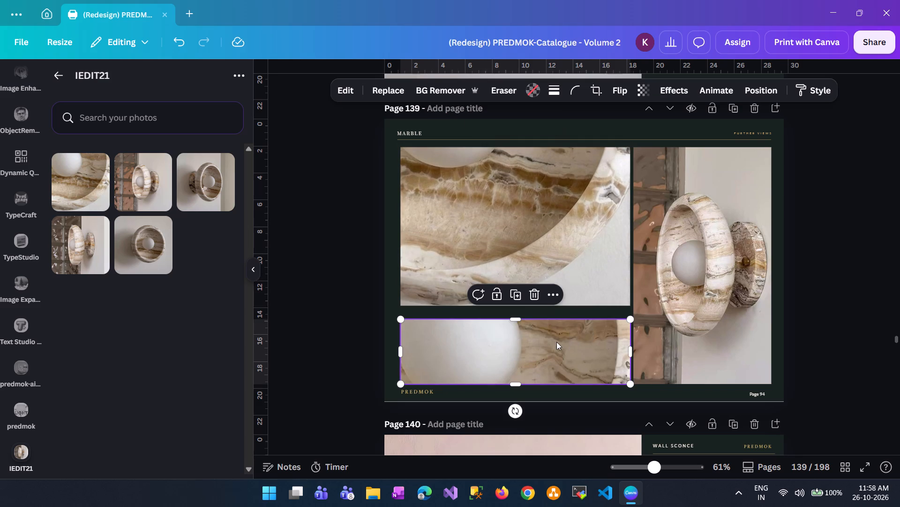
{"action": "left_click_drag", "start_coordinate": [517, 317], "coordinate": [518, 309]}
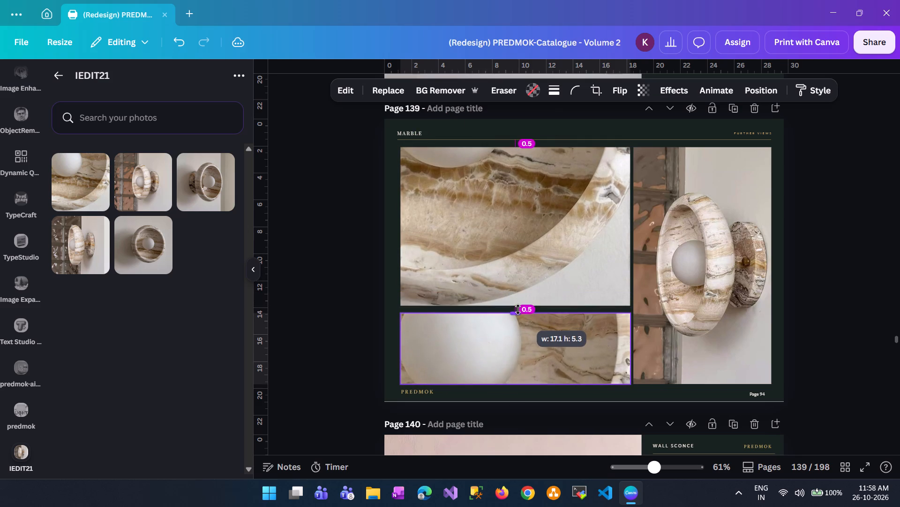
{"action": "left_click_drag", "start_coordinate": [518, 309], "coordinate": [517, 306]}
{"action": "left_click", "coordinate": [515, 325]}
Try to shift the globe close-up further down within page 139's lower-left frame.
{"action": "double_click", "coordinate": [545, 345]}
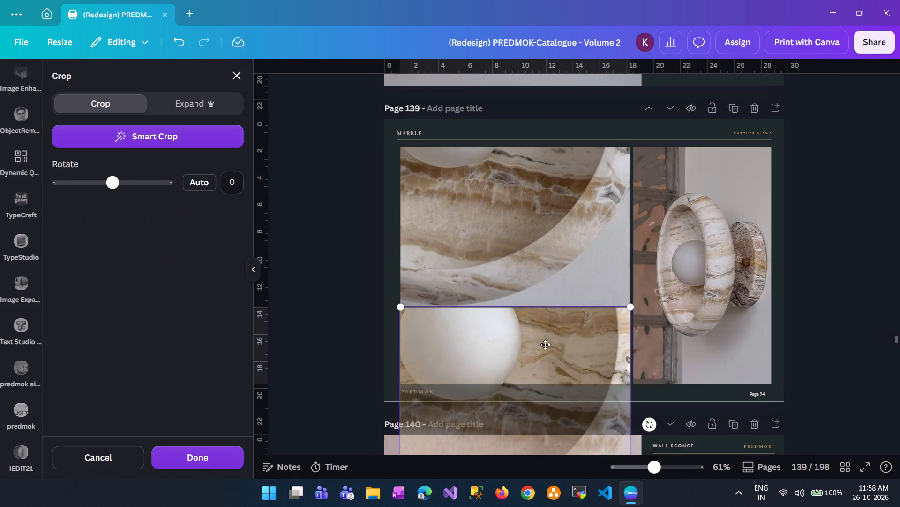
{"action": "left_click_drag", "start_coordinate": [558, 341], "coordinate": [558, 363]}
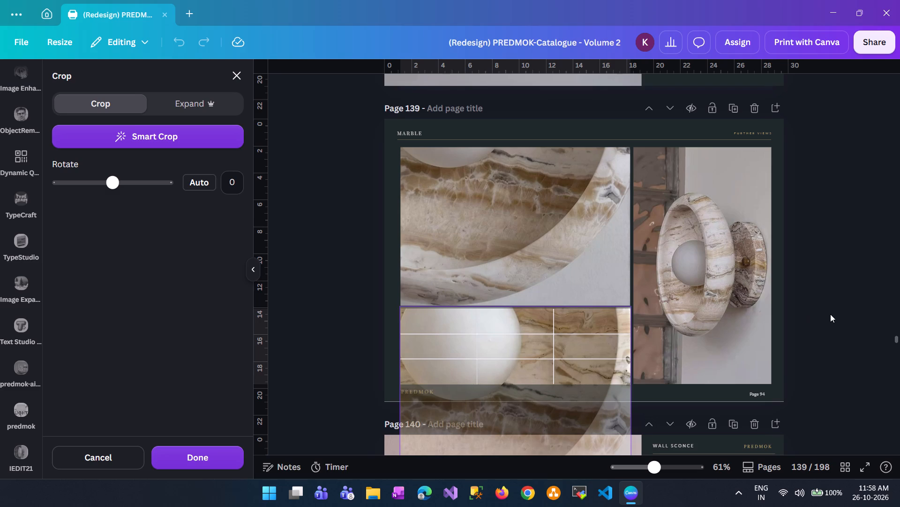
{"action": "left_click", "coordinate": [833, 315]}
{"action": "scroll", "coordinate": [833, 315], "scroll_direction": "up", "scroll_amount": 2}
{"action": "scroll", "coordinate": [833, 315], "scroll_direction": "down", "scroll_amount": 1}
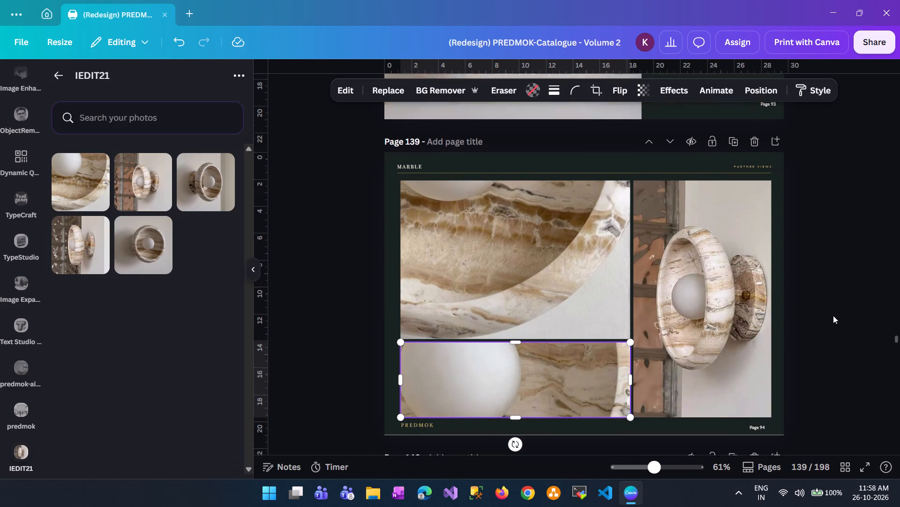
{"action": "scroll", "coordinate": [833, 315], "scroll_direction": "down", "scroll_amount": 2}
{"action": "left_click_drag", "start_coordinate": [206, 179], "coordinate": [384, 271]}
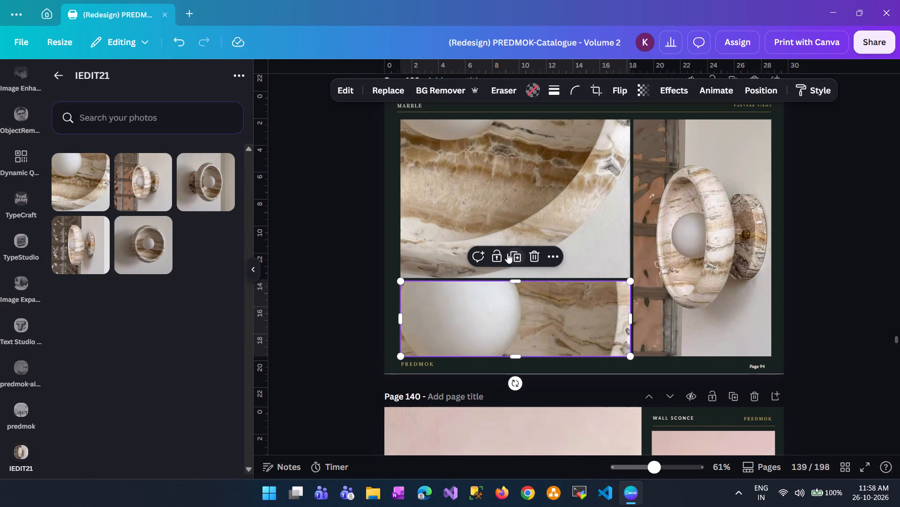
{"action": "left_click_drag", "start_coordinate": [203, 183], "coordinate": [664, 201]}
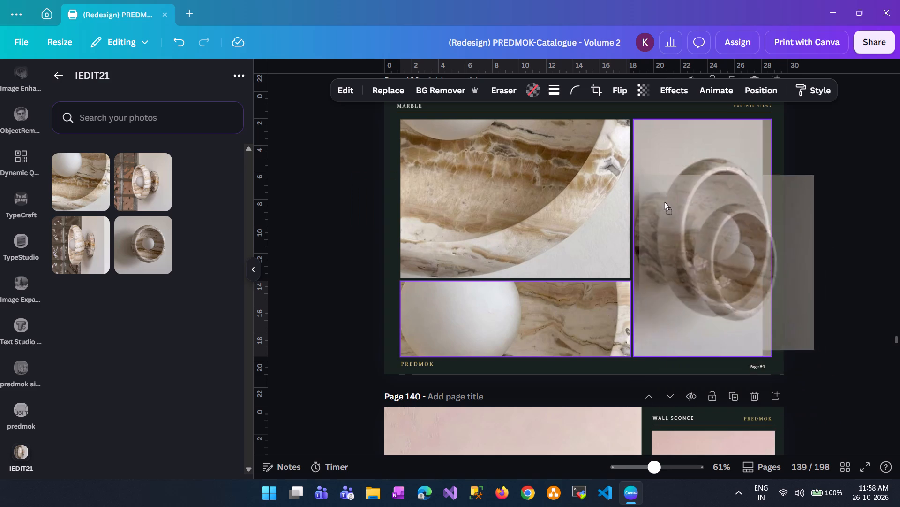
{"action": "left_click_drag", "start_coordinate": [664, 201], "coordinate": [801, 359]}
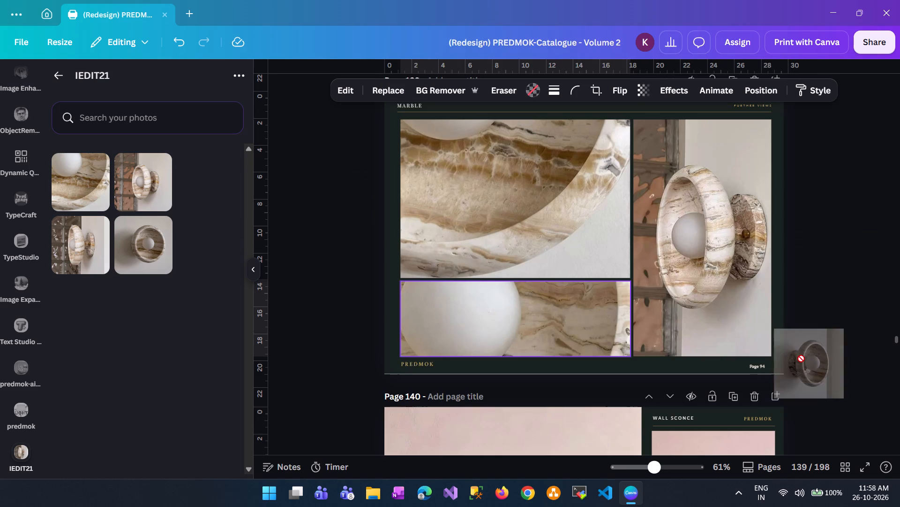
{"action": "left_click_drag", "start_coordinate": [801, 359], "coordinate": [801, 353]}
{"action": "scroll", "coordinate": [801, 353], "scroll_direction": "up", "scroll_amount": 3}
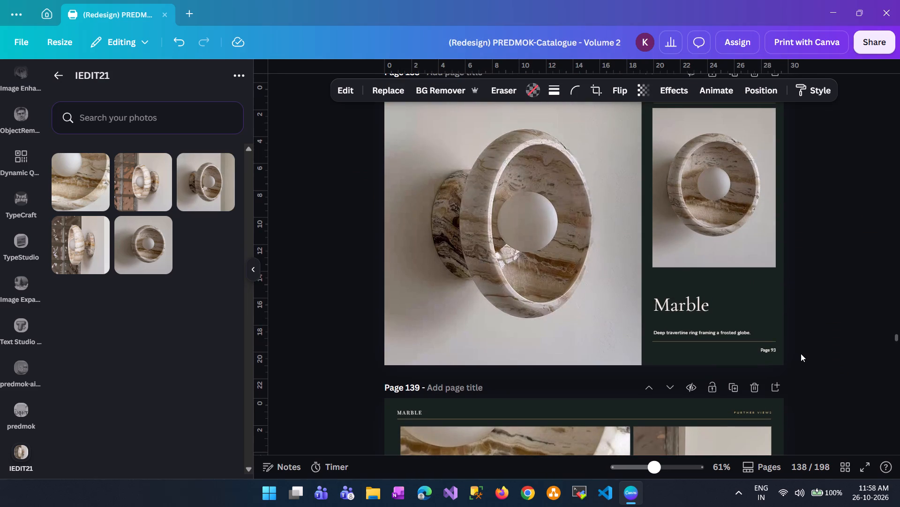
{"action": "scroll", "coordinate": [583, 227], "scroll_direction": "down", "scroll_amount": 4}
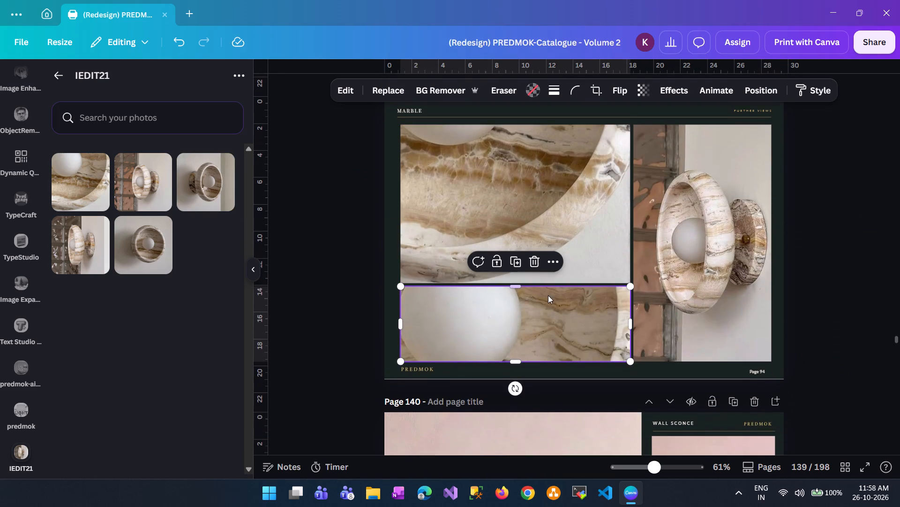
Detach the globe close-up from page 139's lower-left frame and delete it, leaving the frame empty.
{"action": "right_click", "coordinate": [538, 304]}
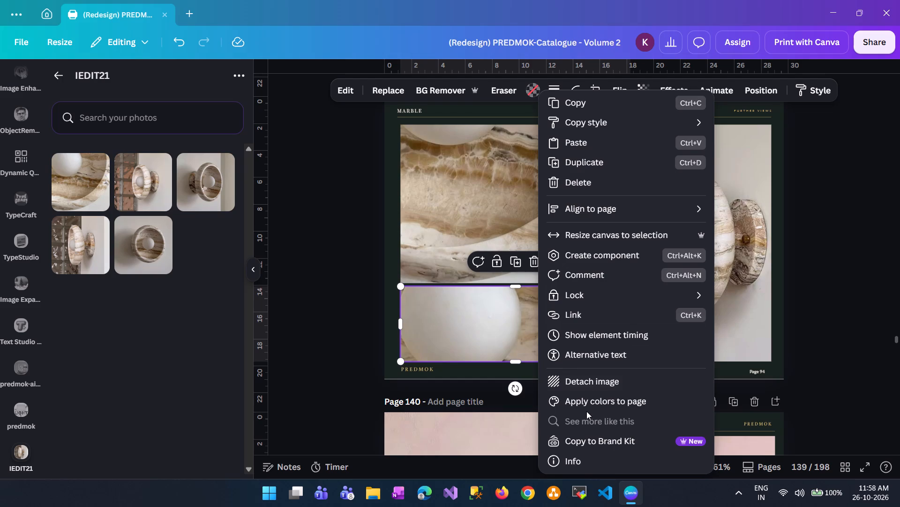
{"action": "left_click", "coordinate": [599, 376]}
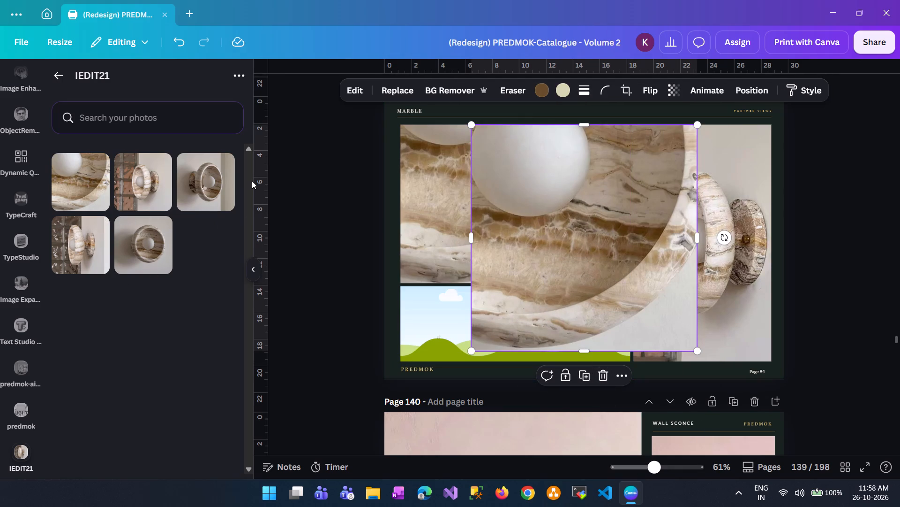
{"action": "left_click", "coordinate": [660, 207]}
{"action": "left_click", "coordinate": [837, 176]}
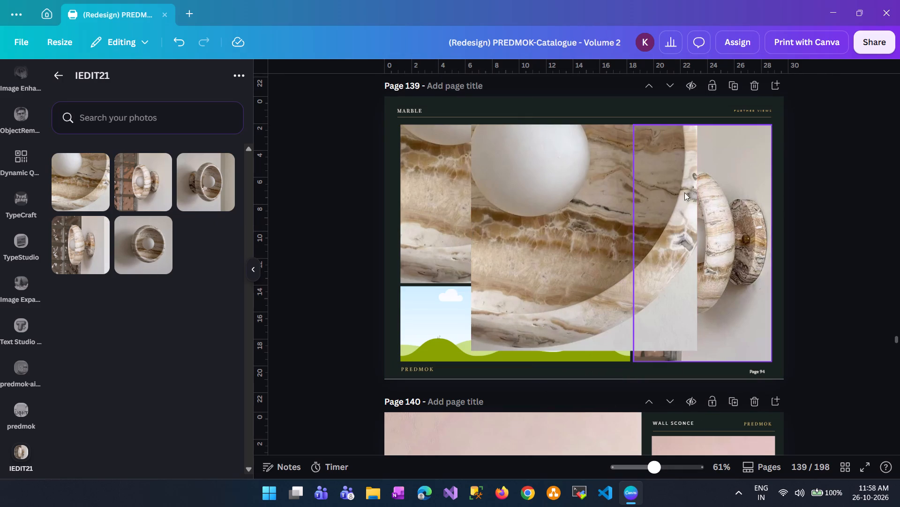
{"action": "left_click", "coordinate": [614, 213]}
{"action": "key", "text": "Delete"}
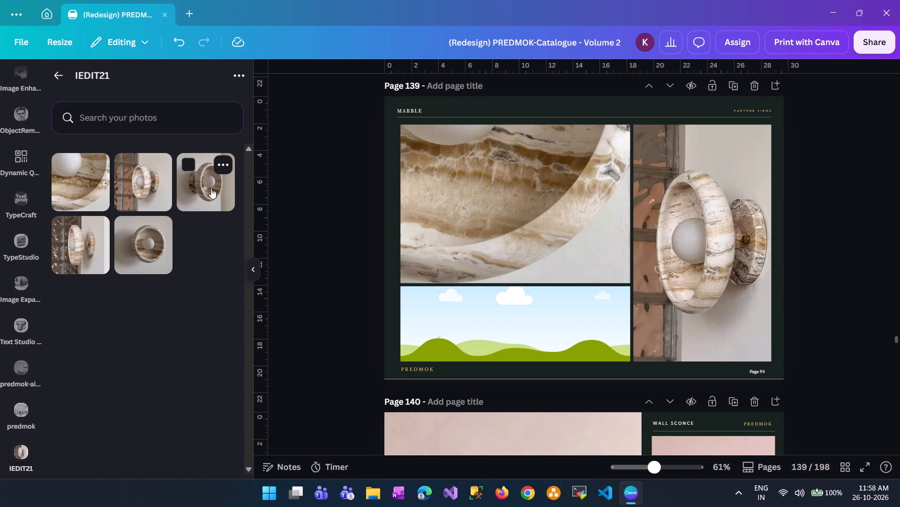
Place the angled front view of the marble sconce in page 139's lower-left frame and detach it as a free image.
{"action": "left_click_drag", "start_coordinate": [210, 188], "coordinate": [476, 345]}
{"action": "double_click", "coordinate": [564, 332]}
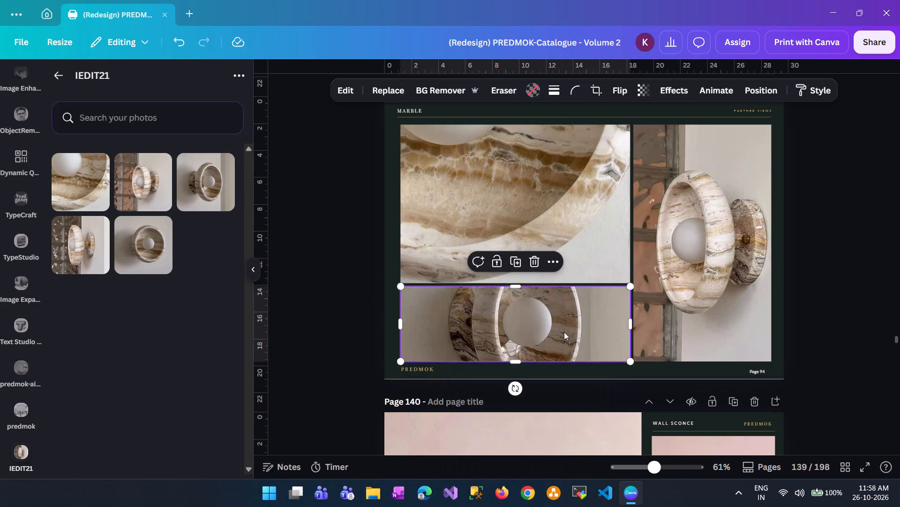
{"action": "right_click", "coordinate": [564, 332]}
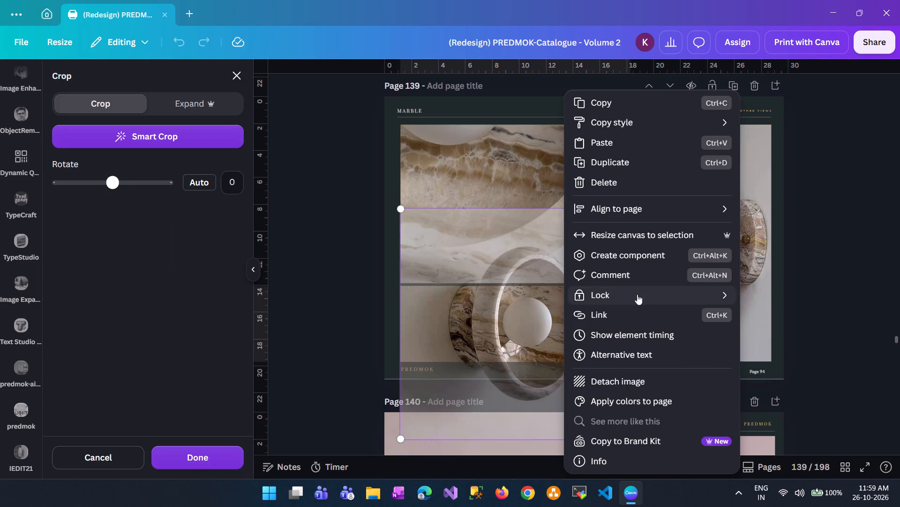
{"action": "left_click", "coordinate": [620, 380]}
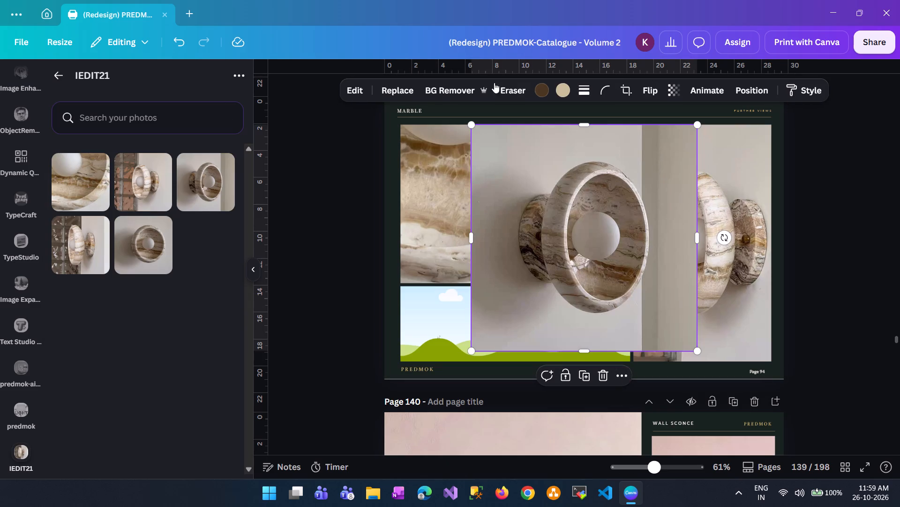
Expand the detached sconce photo in freeform, far outwards on both sides, and keep the fourth generated result.
{"action": "double_click", "coordinate": [573, 230]}
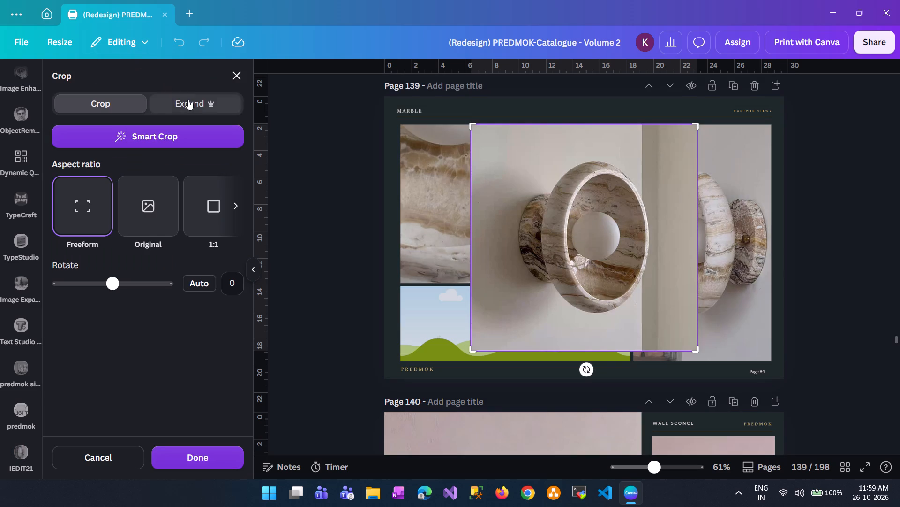
{"action": "left_click", "coordinate": [188, 100]}
{"action": "left_click_drag", "start_coordinate": [473, 350], "coordinate": [232, 315]}
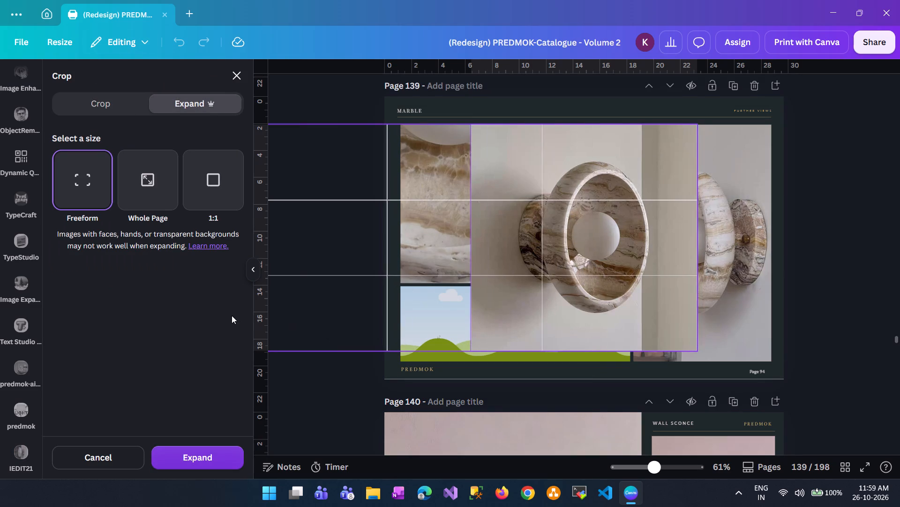
{"action": "left_click_drag", "start_coordinate": [232, 315], "coordinate": [235, 316]}
{"action": "left_click_drag", "start_coordinate": [696, 347], "coordinate": [899, 352]}
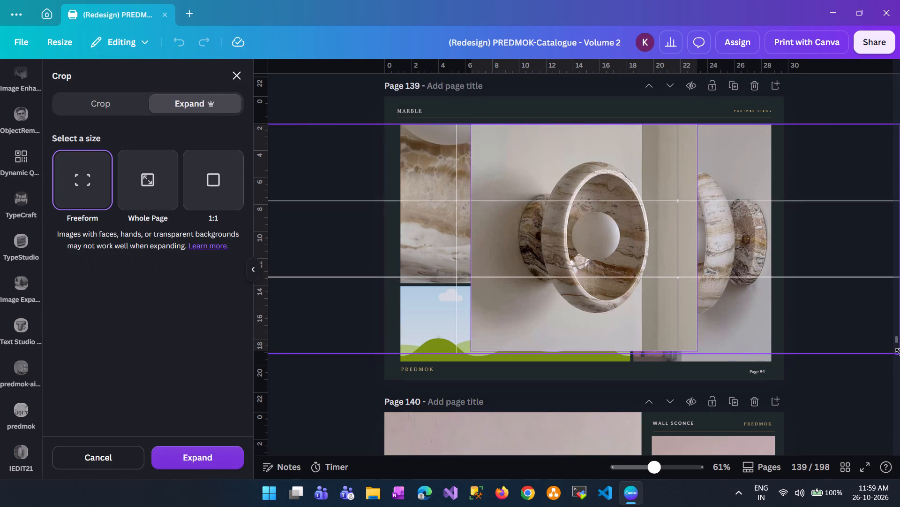
{"action": "left_click_drag", "start_coordinate": [899, 352], "coordinate": [899, 345]}
{"action": "left_click", "coordinate": [195, 465]}
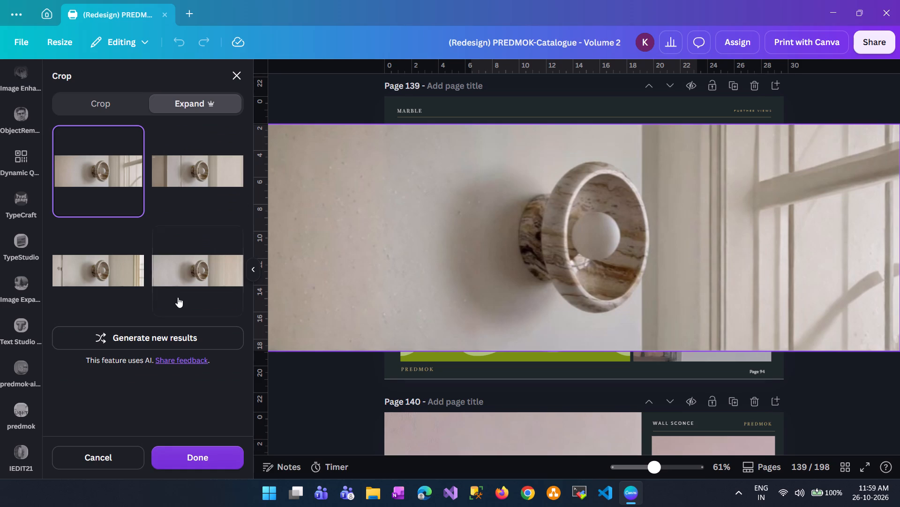
{"action": "left_click", "coordinate": [187, 268]}
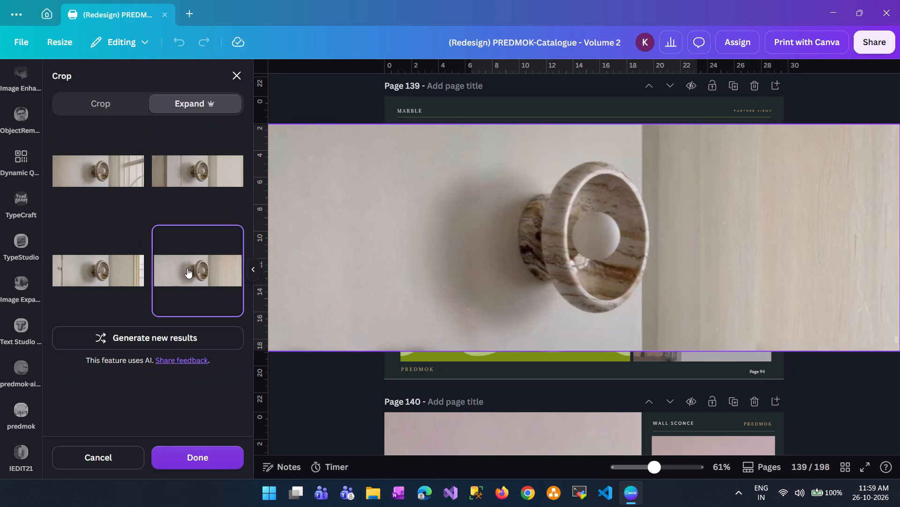
{"action": "left_click", "coordinate": [220, 455]}
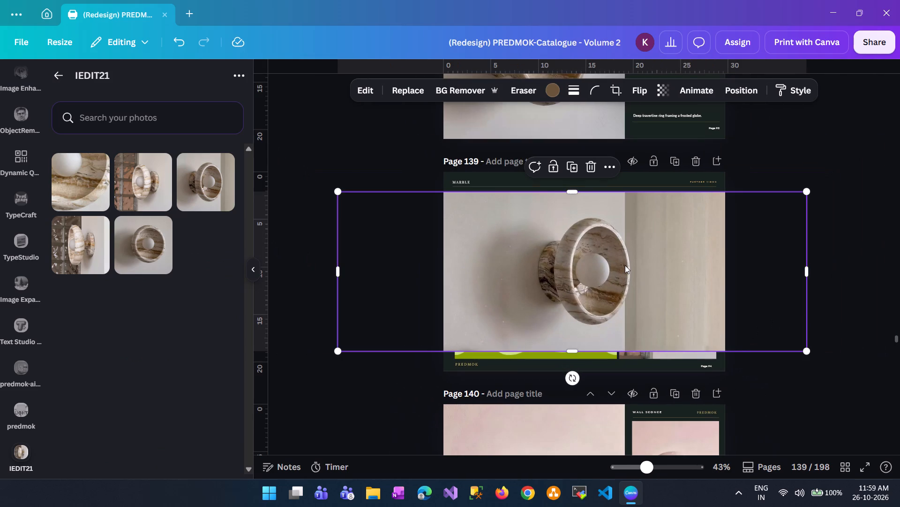
Open the expanded sconce photo on page 139 for retouching with Magic Eraser.
{"action": "left_click", "coordinate": [361, 89]}
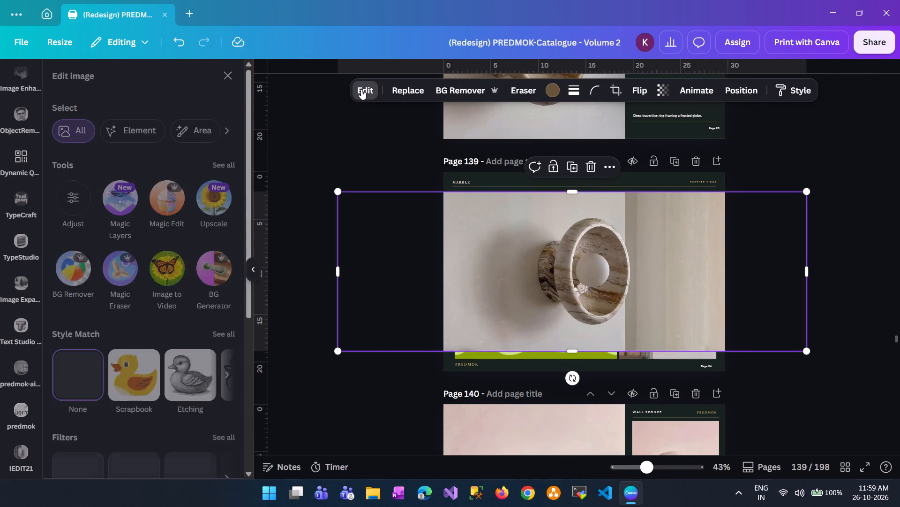
{"action": "left_click", "coordinate": [130, 274]}
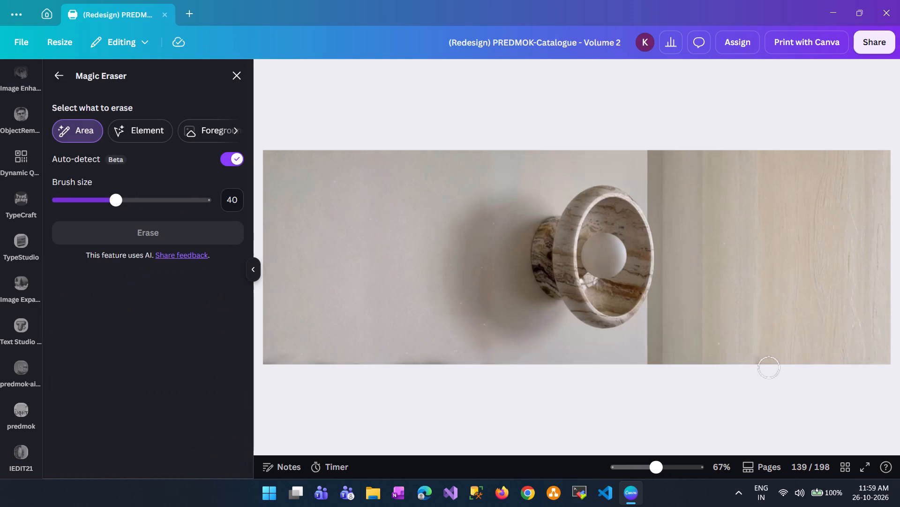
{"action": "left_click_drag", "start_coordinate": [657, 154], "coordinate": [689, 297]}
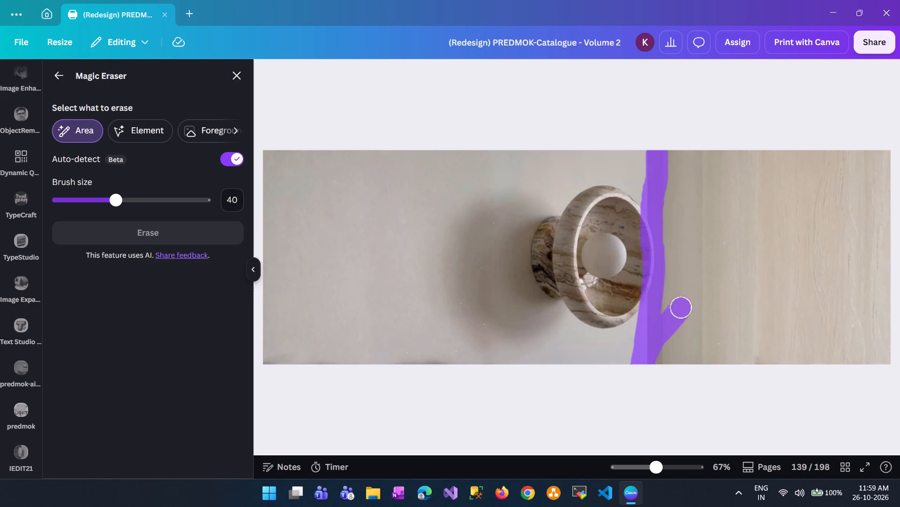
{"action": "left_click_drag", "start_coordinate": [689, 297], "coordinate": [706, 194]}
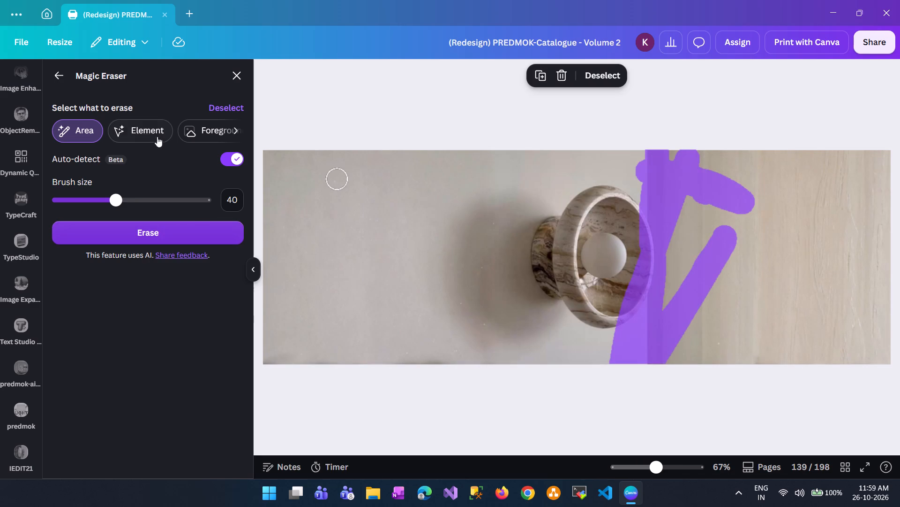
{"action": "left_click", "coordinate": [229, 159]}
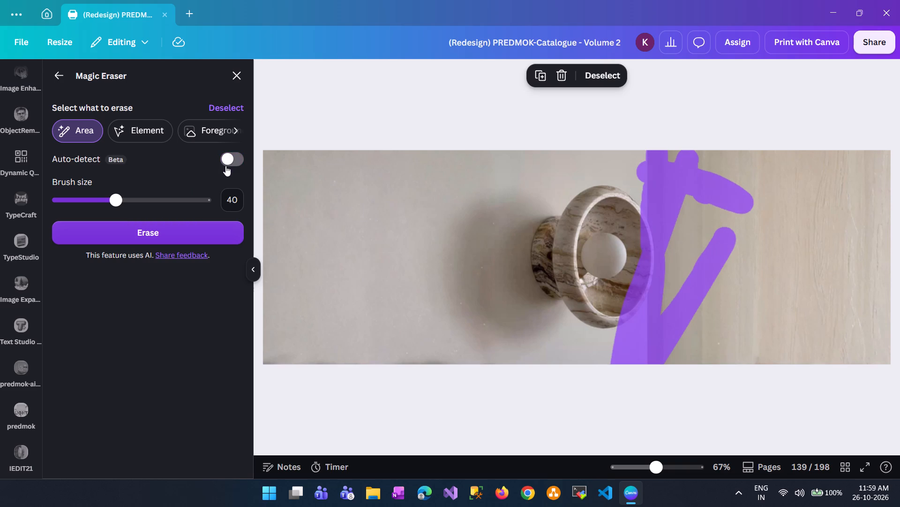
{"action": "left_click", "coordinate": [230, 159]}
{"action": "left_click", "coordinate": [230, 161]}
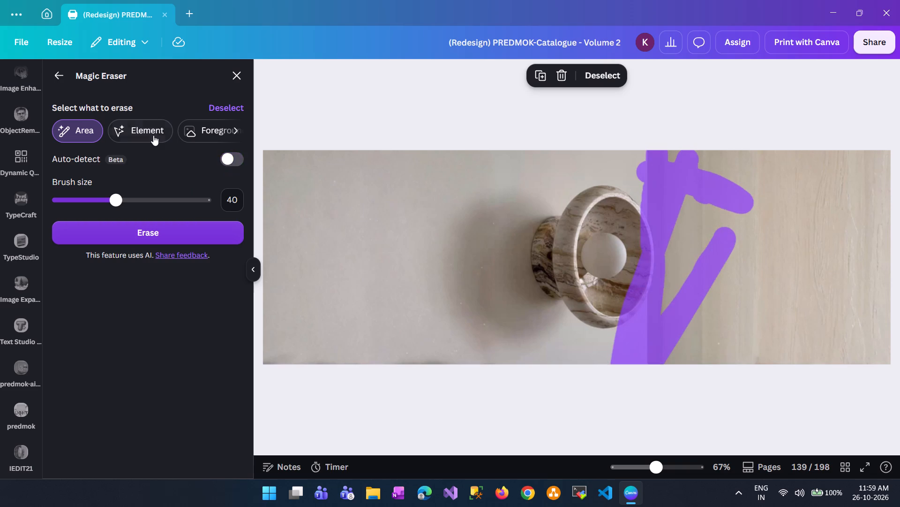
Erase the wood panel beside the sconce as a whole element, then close the photo editor.
{"action": "left_click", "coordinate": [153, 135]}
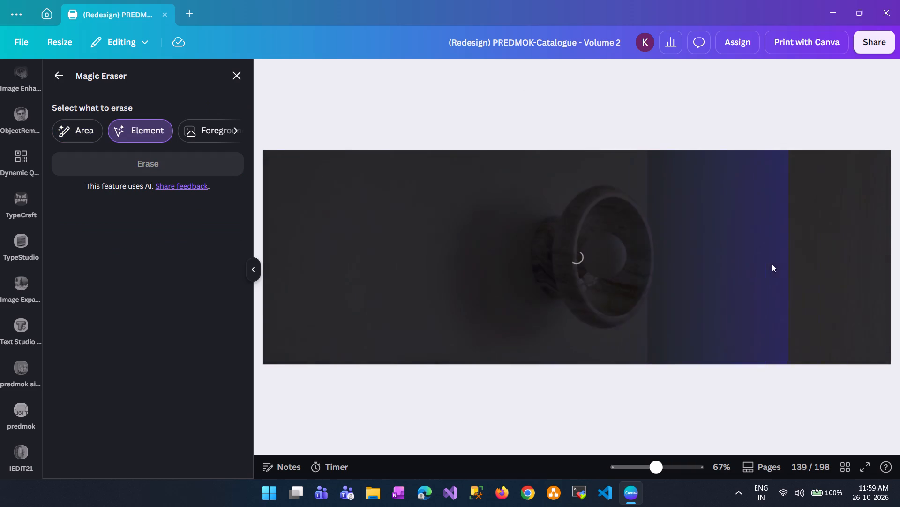
{"action": "left_click", "coordinate": [755, 217]}
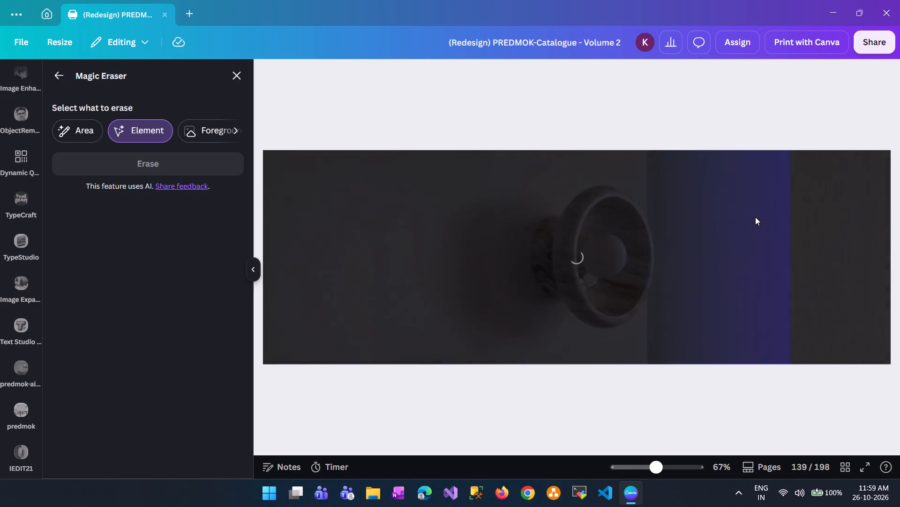
{"action": "left_click", "coordinate": [199, 166]}
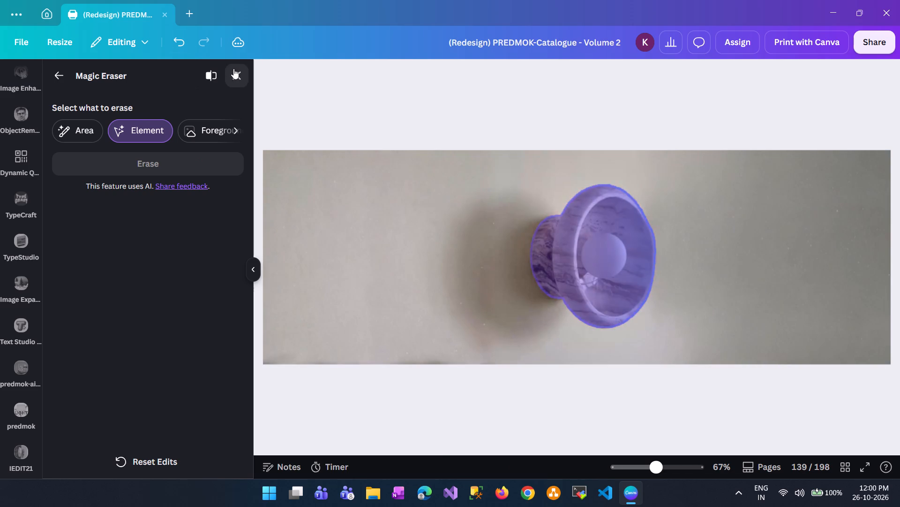
{"action": "left_click", "coordinate": [233, 69]}
{"action": "left_click", "coordinate": [845, 122]}
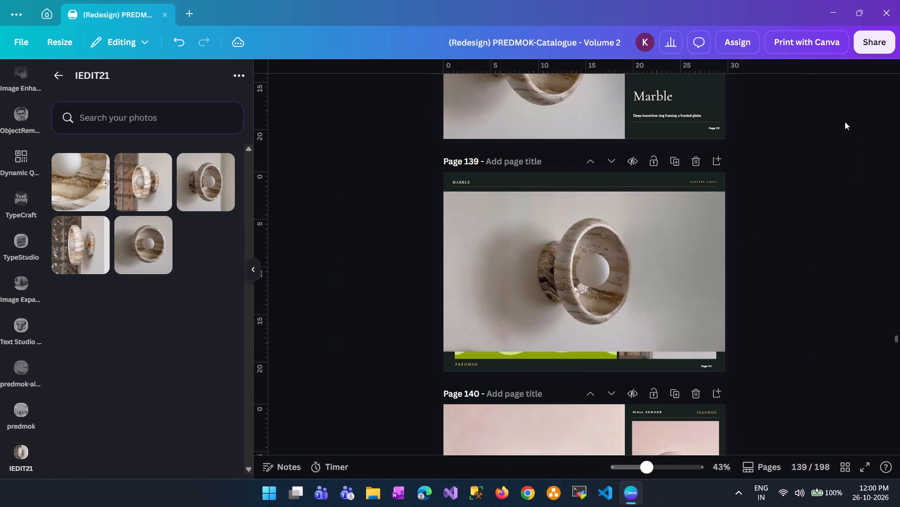
Place the retouched sconce photo in page 139's lower-left frame and enlarge it so the sconce nearly fills the frame's height.
{"action": "left_click_drag", "start_coordinate": [657, 259], "coordinate": [594, 335]}
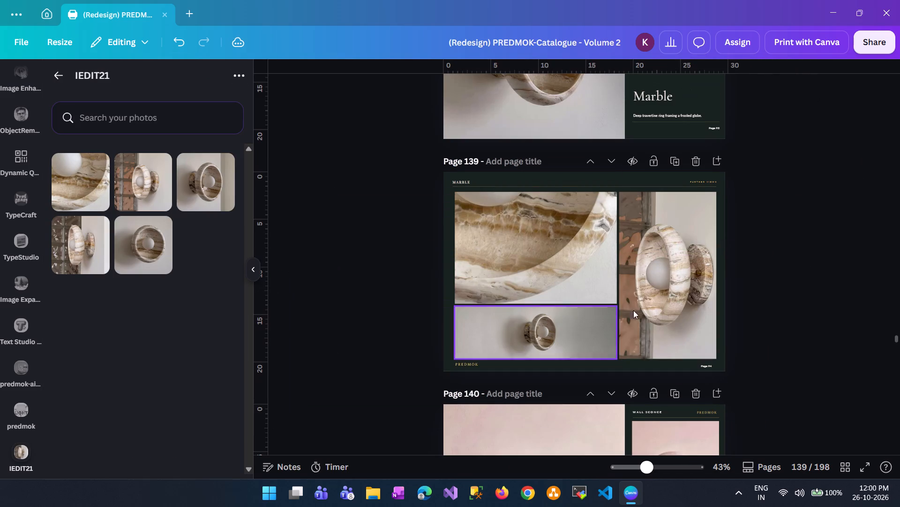
{"action": "left_click", "coordinate": [867, 224]}
{"action": "double_click", "coordinate": [570, 323]}
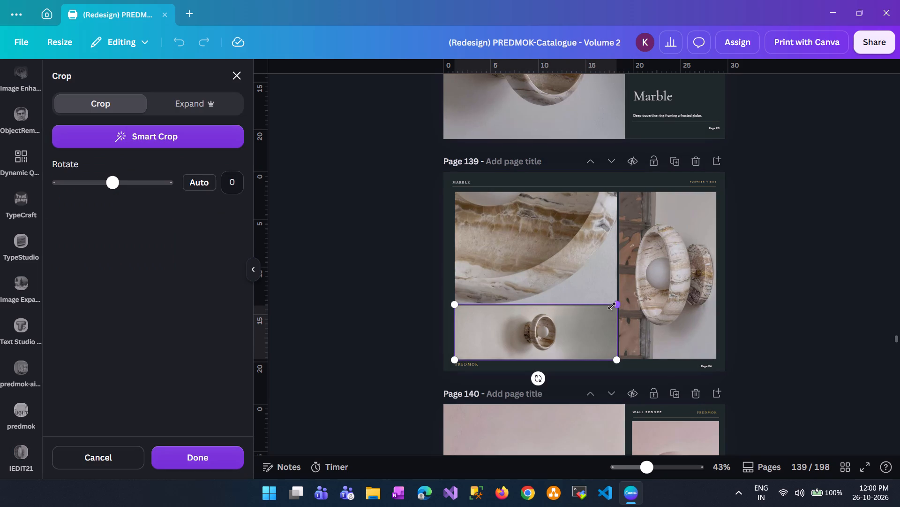
{"action": "left_click_drag", "start_coordinate": [617, 306], "coordinate": [670, 277]}
{"action": "left_click_drag", "start_coordinate": [581, 332], "coordinate": [542, 346]}
{"action": "left_click", "coordinate": [833, 306]}
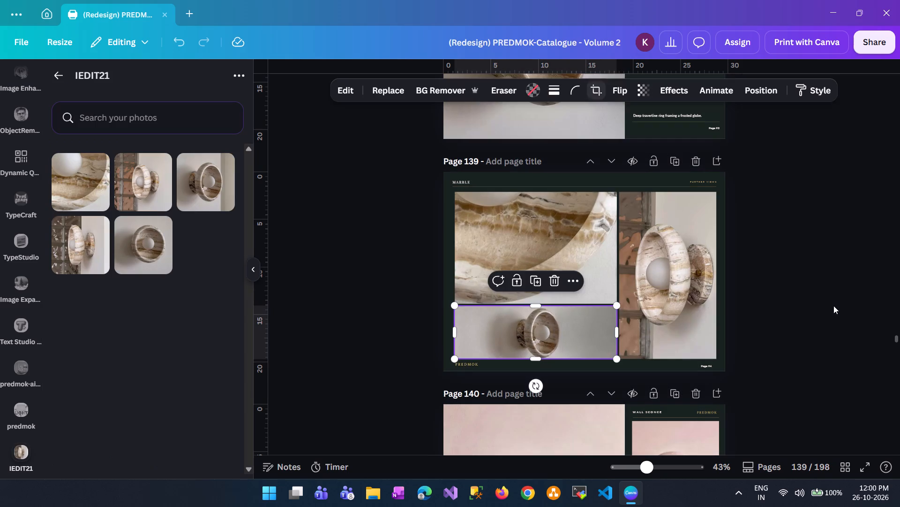
{"action": "left_click", "coordinate": [831, 307]}
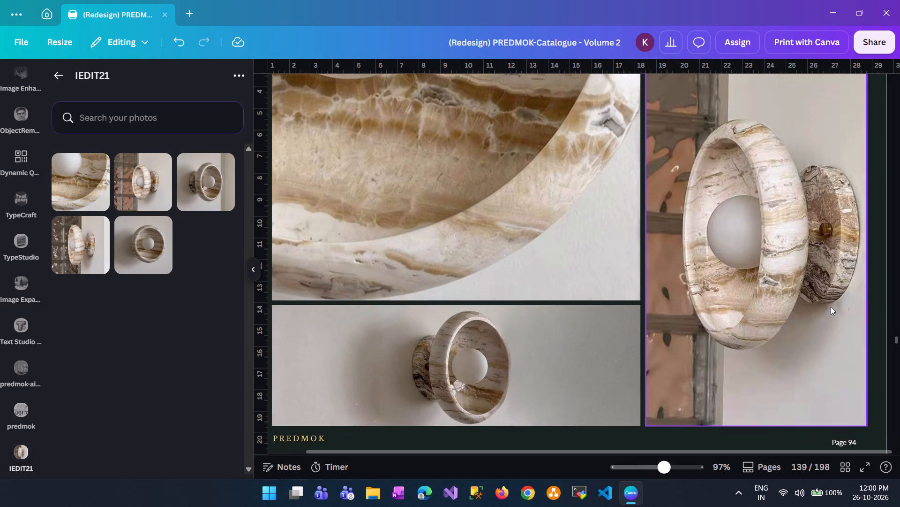
Scale the sconce photo down slightly inside its frame and recentre the sconce.
{"action": "scroll", "coordinate": [590, 334], "scroll_direction": "right", "scroll_amount": 1}
{"action": "double_click", "coordinate": [619, 322]}
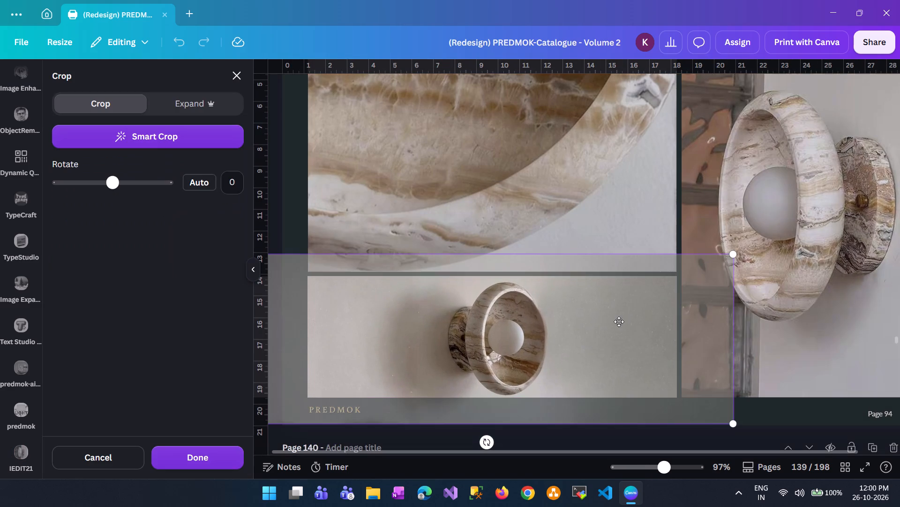
{"action": "left_click_drag", "start_coordinate": [727, 258], "coordinate": [662, 294]}
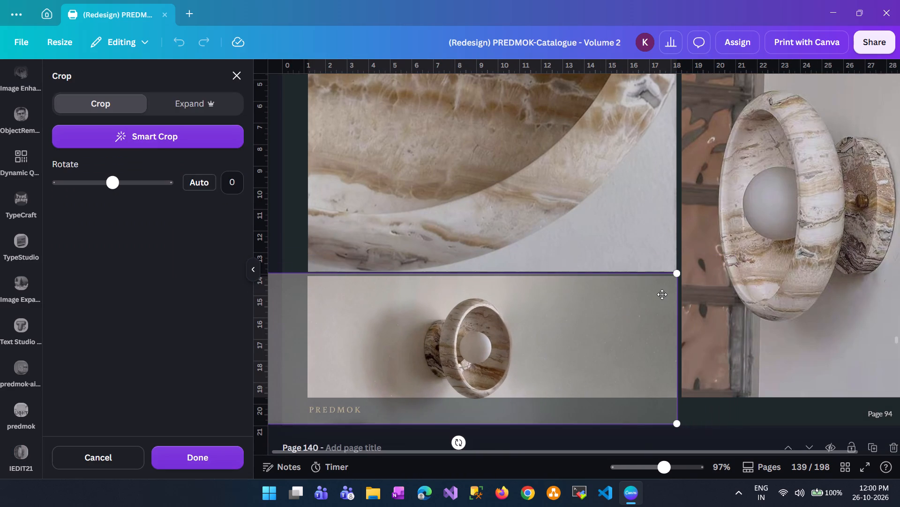
{"action": "left_click_drag", "start_coordinate": [518, 351], "coordinate": [552, 337]}
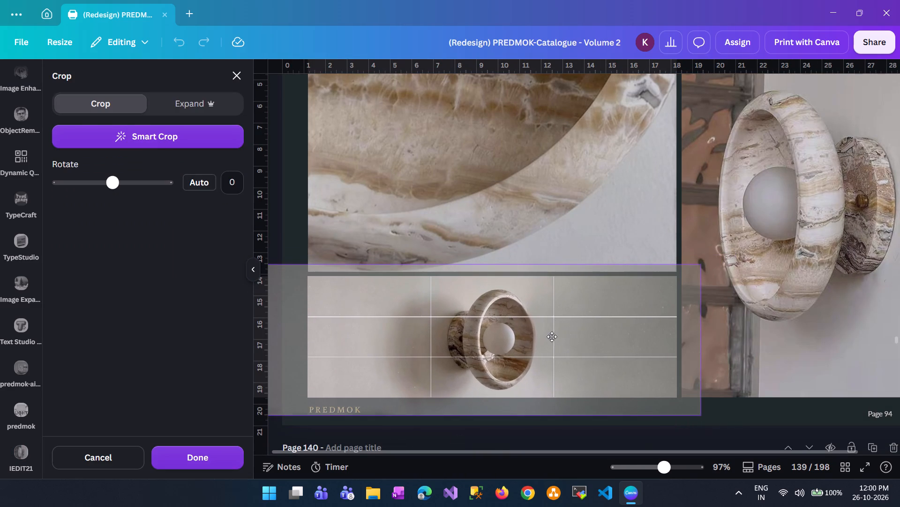
{"action": "left_click", "coordinate": [772, 206]}
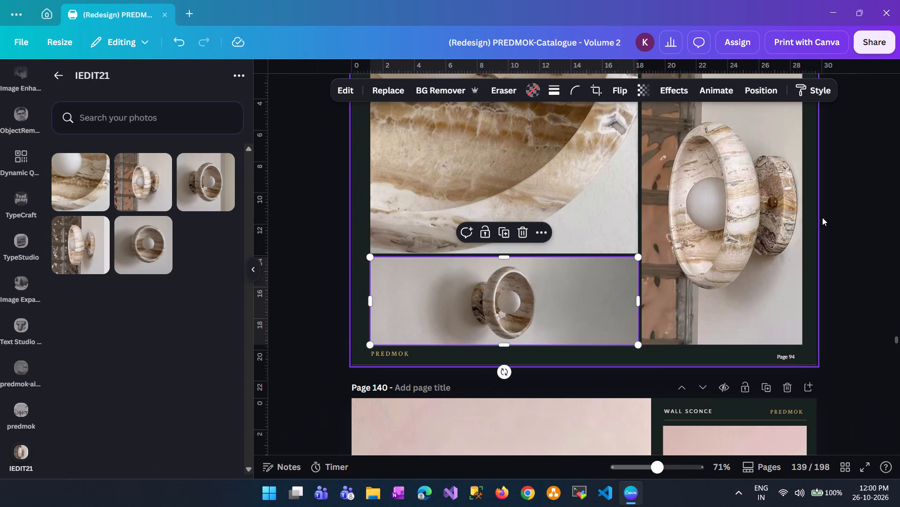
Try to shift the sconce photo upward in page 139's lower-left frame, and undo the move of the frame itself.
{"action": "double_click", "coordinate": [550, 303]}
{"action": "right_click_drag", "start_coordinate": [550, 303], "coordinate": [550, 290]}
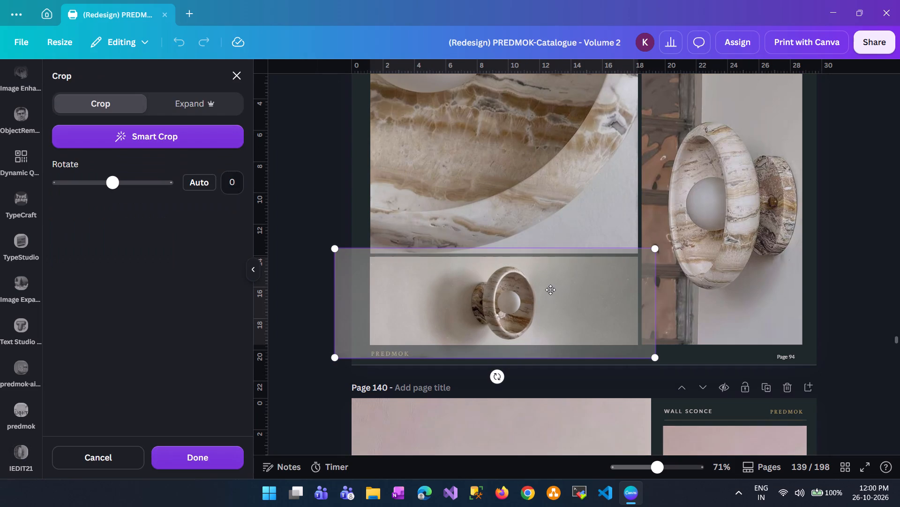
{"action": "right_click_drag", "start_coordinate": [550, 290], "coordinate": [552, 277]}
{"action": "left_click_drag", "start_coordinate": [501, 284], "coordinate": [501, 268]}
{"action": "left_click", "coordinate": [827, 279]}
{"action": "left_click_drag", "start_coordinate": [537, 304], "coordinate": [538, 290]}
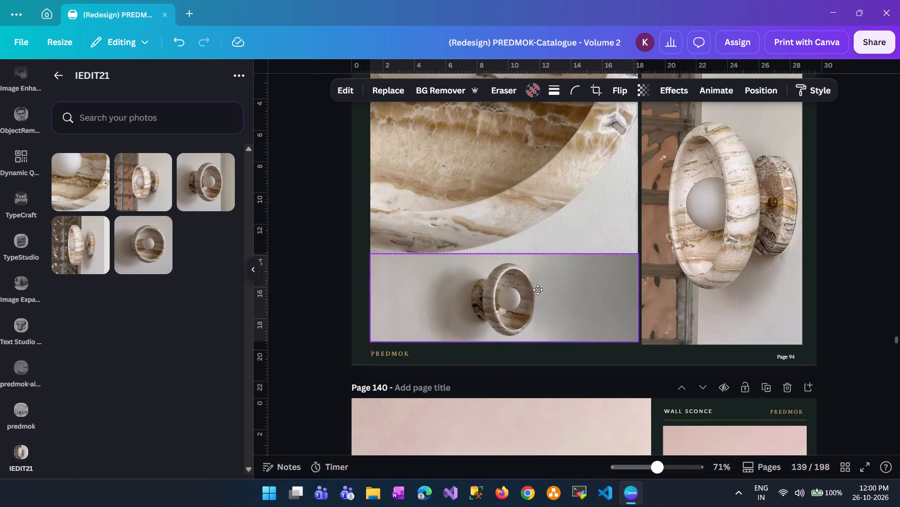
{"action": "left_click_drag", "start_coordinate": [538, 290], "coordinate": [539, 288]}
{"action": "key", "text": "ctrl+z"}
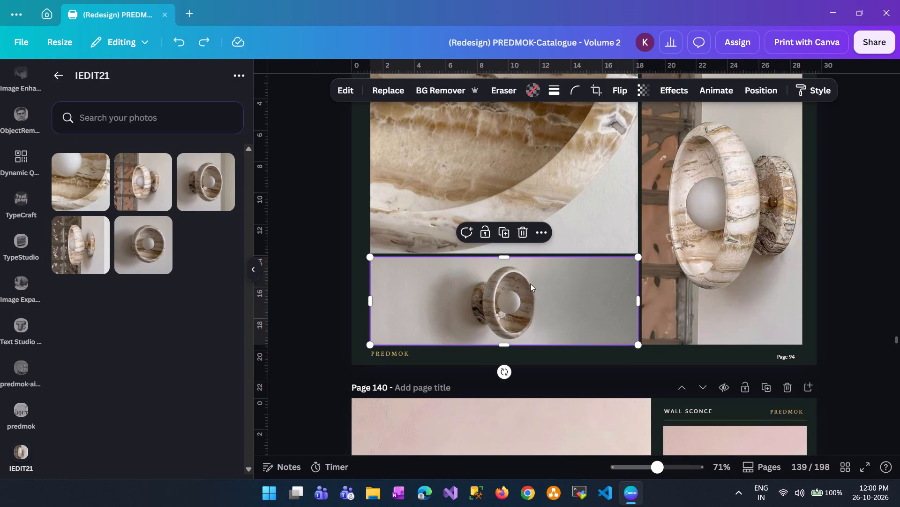
Shift the sconce photo slightly upward within page 139's lower-left frame, keeping the frame in place.
{"action": "double_click", "coordinate": [530, 284]}
{"action": "left_click_drag", "start_coordinate": [549, 295], "coordinate": [551, 284]}
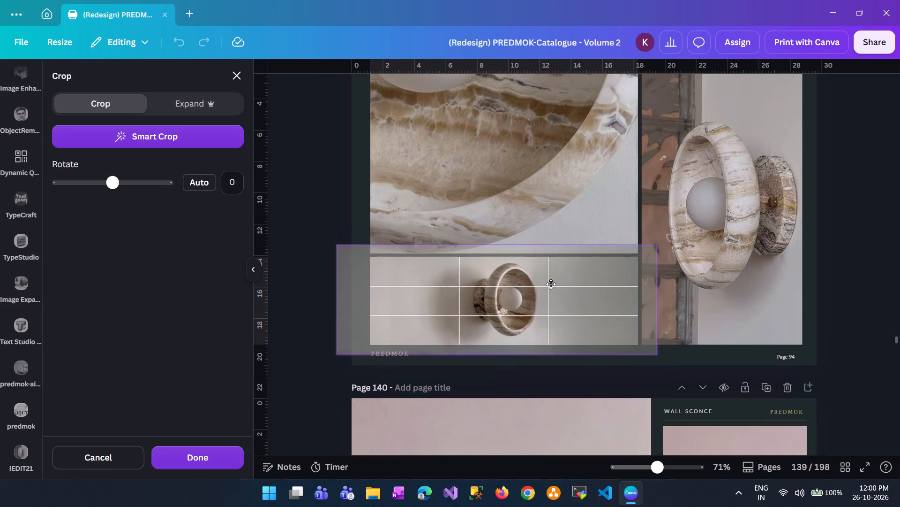
{"action": "left_click_drag", "start_coordinate": [551, 284], "coordinate": [551, 283]}
{"action": "double_click", "coordinate": [873, 218]}
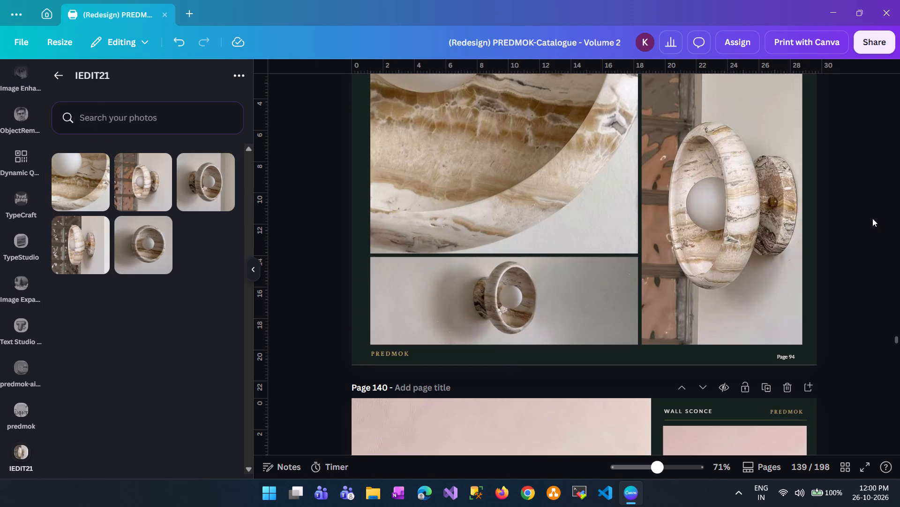
Examine page 139's photo layout up close and overall, and look over the neighbouring Marble and Onyx Marble pages.
{"action": "scroll", "coordinate": [872, 218], "scroll_direction": "up", "scroll_amount": 2}
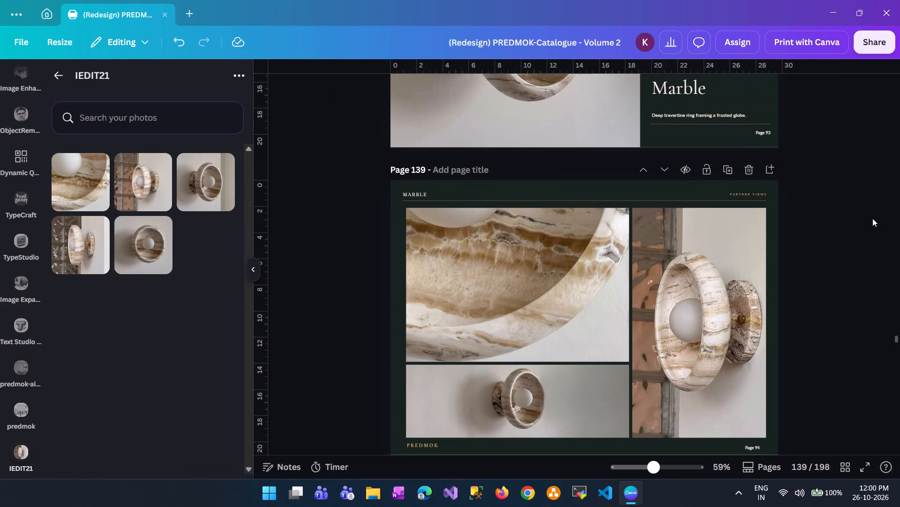
{"action": "scroll", "coordinate": [872, 218], "scroll_direction": "down", "scroll_amount": 1}
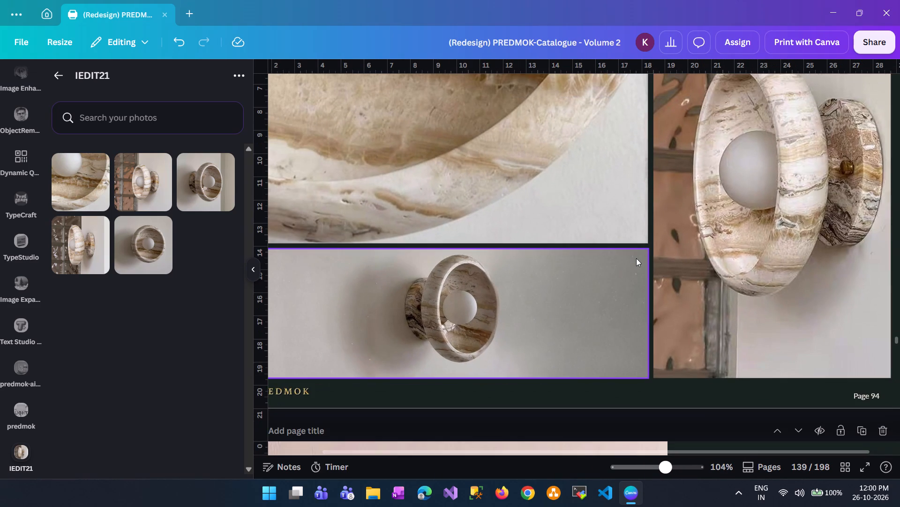
{"action": "scroll", "coordinate": [636, 258], "scroll_direction": "up", "scroll_amount": 1}
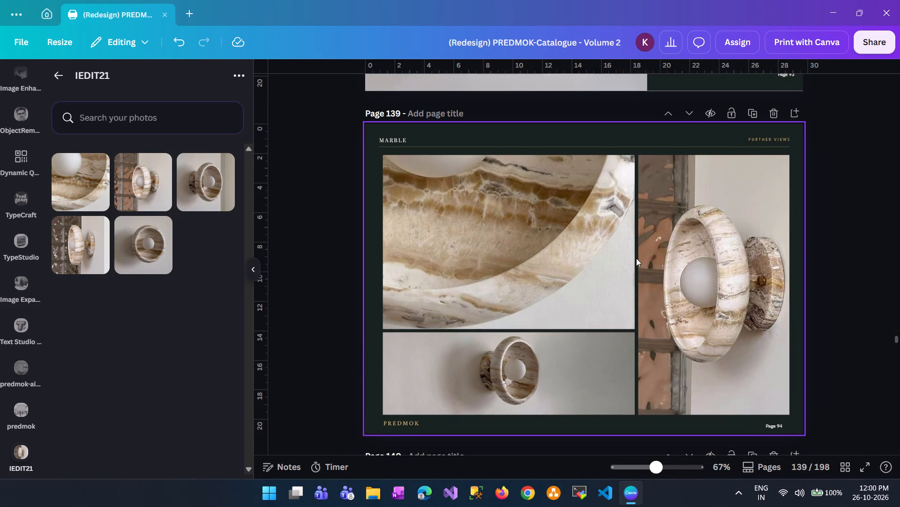
{"action": "scroll", "coordinate": [636, 258], "scroll_direction": "up", "scroll_amount": 4}
{"action": "scroll", "coordinate": [636, 258], "scroll_direction": "down", "scroll_amount": 2}
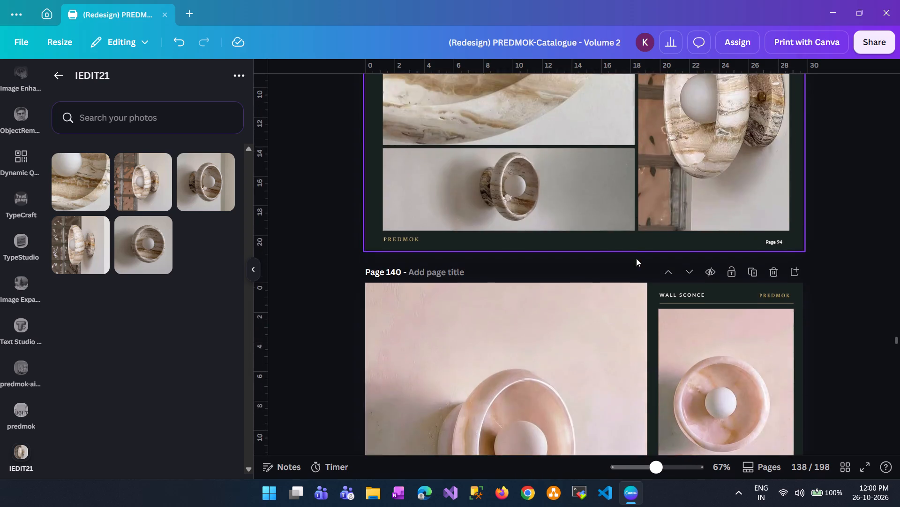
{"action": "scroll", "coordinate": [636, 258], "scroll_direction": "down", "scroll_amount": 8}
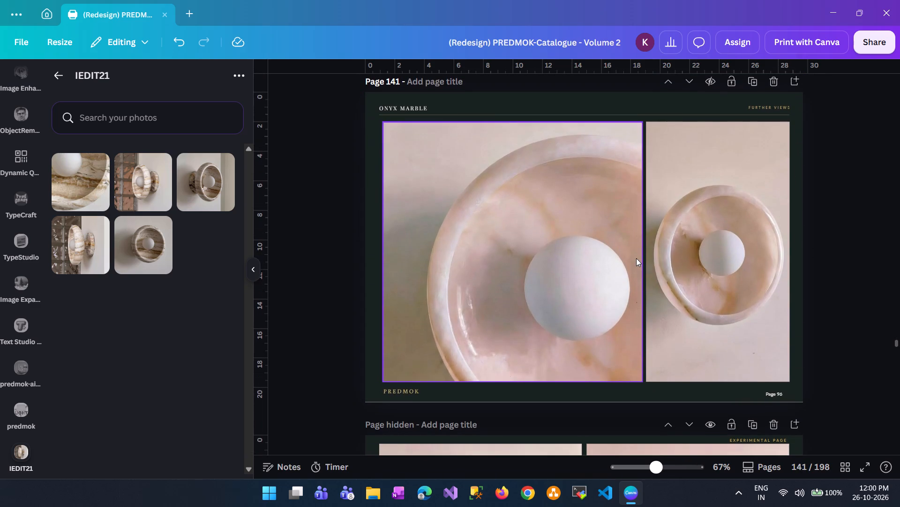
{"action": "scroll", "coordinate": [636, 258], "scroll_direction": "down", "scroll_amount": 1}
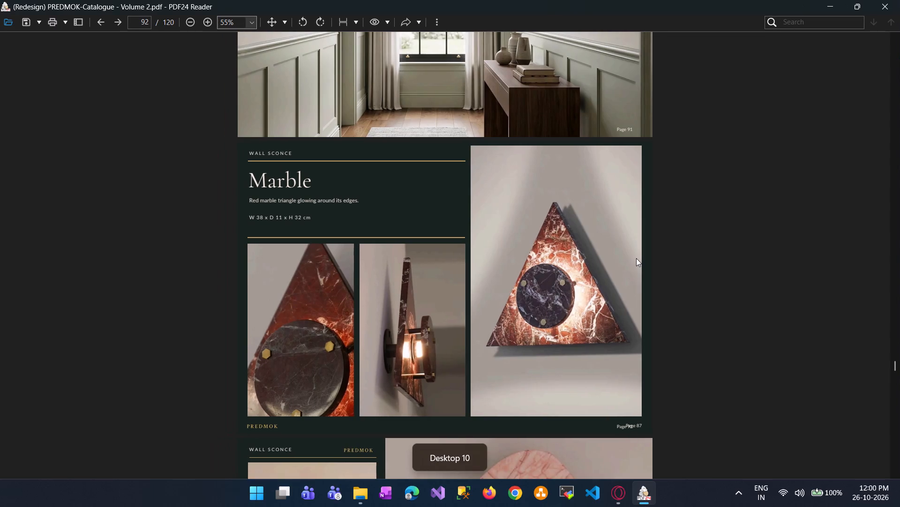
Switch to PDF24 Reader and compare the exported catalogue's Marble and Onyx Marble wall sconce pages with the Canva design.
{"action": "scroll", "coordinate": [636, 258], "scroll_direction": "down", "scroll_amount": 3}
{"action": "scroll", "coordinate": [636, 258], "scroll_direction": "up", "scroll_amount": 2}
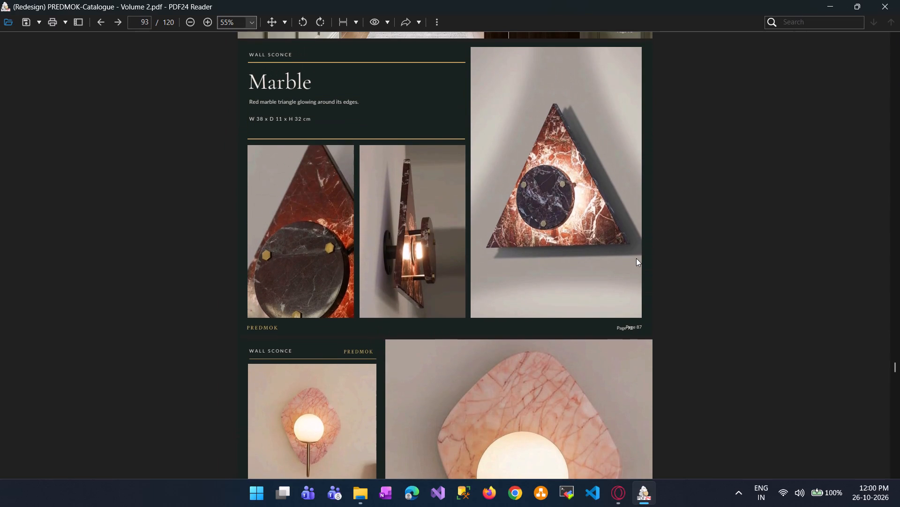
{"action": "scroll", "coordinate": [636, 258], "scroll_direction": "down", "scroll_amount": 1}
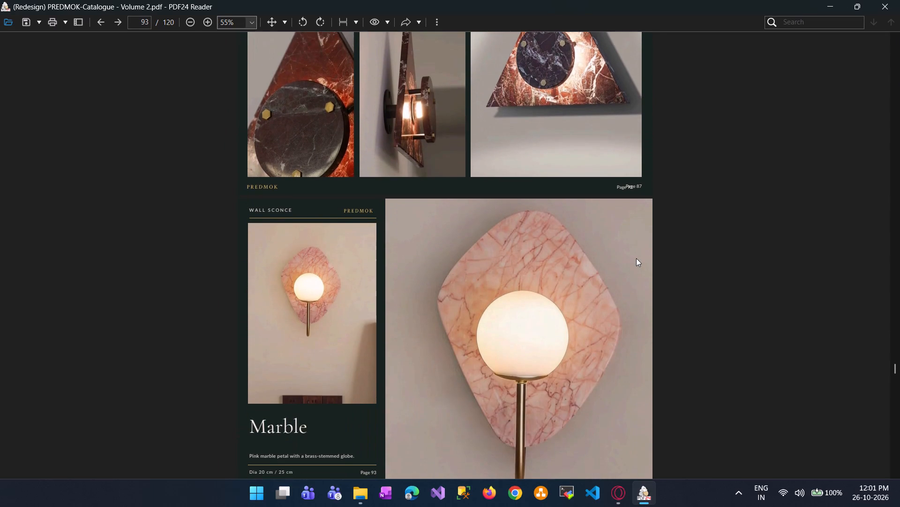
{"action": "scroll", "coordinate": [636, 258], "scroll_direction": "up", "scroll_amount": 6}
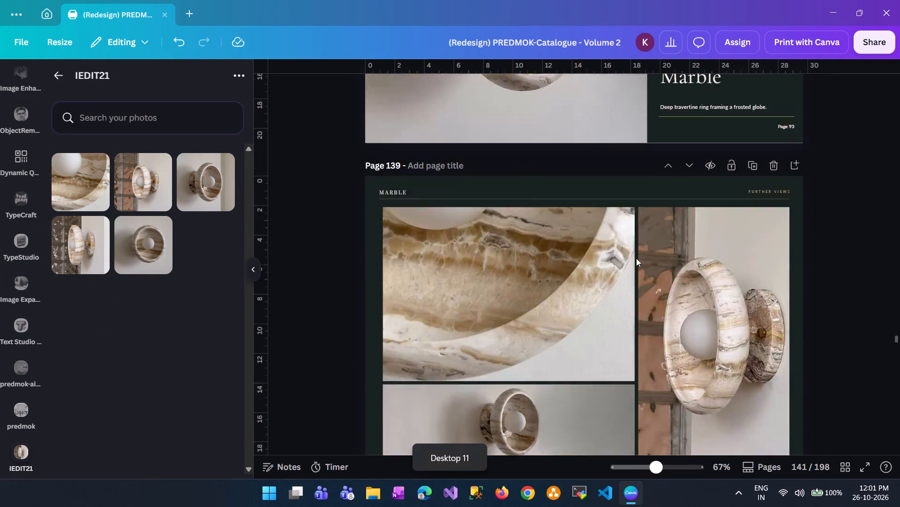
{"action": "scroll", "coordinate": [636, 258], "scroll_direction": "up", "scroll_amount": 4}
{"action": "scroll", "coordinate": [539, 279], "scroll_direction": "down", "scroll_amount": 2}
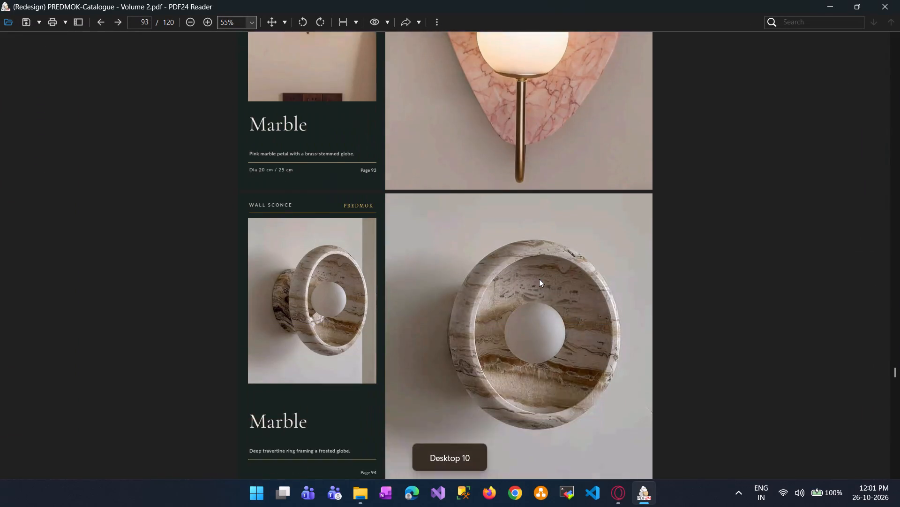
{"action": "scroll", "coordinate": [539, 279], "scroll_direction": "down", "scroll_amount": 6}
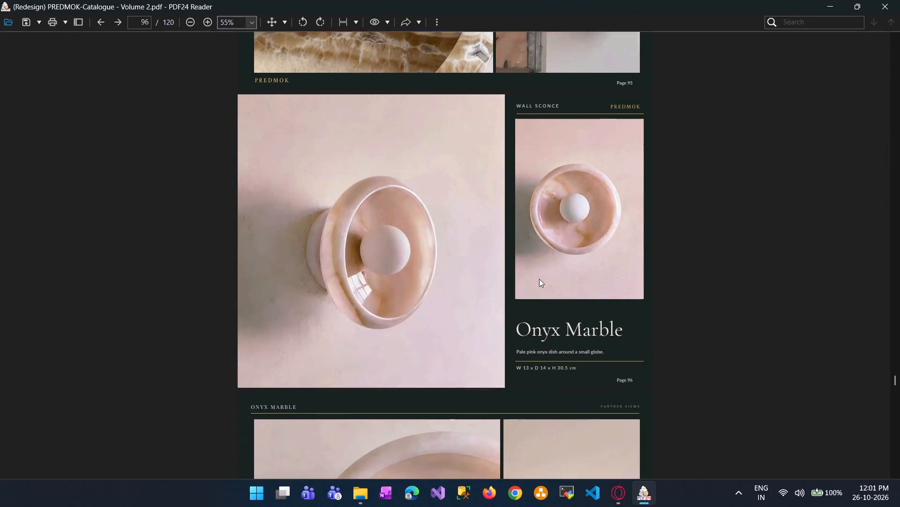
{"action": "scroll", "coordinate": [539, 279], "scroll_direction": "down", "scroll_amount": 4}
{"action": "scroll", "coordinate": [539, 279], "scroll_direction": "up", "scroll_amount": 2}
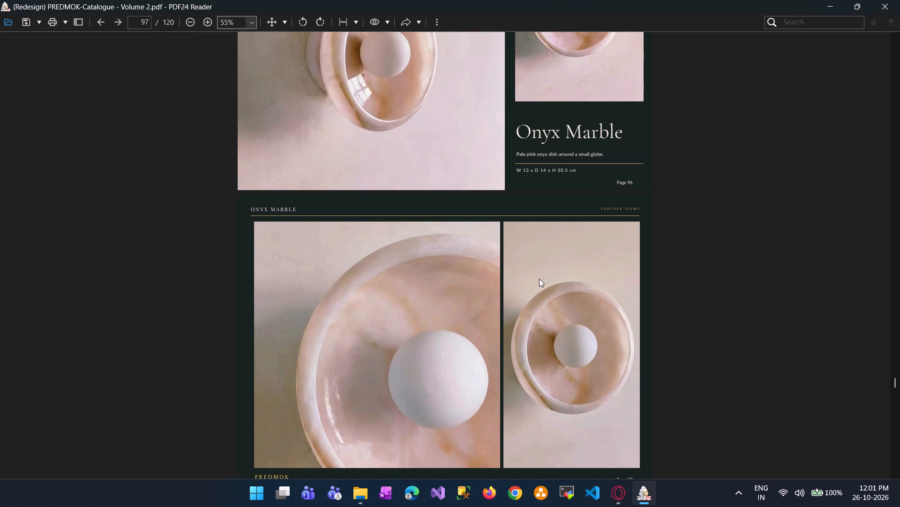
Examine the exported Onyx Marble and Marble wall sconce pages, comparing their page-number placement and photo layouts.
{"action": "scroll", "coordinate": [539, 279], "scroll_direction": "up", "scroll_amount": 2}
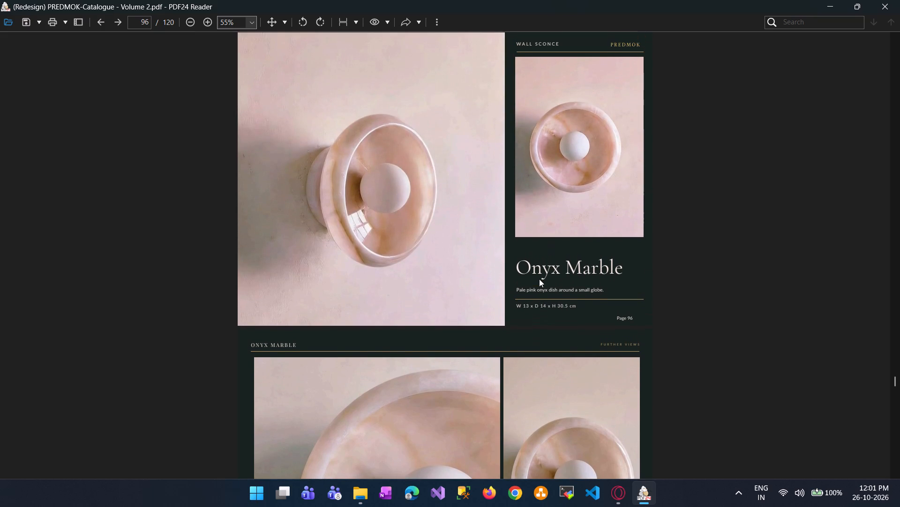
{"action": "scroll", "coordinate": [539, 279], "scroll_direction": "up", "scroll_amount": 1}
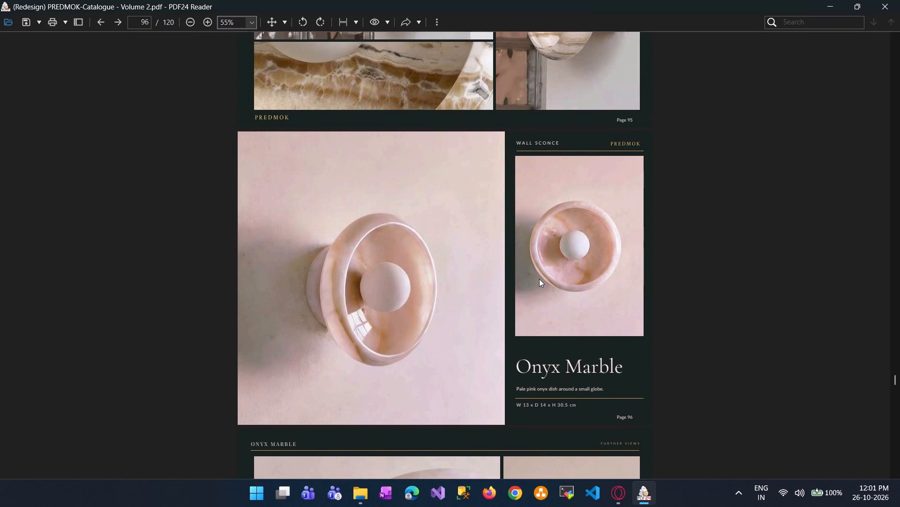
{"action": "scroll", "coordinate": [539, 279], "scroll_direction": "up", "scroll_amount": 5}
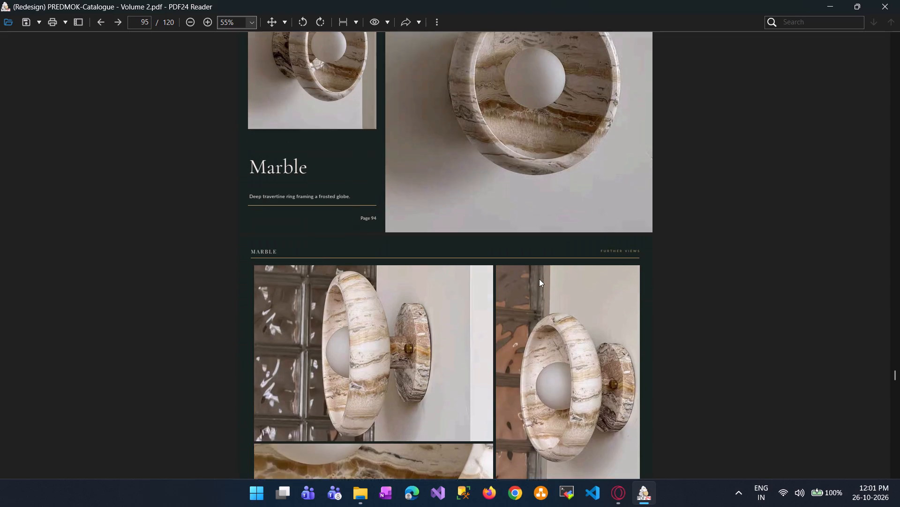
{"action": "scroll", "coordinate": [539, 279], "scroll_direction": "up", "scroll_amount": 3}
{"action": "scroll", "coordinate": [539, 279], "scroll_direction": "down", "scroll_amount": 1}
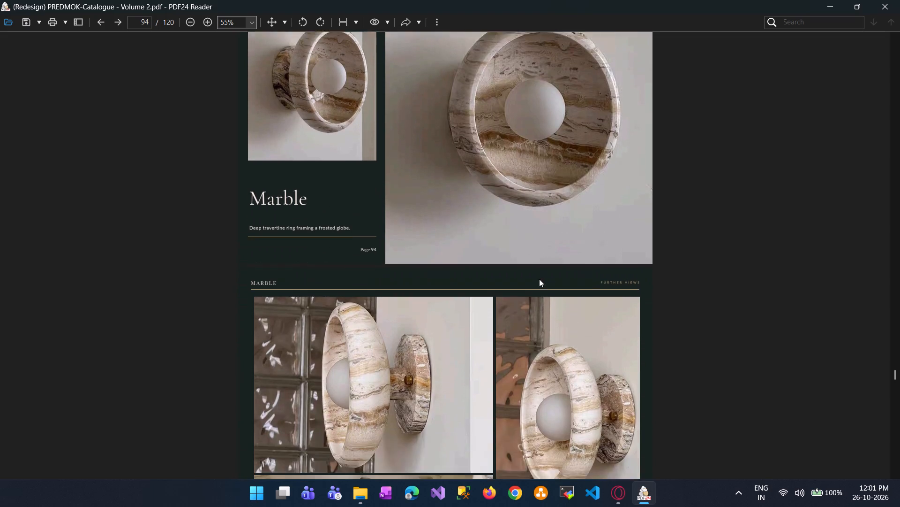
{"action": "scroll", "coordinate": [539, 279], "scroll_direction": "down", "scroll_amount": 4}
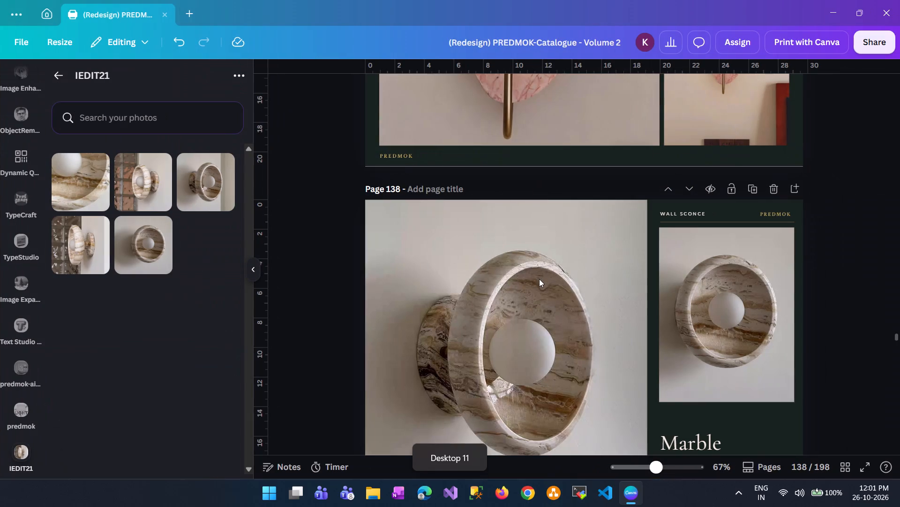
Switch to Canva and move page 140's page number up beneath the divider, level with the Onyx Marble dimensions.
{"action": "scroll", "coordinate": [539, 279], "scroll_direction": "down", "scroll_amount": 6}
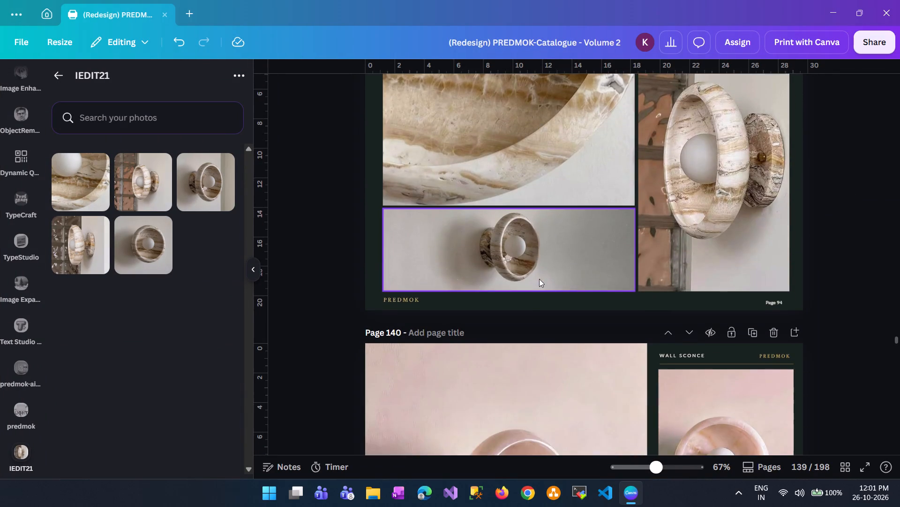
{"action": "scroll", "coordinate": [539, 279], "scroll_direction": "down", "scroll_amount": 3}
{"action": "left_click_drag", "start_coordinate": [773, 275], "coordinate": [784, 261]}
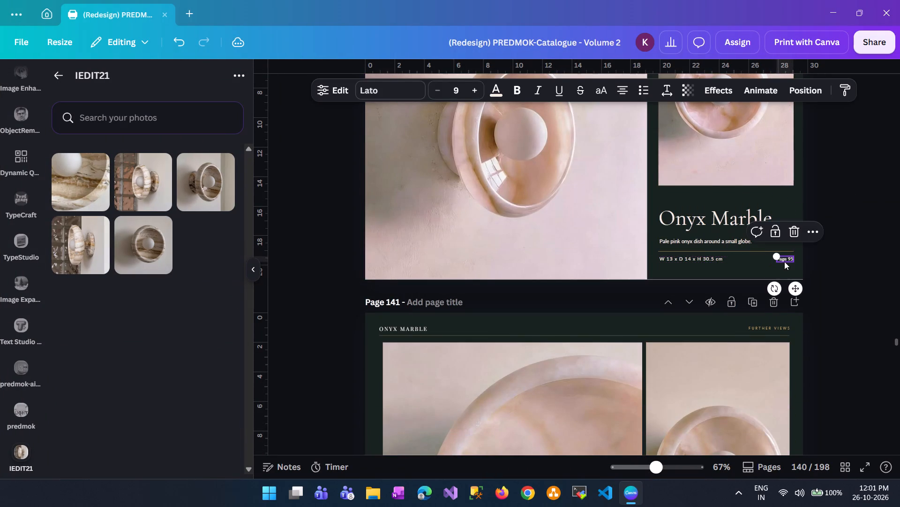
{"action": "left_click", "coordinate": [847, 303]}
Check Canva's following Onyx Marble pages, then switch to PDF24 Reader and examine the exported Onyx Marble, Rosso Levanto, Travertine and Portoro pages.
{"action": "scroll", "coordinate": [847, 303], "scroll_direction": "down", "scroll_amount": 5}
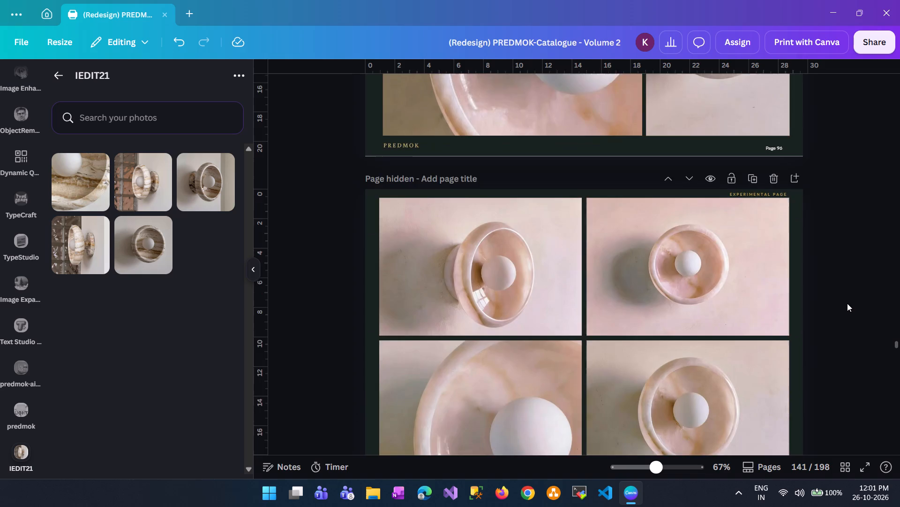
{"action": "scroll", "coordinate": [847, 303], "scroll_direction": "down", "scroll_amount": 5}
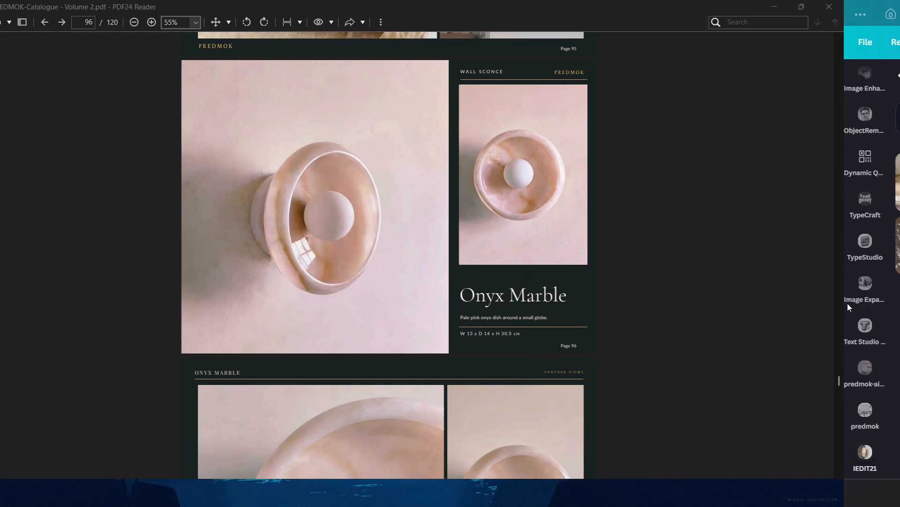
{"action": "scroll", "coordinate": [542, 339], "scroll_direction": "down", "scroll_amount": 1}
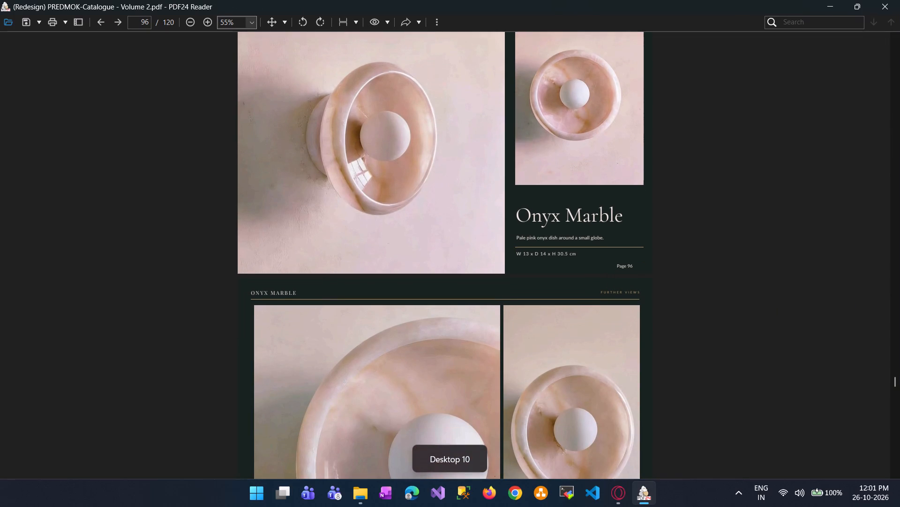
{"action": "scroll", "coordinate": [542, 339], "scroll_direction": "up", "scroll_amount": 4}
{"action": "scroll", "coordinate": [542, 339], "scroll_direction": "down", "scroll_amount": 3}
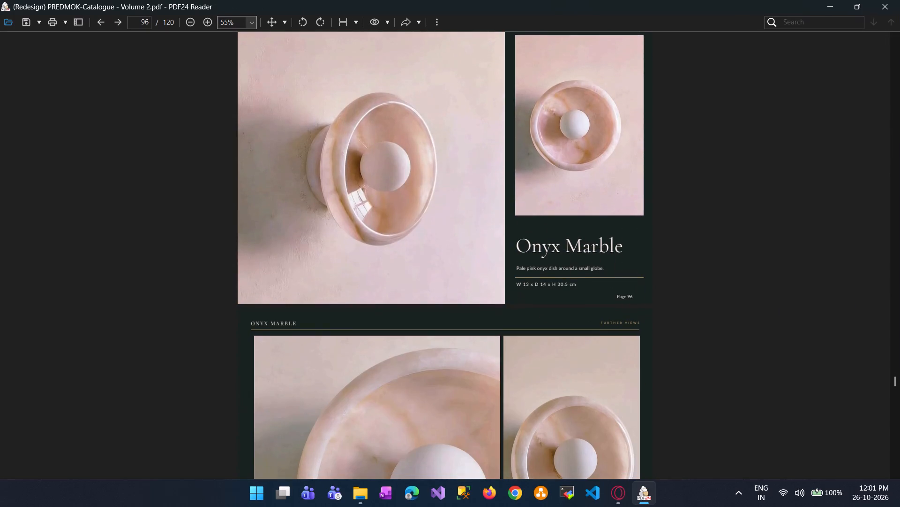
{"action": "scroll", "coordinate": [542, 339], "scroll_direction": "down", "scroll_amount": 6}
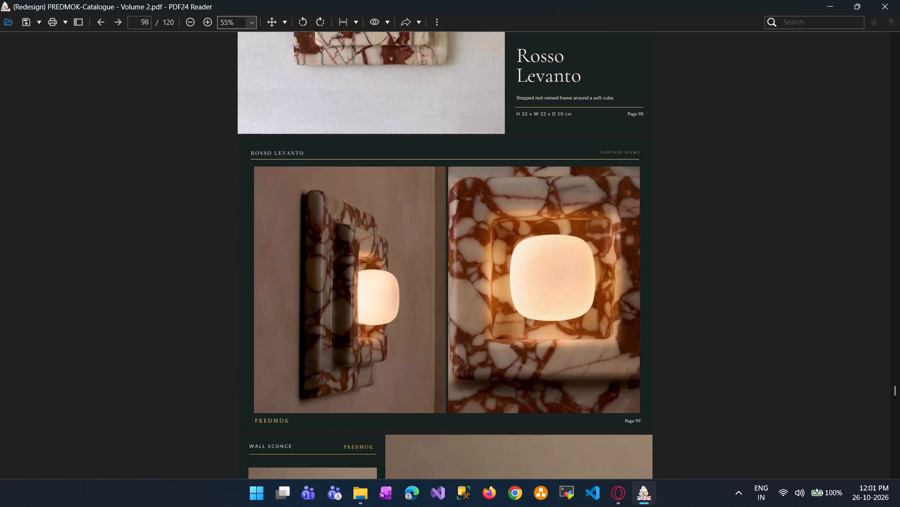
{"action": "scroll", "coordinate": [542, 339], "scroll_direction": "down", "scroll_amount": 4}
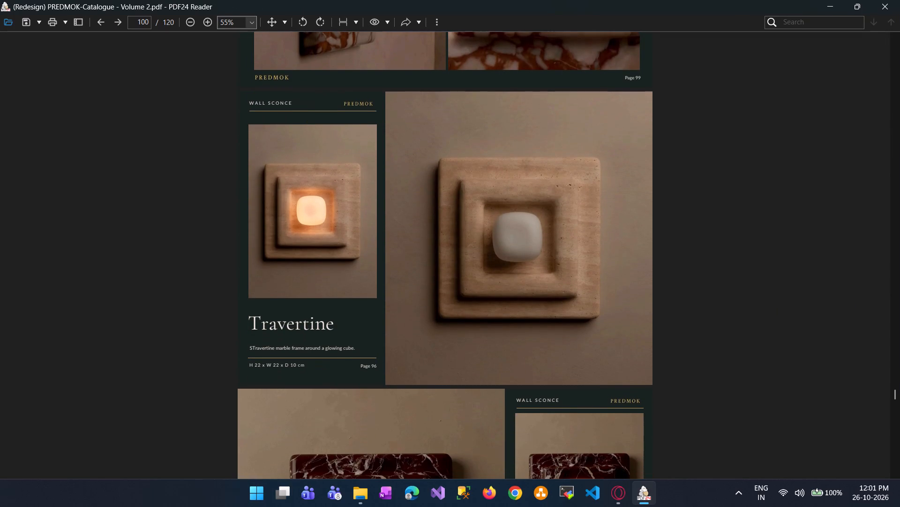
{"action": "scroll", "coordinate": [542, 339], "scroll_direction": "down", "scroll_amount": 3}
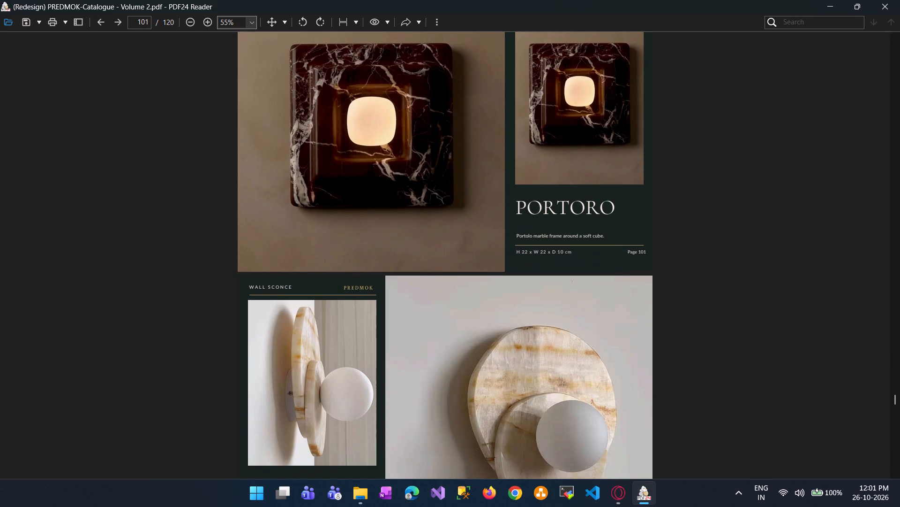
{"action": "scroll", "coordinate": [542, 339], "scroll_direction": "up", "scroll_amount": 1}
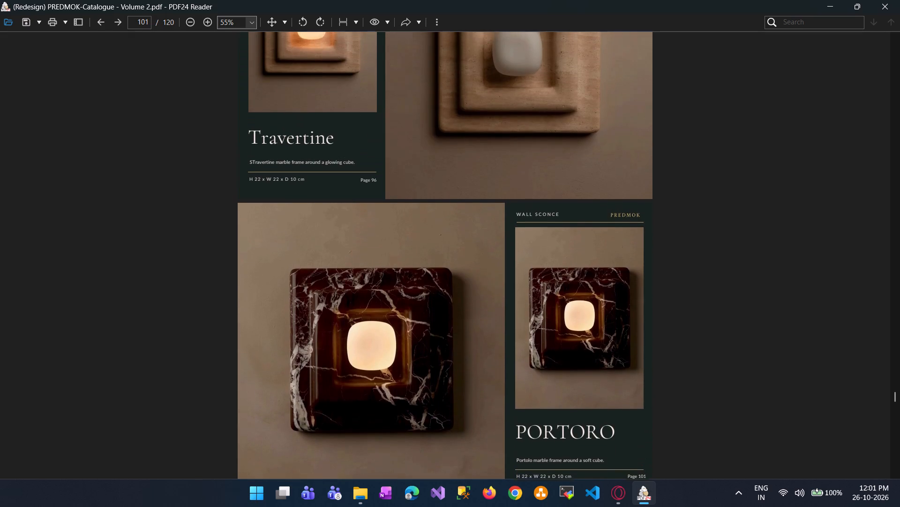
{"action": "scroll", "coordinate": [542, 339], "scroll_direction": "up", "scroll_amount": 4}
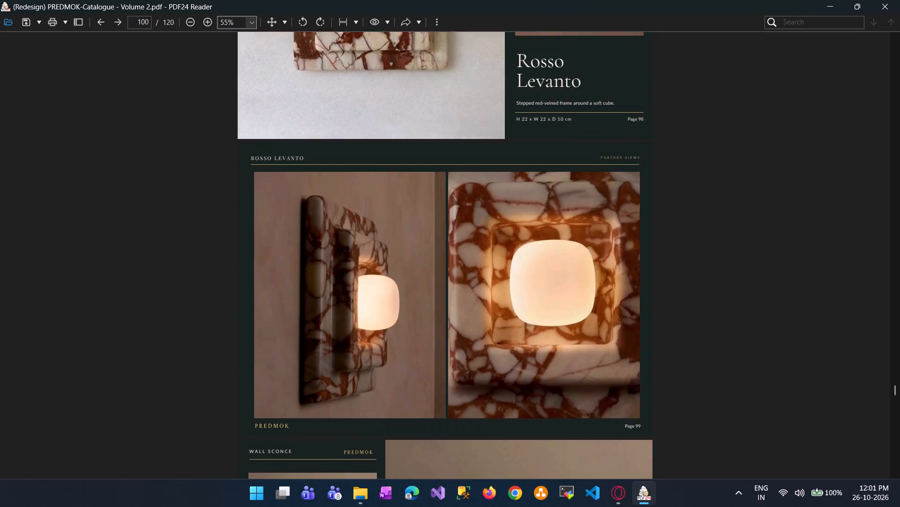
{"action": "scroll", "coordinate": [542, 339], "scroll_direction": "up", "scroll_amount": 3}
{"action": "scroll", "coordinate": [542, 339], "scroll_direction": "down", "scroll_amount": 1}
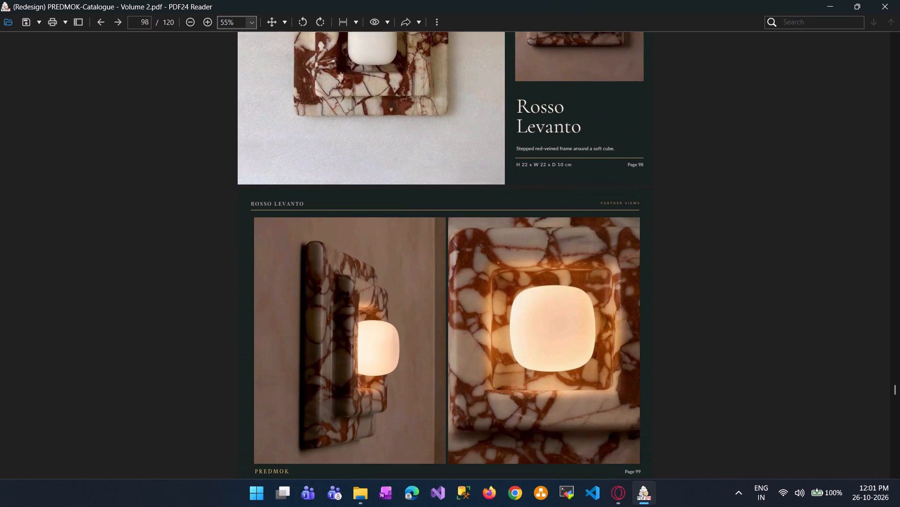
{"action": "scroll", "coordinate": [542, 339], "scroll_direction": "down", "scroll_amount": 3}
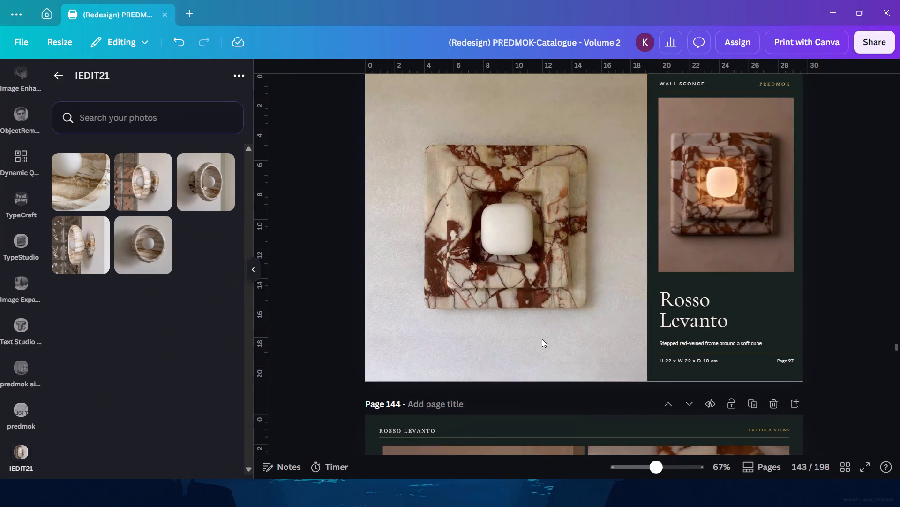
Switch to Canva and delete the incorrect "Page 96" label beside the Travertine dimensions on page 145.
{"action": "scroll", "coordinate": [542, 339], "scroll_direction": "down", "scroll_amount": 7}
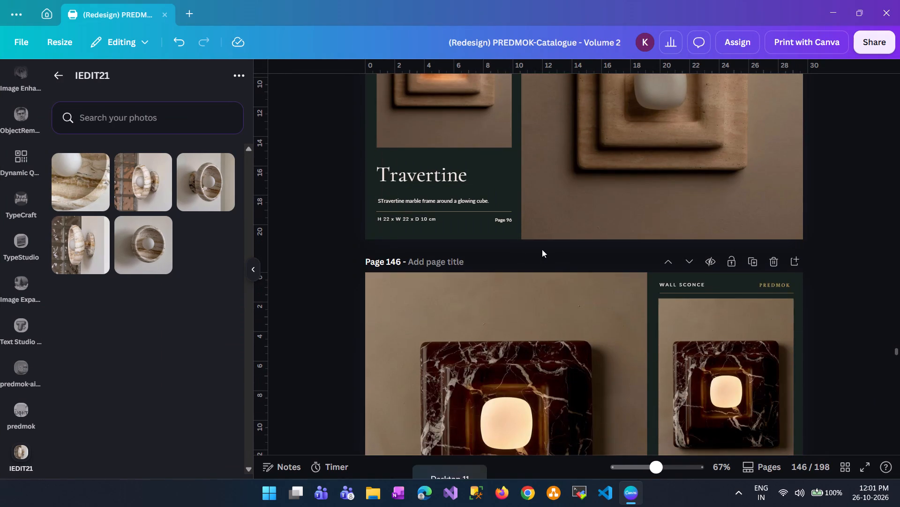
{"action": "left_click", "coordinate": [502, 221]}
{"action": "scroll", "coordinate": [502, 221], "scroll_direction": "up", "scroll_amount": 1}
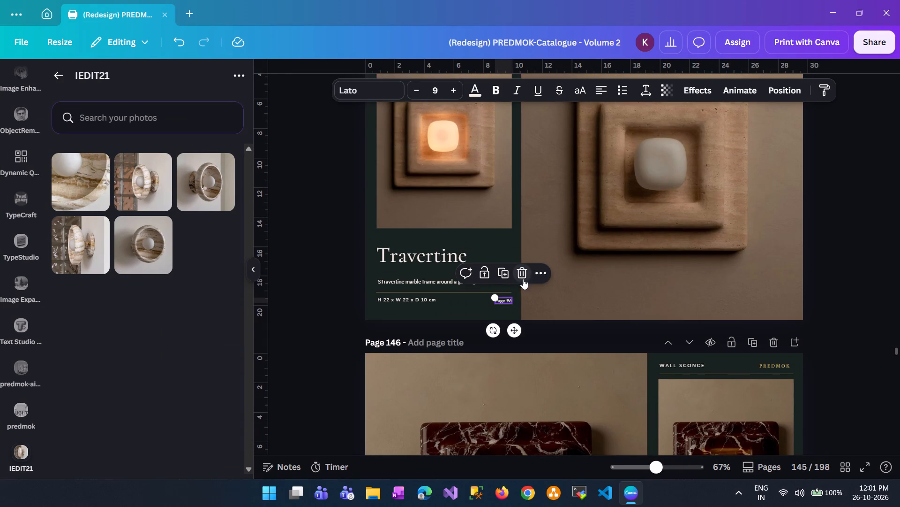
{"action": "left_click", "coordinate": [522, 277]}
Send the large Travertine photo on page 145 to the back, behind the page-number text.
{"action": "left_click", "coordinate": [673, 271]}
{"action": "left_click", "coordinate": [772, 91]}
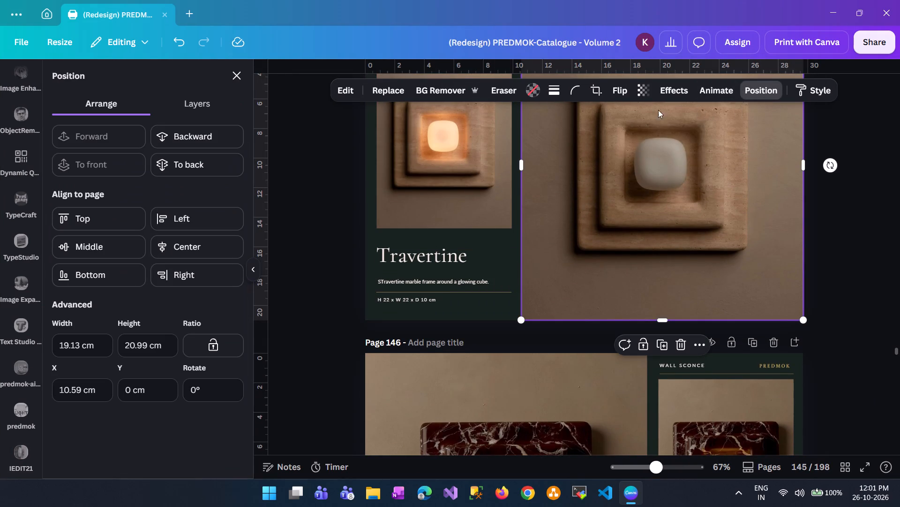
{"action": "left_click", "coordinate": [196, 172]}
{"action": "left_click", "coordinate": [896, 290]}
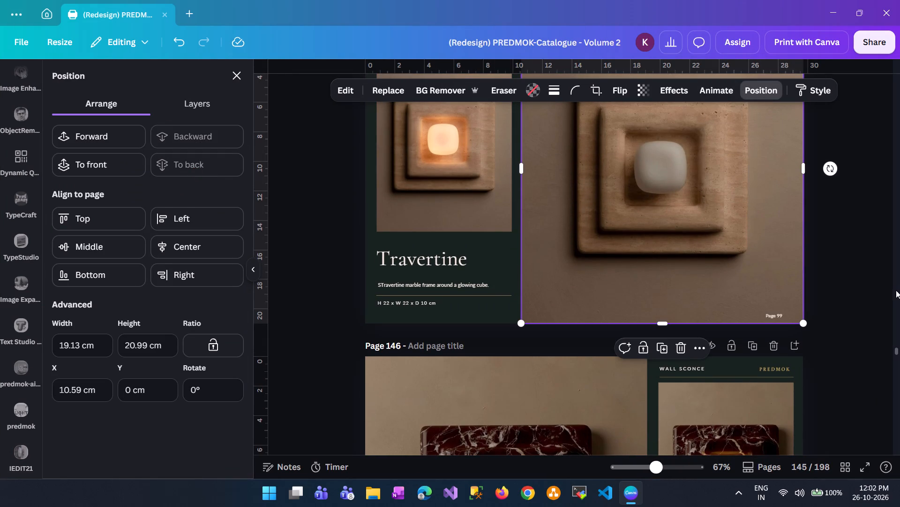
{"action": "left_click", "coordinate": [851, 303]}
{"action": "left_click", "coordinate": [852, 291]}
Move the "Page 99" label off the large photo to the Travertine text column, level with the dimensions.
{"action": "left_click_drag", "start_coordinate": [777, 318], "coordinate": [507, 307]}
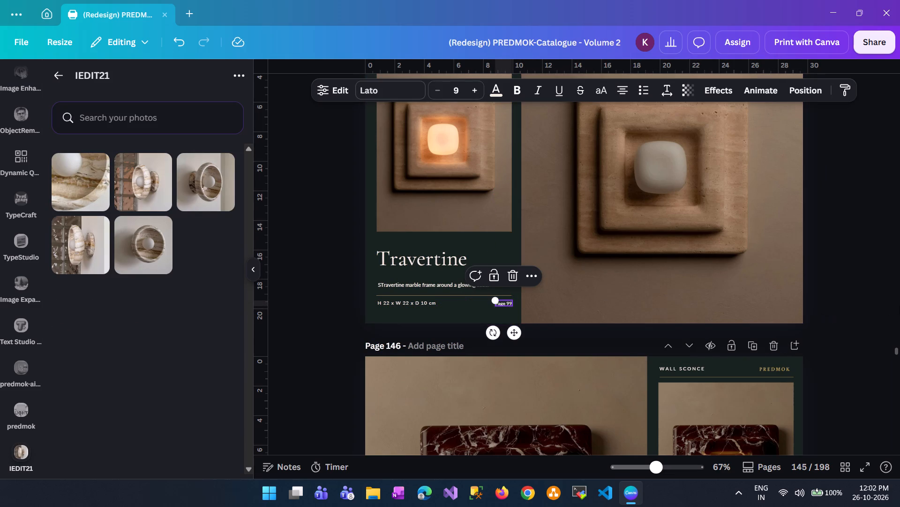
{"action": "left_click", "coordinate": [899, 304]}
{"action": "left_click", "coordinate": [877, 303]}
{"action": "scroll", "coordinate": [877, 303], "scroll_direction": "up", "scroll_amount": 2}
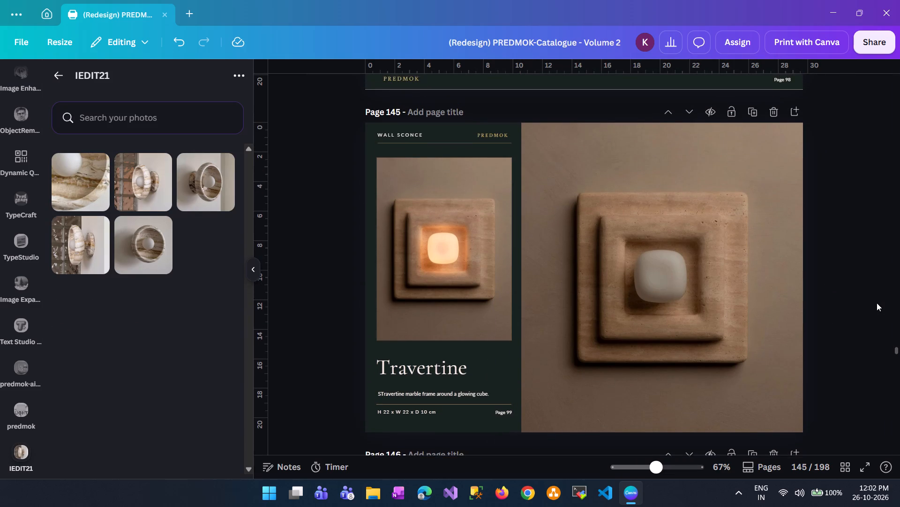
Compare the exported Travertine and Portoro pages in PDF24 Reader with the Portoro page in Canva.
{"action": "scroll", "coordinate": [501, 408], "scroll_direction": "down", "scroll_amount": 3}
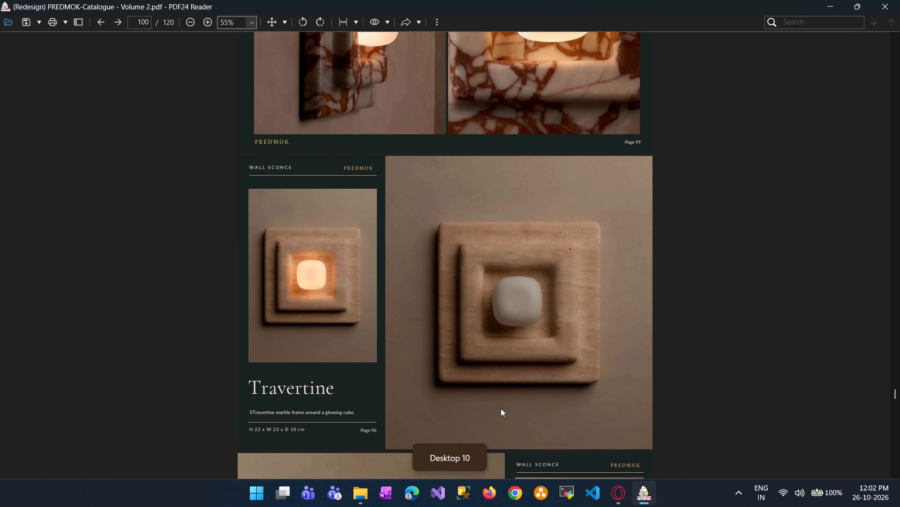
{"action": "scroll", "coordinate": [501, 408], "scroll_direction": "down", "scroll_amount": 4}
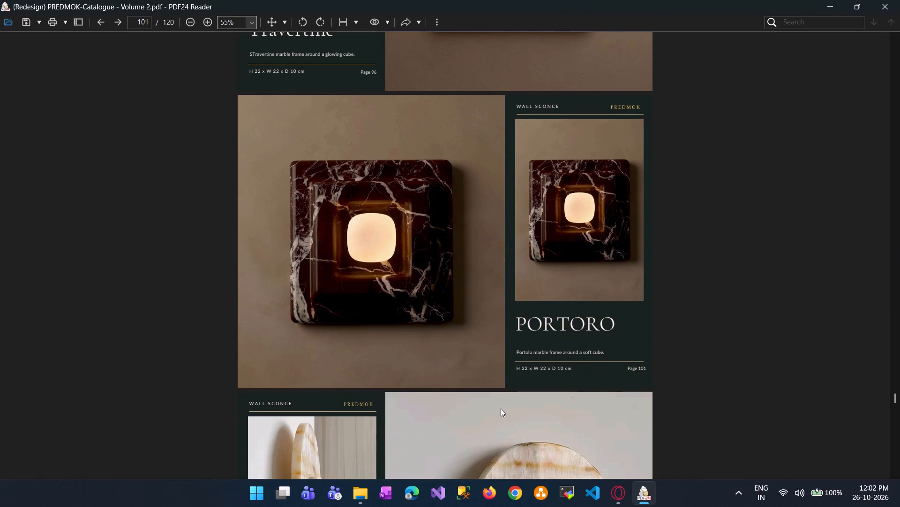
{"action": "scroll", "coordinate": [501, 408], "scroll_direction": "down", "scroll_amount": 5}
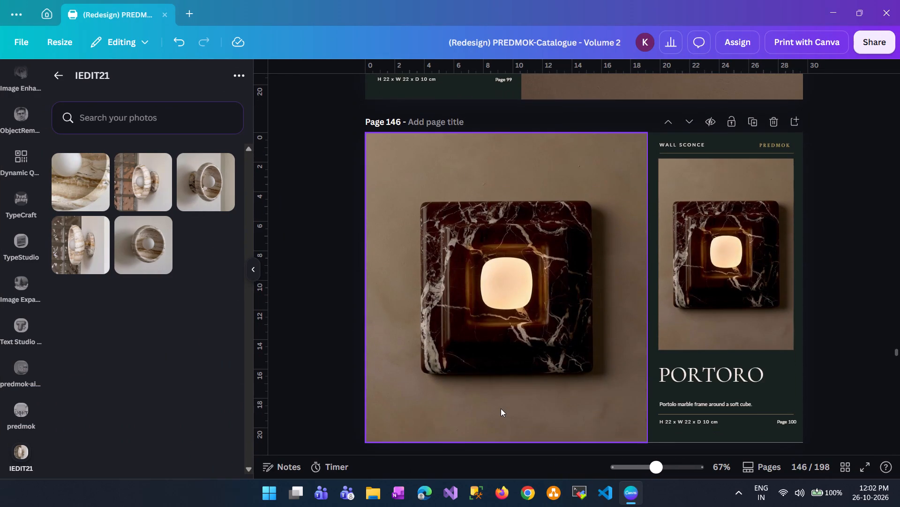
{"action": "scroll", "coordinate": [501, 408], "scroll_direction": "down", "scroll_amount": 1}
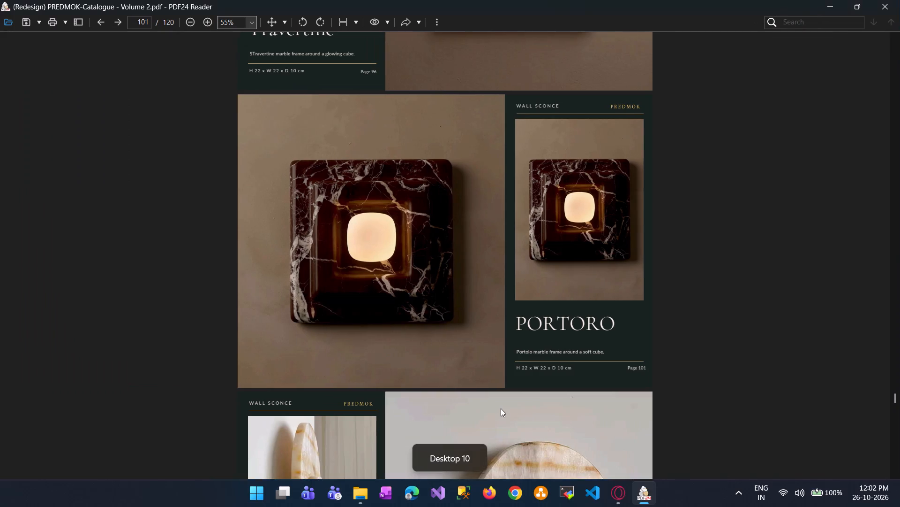
{"action": "scroll", "coordinate": [501, 408], "scroll_direction": "down", "scroll_amount": 1}
{"action": "scroll", "coordinate": [501, 408], "scroll_direction": "up", "scroll_amount": 2}
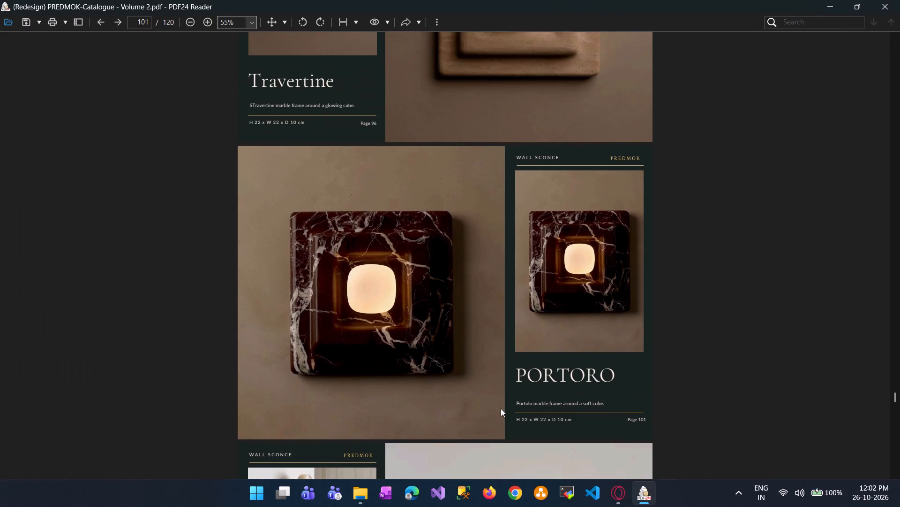
Review the exported PDF's page numbers and layouts from the onyx Marble sconce through the Bulgari Black Marble pages, 102 to 107.
{"action": "scroll", "coordinate": [501, 408], "scroll_direction": "down", "scroll_amount": 4}
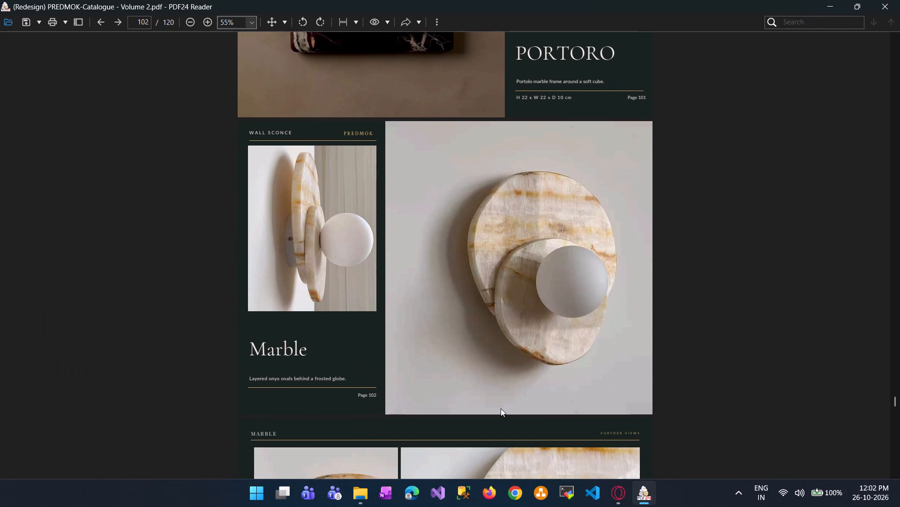
{"action": "scroll", "coordinate": [501, 408], "scroll_direction": "down", "scroll_amount": 3}
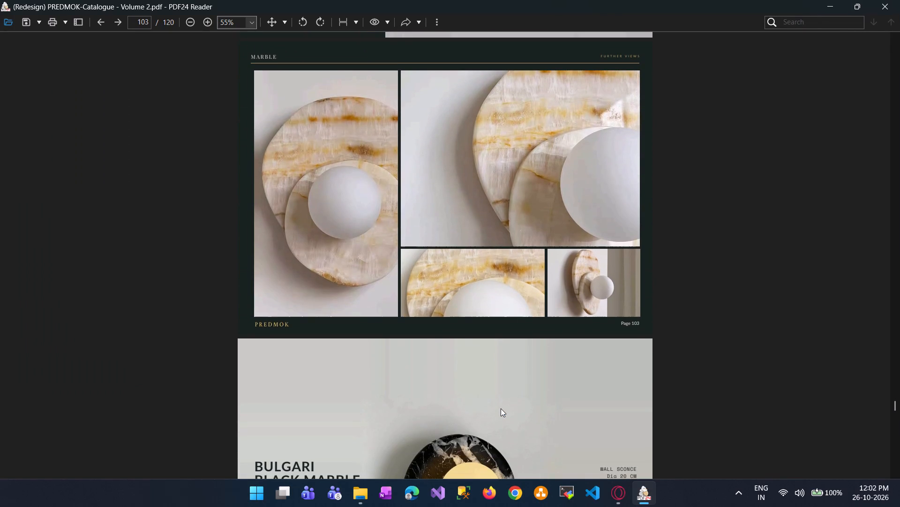
{"action": "scroll", "coordinate": [501, 408], "scroll_direction": "up", "scroll_amount": 1}
{"action": "scroll", "coordinate": [501, 408], "scroll_direction": "down", "scroll_amount": 3}
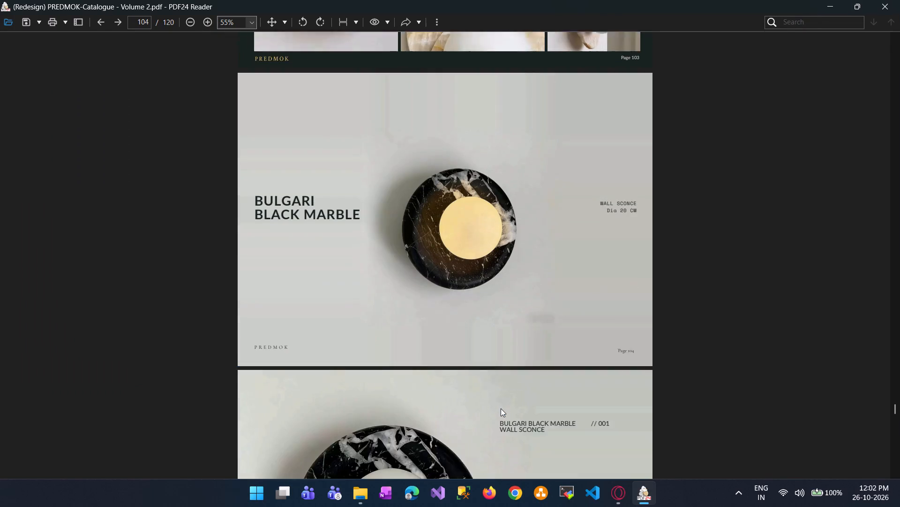
{"action": "scroll", "coordinate": [501, 408], "scroll_direction": "down", "scroll_amount": 4}
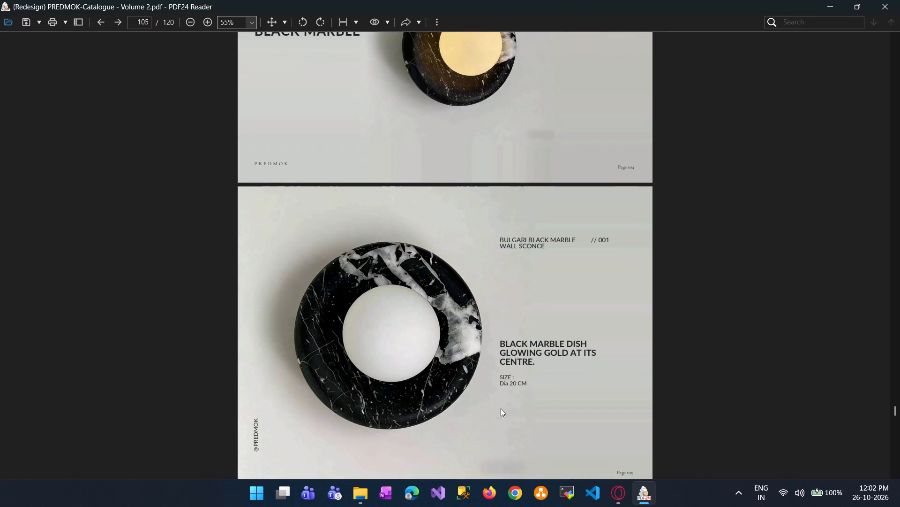
{"action": "scroll", "coordinate": [501, 408], "scroll_direction": "up", "scroll_amount": 1}
{"action": "scroll", "coordinate": [501, 408], "scroll_direction": "down", "scroll_amount": 2}
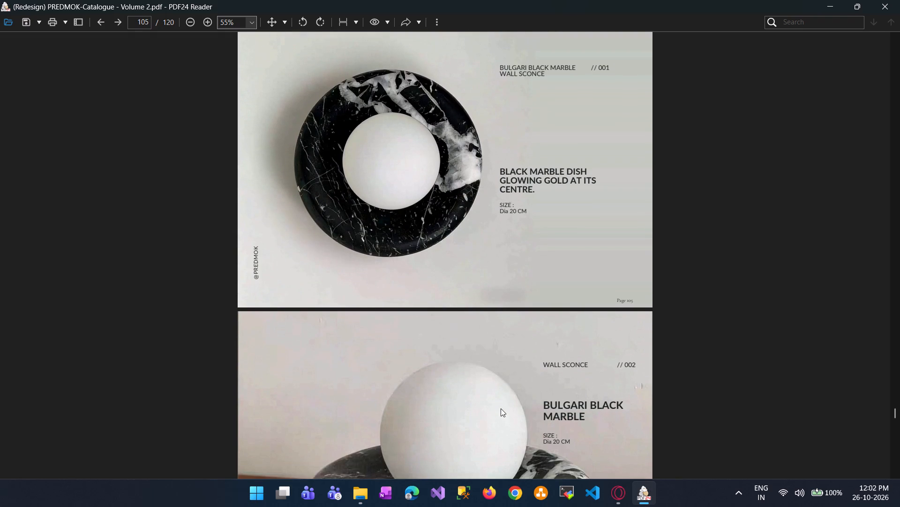
{"action": "scroll", "coordinate": [501, 408], "scroll_direction": "down", "scroll_amount": 4}
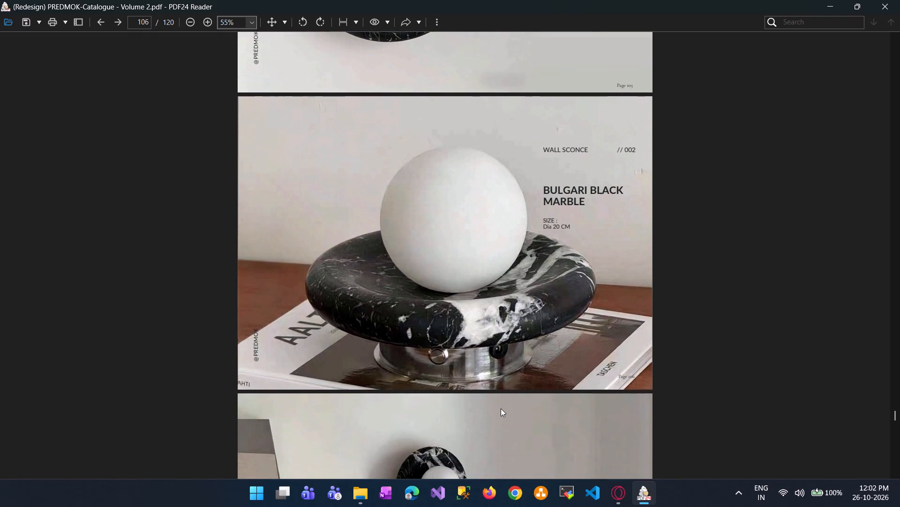
{"action": "scroll", "coordinate": [501, 408], "scroll_direction": "down", "scroll_amount": 6}
Review the remaining exported PDF pages, 108 to 120, checking the Marble, Alabaster and Cream Marble sconces and the closing page.
{"action": "scroll", "coordinate": [501, 408], "scroll_direction": "down", "scroll_amount": 1}
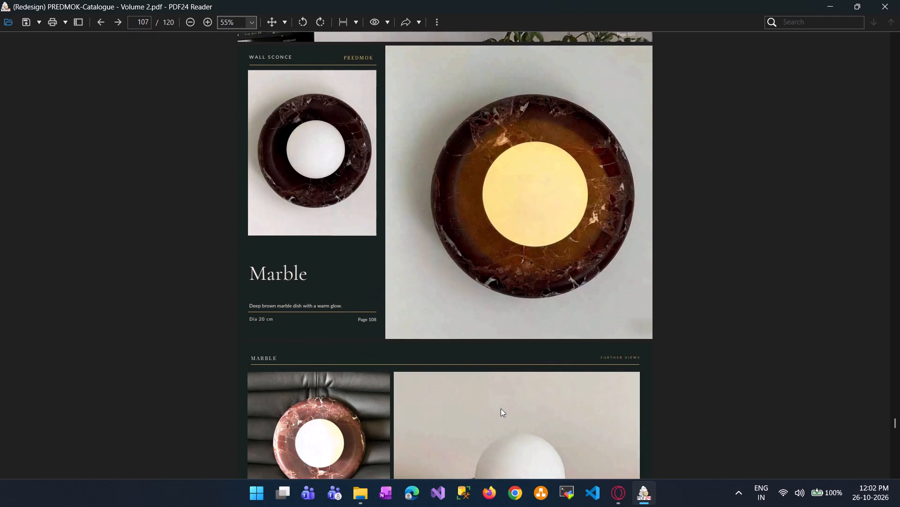
{"action": "scroll", "coordinate": [501, 408], "scroll_direction": "down", "scroll_amount": 2}
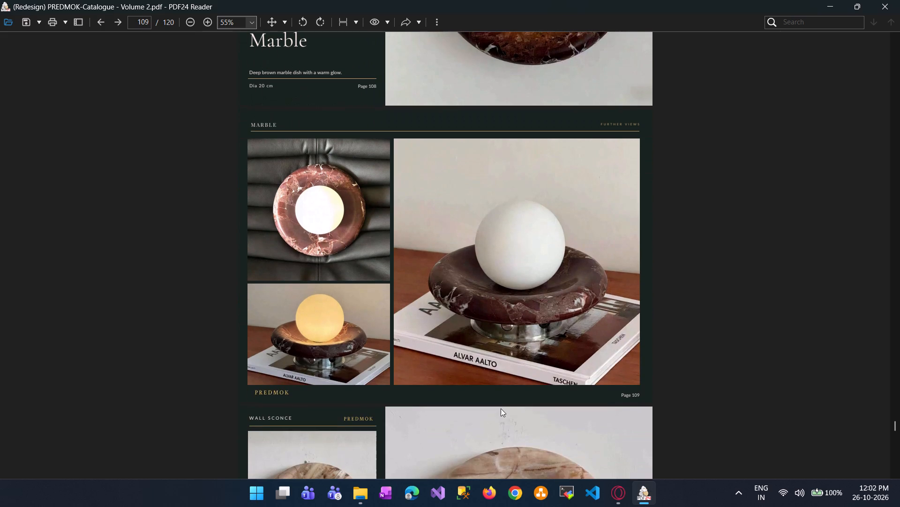
{"action": "scroll", "coordinate": [501, 408], "scroll_direction": "down", "scroll_amount": 1}
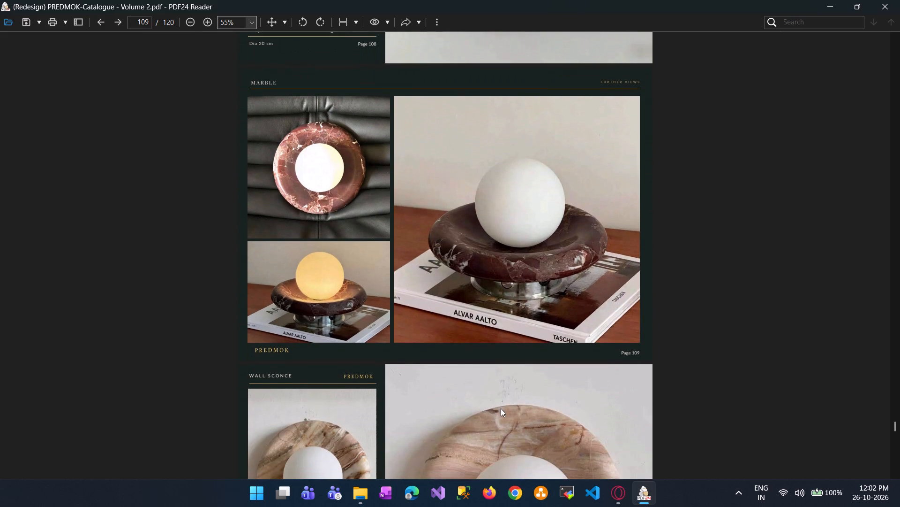
{"action": "scroll", "coordinate": [501, 408], "scroll_direction": "down", "scroll_amount": 4}
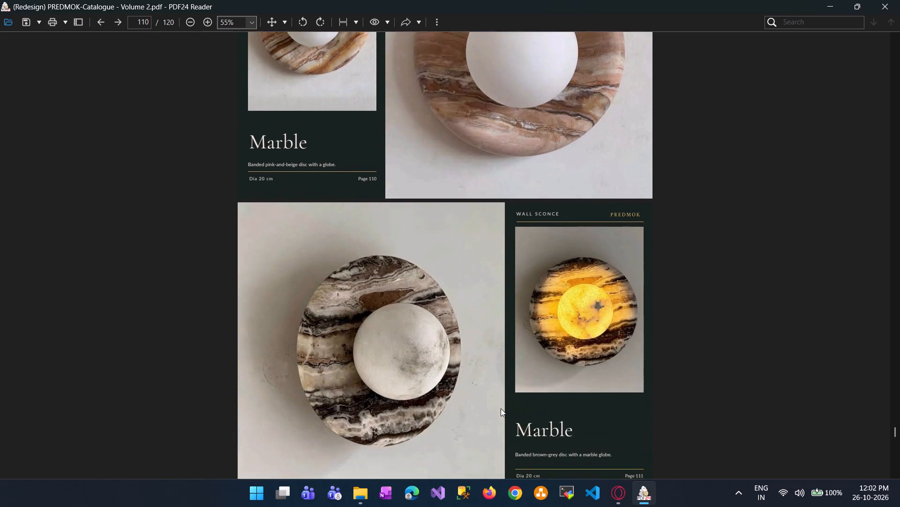
{"action": "scroll", "coordinate": [501, 408], "scroll_direction": "down", "scroll_amount": 5}
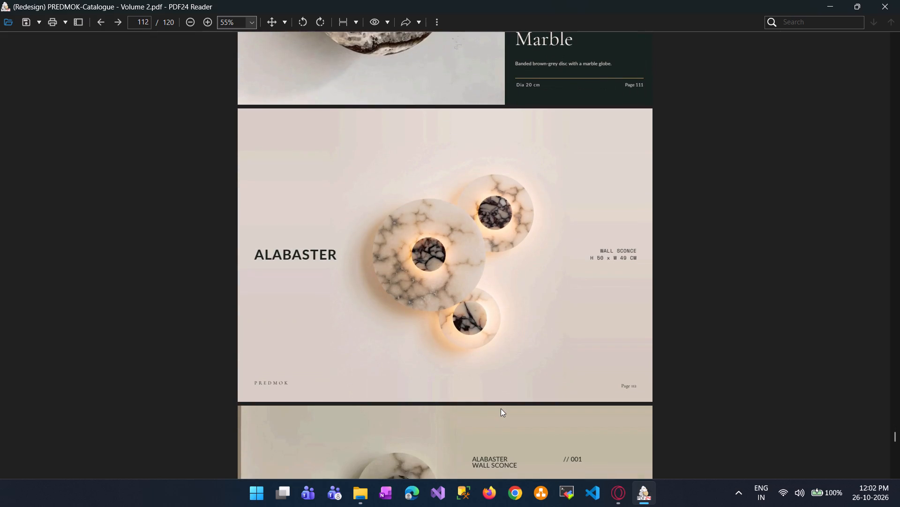
{"action": "scroll", "coordinate": [501, 408], "scroll_direction": "down", "scroll_amount": 7}
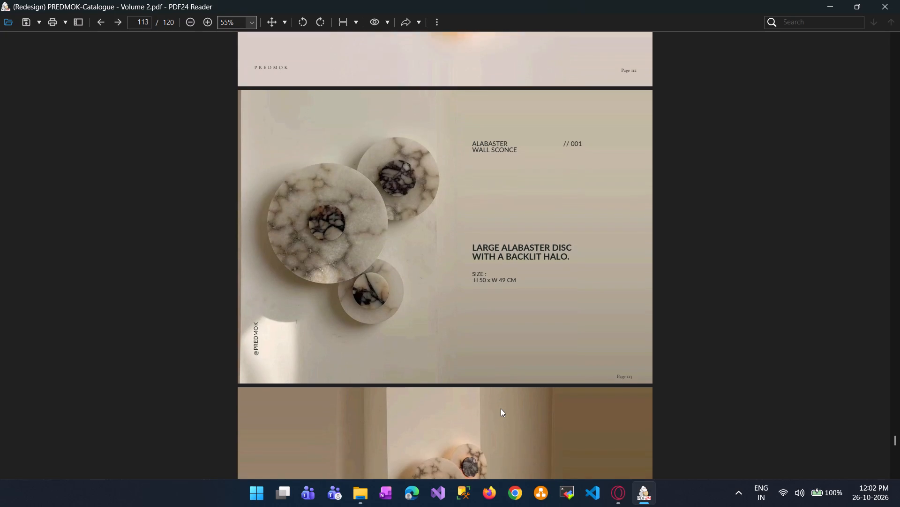
{"action": "scroll", "coordinate": [501, 408], "scroll_direction": "down", "scroll_amount": 7}
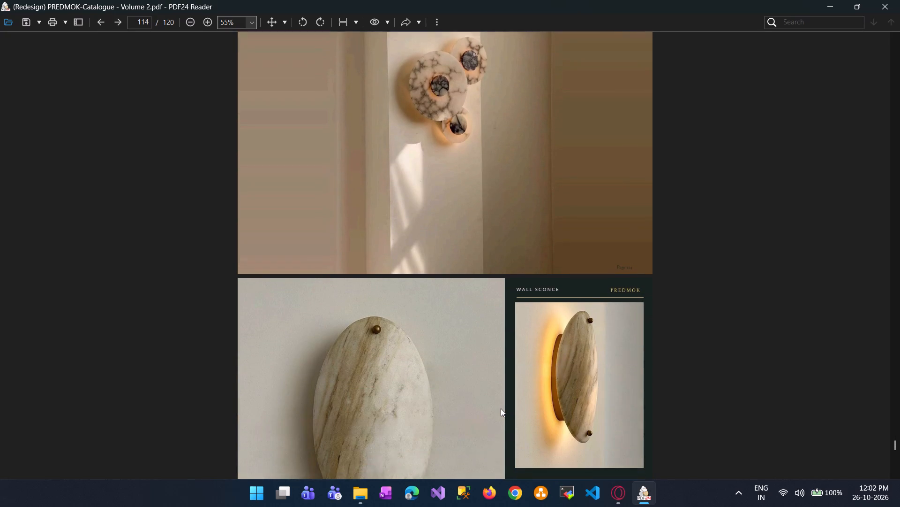
{"action": "scroll", "coordinate": [501, 408], "scroll_direction": "down", "scroll_amount": 5}
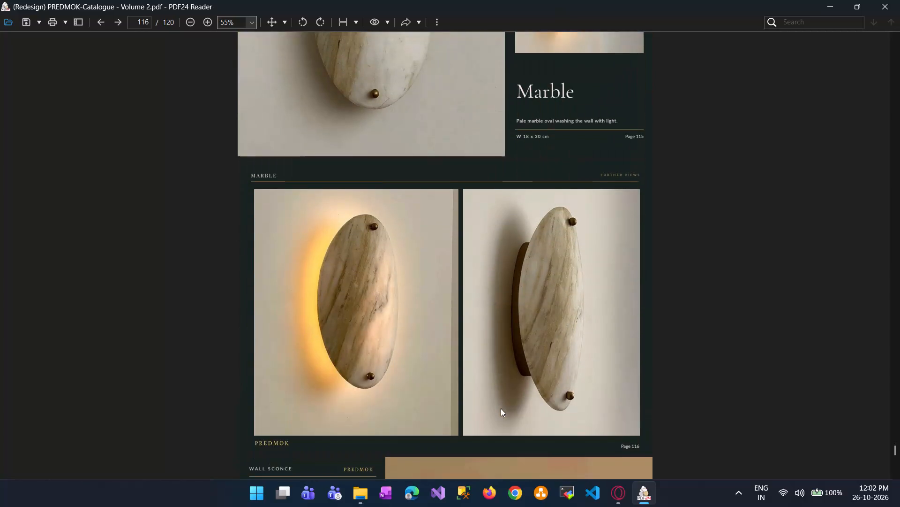
{"action": "scroll", "coordinate": [501, 408], "scroll_direction": "down", "scroll_amount": 12}
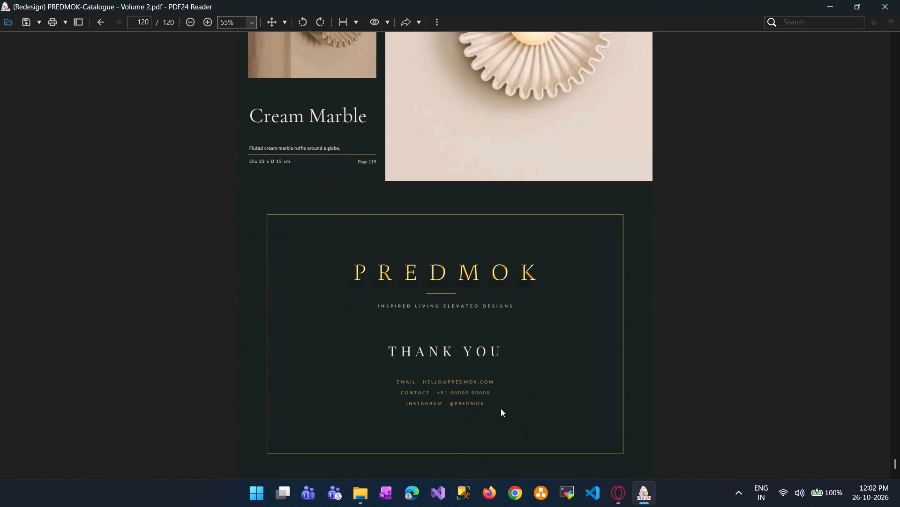
{"action": "scroll", "coordinate": [501, 408], "scroll_direction": "up", "scroll_amount": 5}
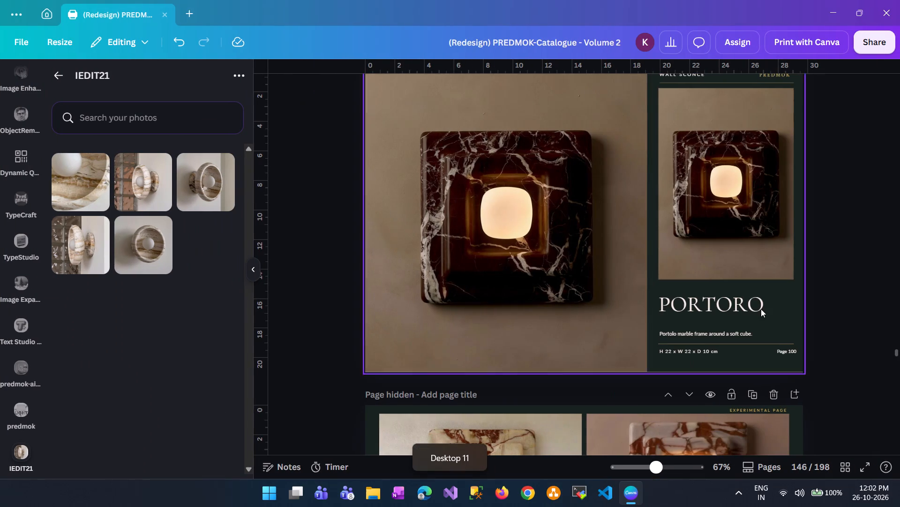
{"action": "scroll", "coordinate": [761, 309], "scroll_direction": "down", "scroll_amount": 4}
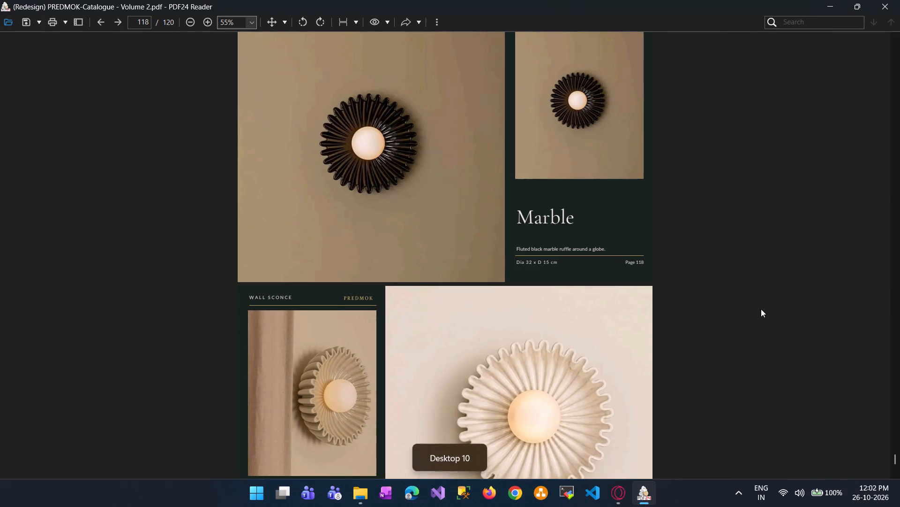
Return to the start of the exported PDF and examine the cover and Calacatta Viola Rosso pages for their page numbers.
{"action": "scroll", "coordinate": [517, 267], "scroll_direction": "up", "scroll_amount": 20}
{"action": "scroll", "coordinate": [517, 267], "scroll_direction": "up", "scroll_amount": 20}
{"action": "scroll", "coordinate": [517, 267], "scroll_direction": "up", "scroll_amount": 20}
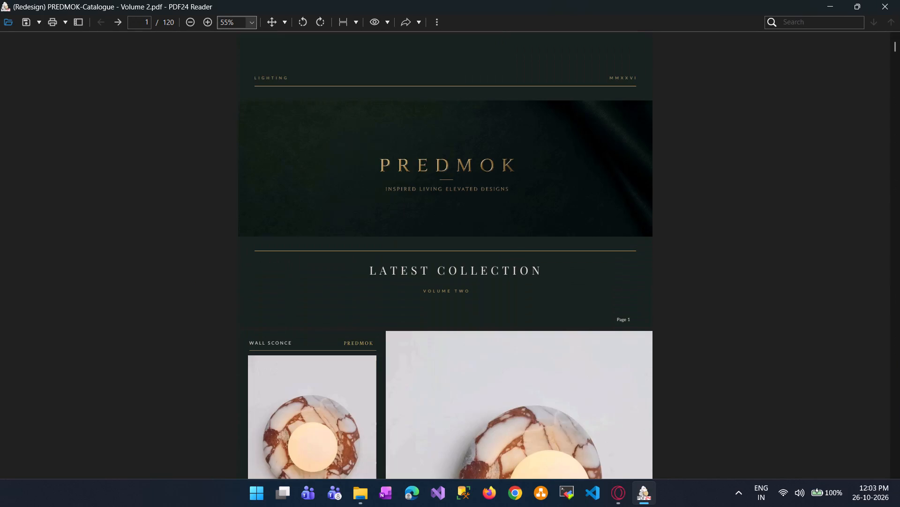
{"action": "scroll", "coordinate": [517, 267], "scroll_direction": "up", "scroll_amount": 5}
{"action": "scroll", "coordinate": [517, 267], "scroll_direction": "down", "scroll_amount": 3}
{"action": "scroll", "coordinate": [517, 267], "scroll_direction": "up", "scroll_amount": 1}
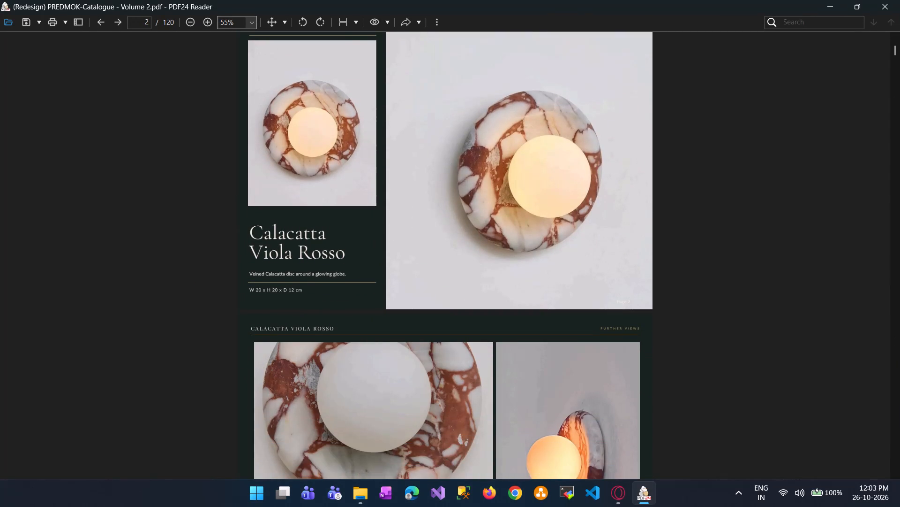
{"action": "scroll", "coordinate": [517, 267], "scroll_direction": "up", "scroll_amount": 1}
{"action": "scroll", "coordinate": [517, 267], "scroll_direction": "down", "scroll_amount": 2}
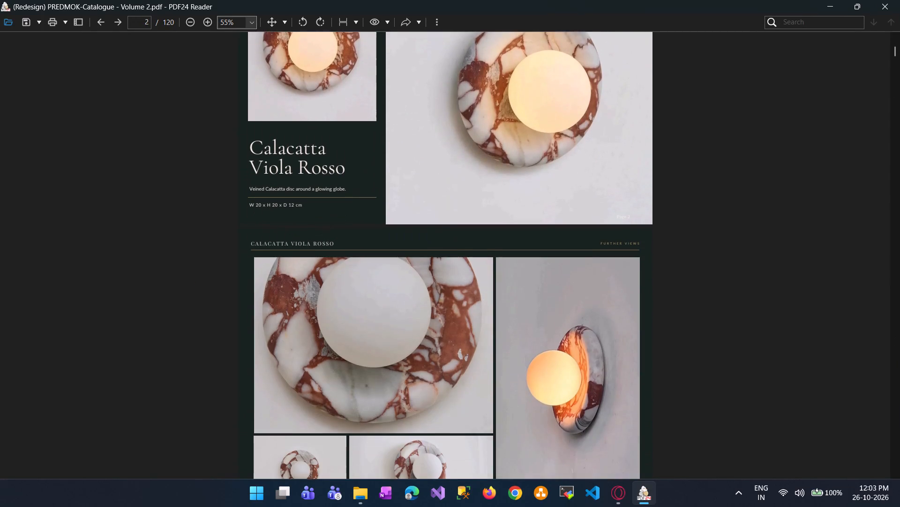
{"action": "scroll", "coordinate": [517, 267], "scroll_direction": "down", "scroll_amount": 3}
{"action": "scroll", "coordinate": [517, 267], "scroll_direction": "up", "scroll_amount": 7}
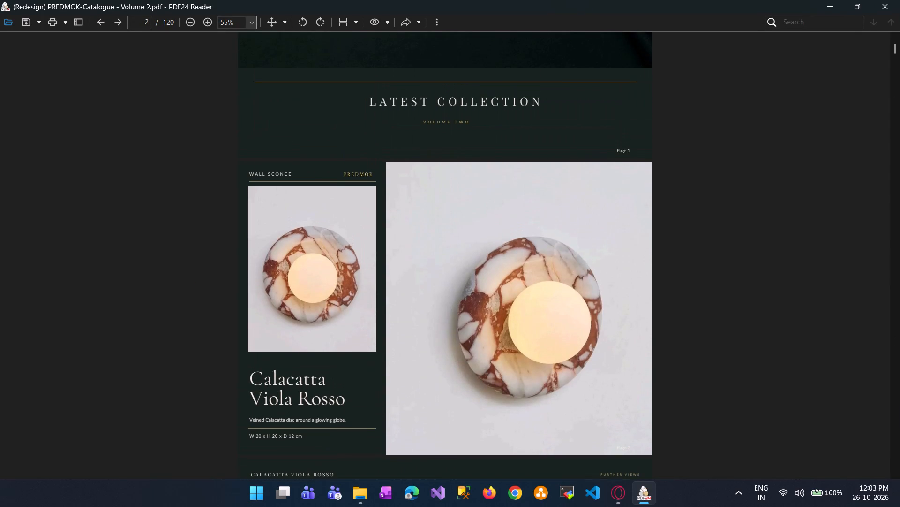
Switch to Canva and go back to page 2, the Calacatta Viola Rosso page, to examine its page-number placement.
{"action": "scroll", "coordinate": [517, 267], "scroll_direction": "up", "scroll_amount": 20}
{"action": "scroll", "coordinate": [517, 267], "scroll_direction": "up", "scroll_amount": 10}
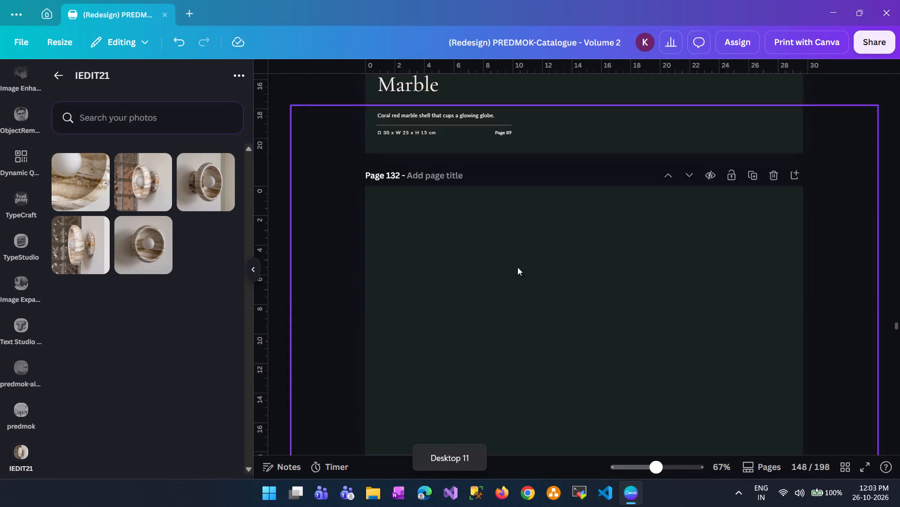
{"action": "scroll", "coordinate": [517, 267], "scroll_direction": "up", "scroll_amount": 20}
{"action": "scroll", "coordinate": [517, 267], "scroll_direction": "up", "scroll_amount": 20}
{"action": "scroll", "coordinate": [517, 267], "scroll_direction": "up", "scroll_amount": 12}
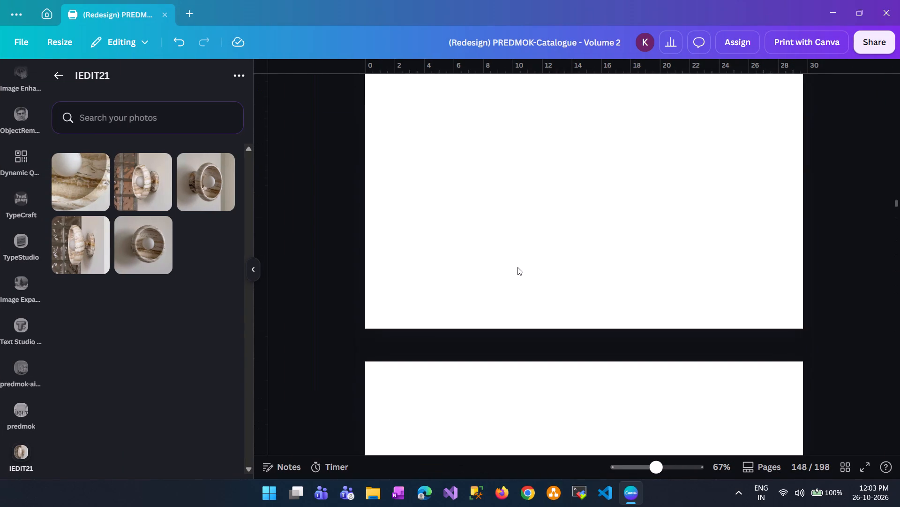
{"action": "scroll", "coordinate": [517, 267], "scroll_direction": "up", "scroll_amount": 20}
{"action": "scroll", "coordinate": [517, 267], "scroll_direction": "up", "scroll_amount": 20}
{"action": "scroll", "coordinate": [517, 267], "scroll_direction": "up", "scroll_amount": 10}
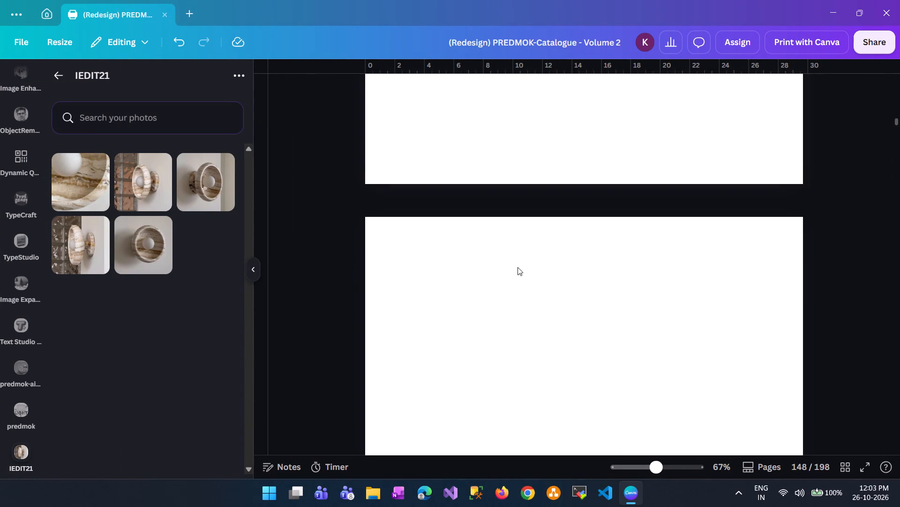
{"action": "scroll", "coordinate": [517, 267], "scroll_direction": "up", "scroll_amount": 8}
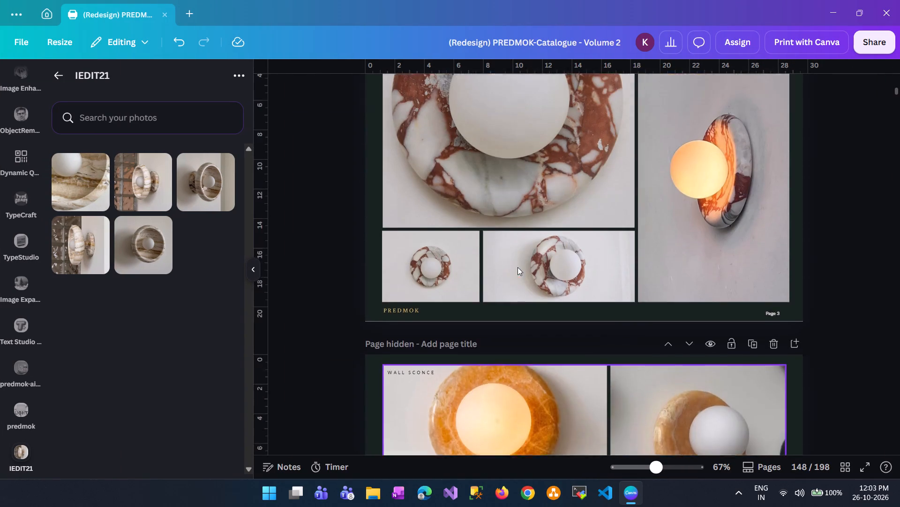
{"action": "scroll", "coordinate": [517, 267], "scroll_direction": "up", "scroll_amount": 10}
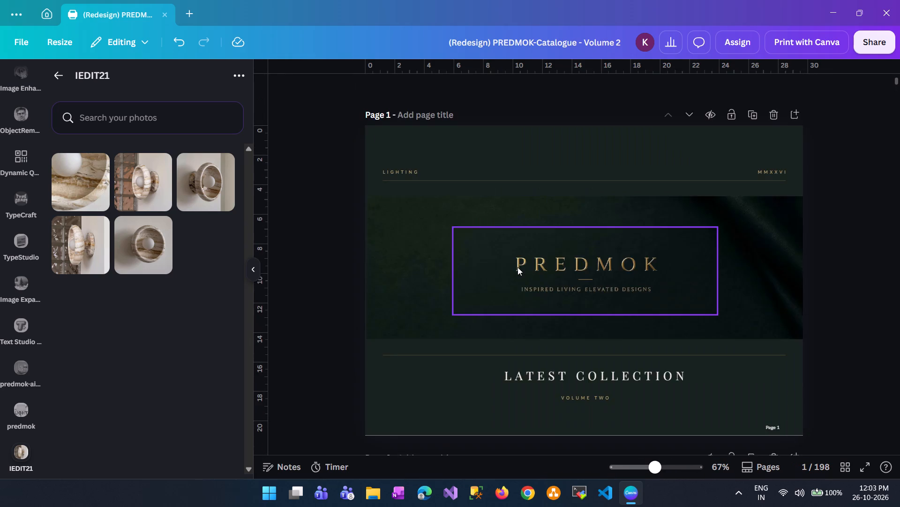
{"action": "scroll", "coordinate": [517, 267], "scroll_direction": "down", "scroll_amount": 6}
{"action": "scroll", "coordinate": [517, 267], "scroll_direction": "up", "scroll_amount": 1}
{"action": "scroll", "coordinate": [517, 267], "scroll_direction": "down", "scroll_amount": 2}
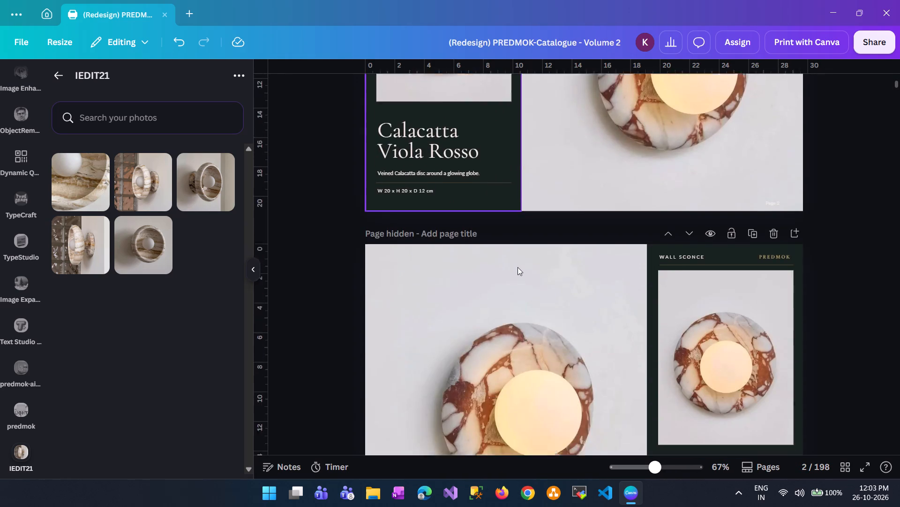
{"action": "scroll", "coordinate": [517, 267], "scroll_direction": "down", "scroll_amount": 3}
{"action": "scroll", "coordinate": [608, 293], "scroll_direction": "up", "scroll_amount": 2}
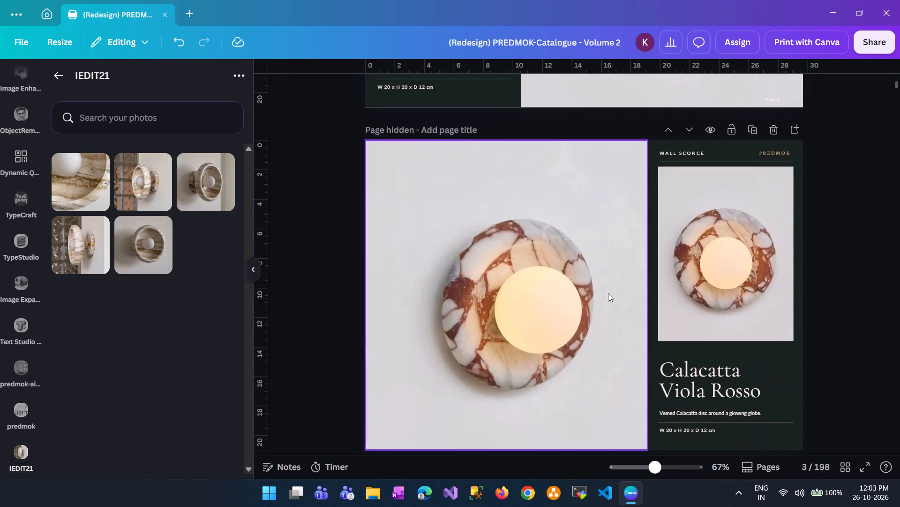
{"action": "scroll", "coordinate": [608, 293], "scroll_direction": "up", "scroll_amount": 3}
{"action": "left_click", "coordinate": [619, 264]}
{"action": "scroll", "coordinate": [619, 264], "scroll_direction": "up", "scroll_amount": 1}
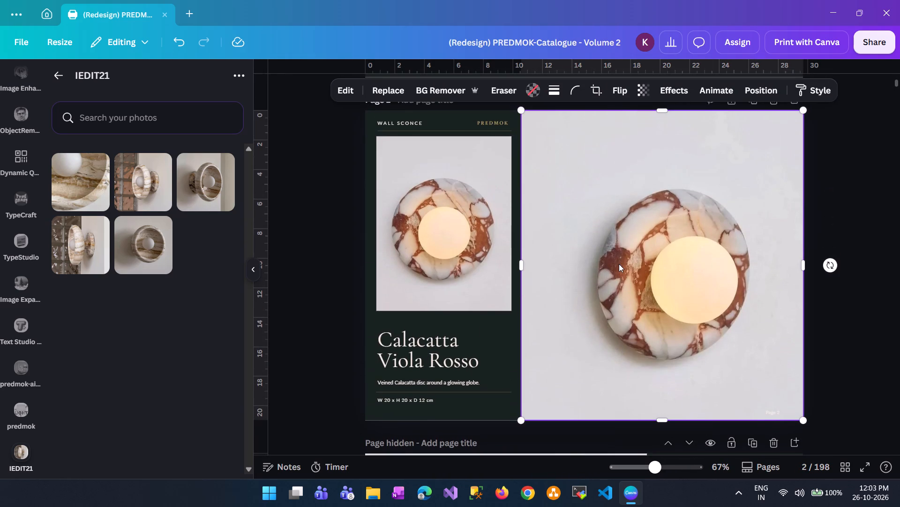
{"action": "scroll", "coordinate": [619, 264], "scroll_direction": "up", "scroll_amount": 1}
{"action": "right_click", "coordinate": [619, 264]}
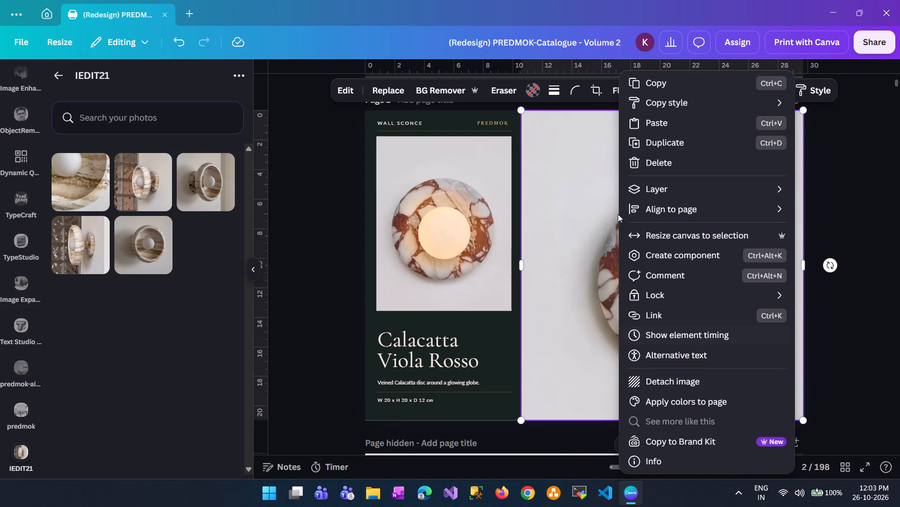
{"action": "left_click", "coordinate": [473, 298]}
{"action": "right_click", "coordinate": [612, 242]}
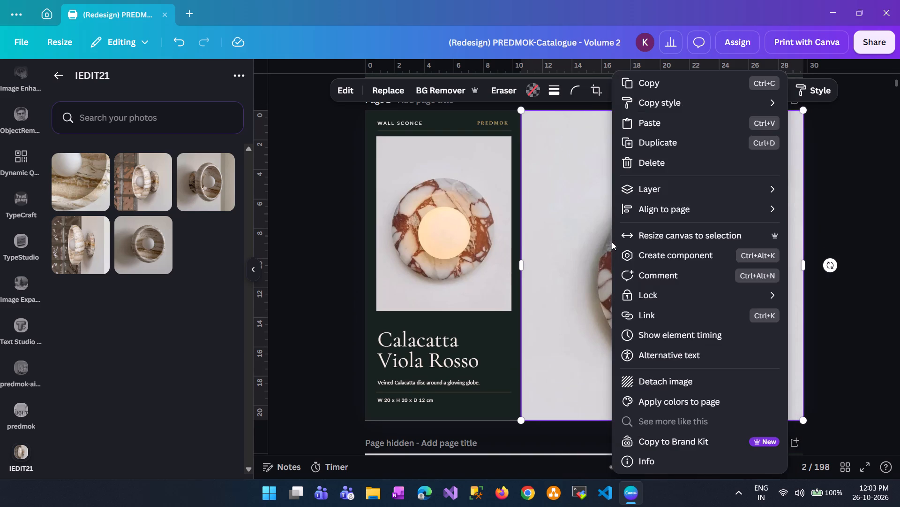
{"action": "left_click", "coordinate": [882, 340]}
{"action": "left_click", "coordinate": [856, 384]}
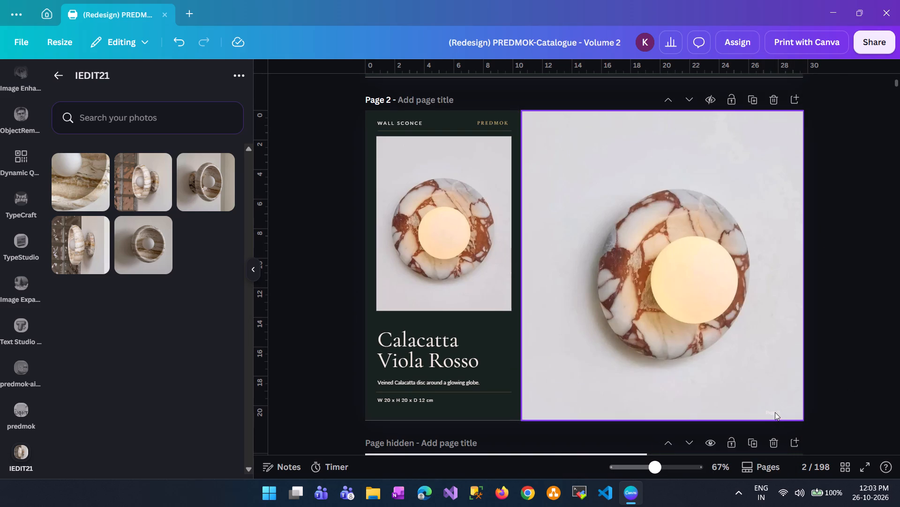
Move the "Page 2" label off the large photo into the Calacatta Viola Rosso text column, level with the dimensions.
{"action": "left_click_drag", "start_coordinate": [774, 412], "coordinate": [510, 399]}
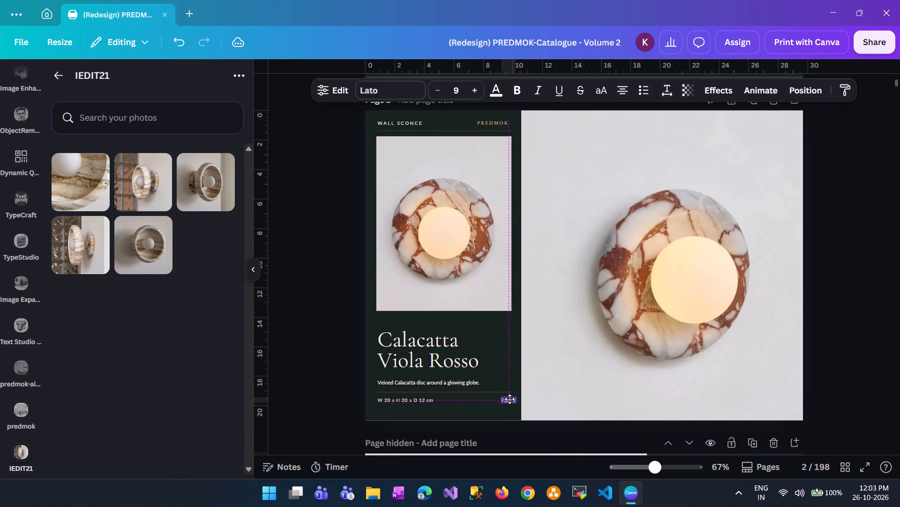
{"action": "left_click_drag", "start_coordinate": [510, 399], "coordinate": [502, 401]}
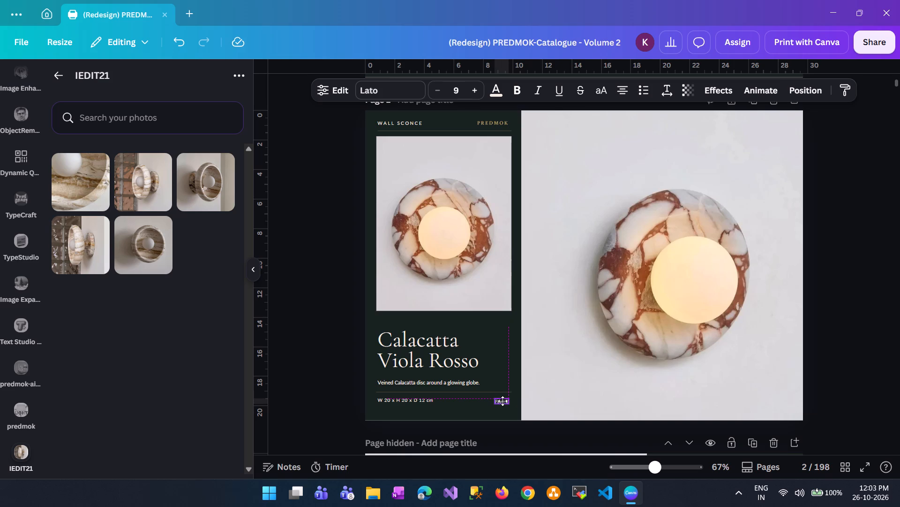
{"action": "left_click_drag", "start_coordinate": [502, 401], "coordinate": [506, 401]}
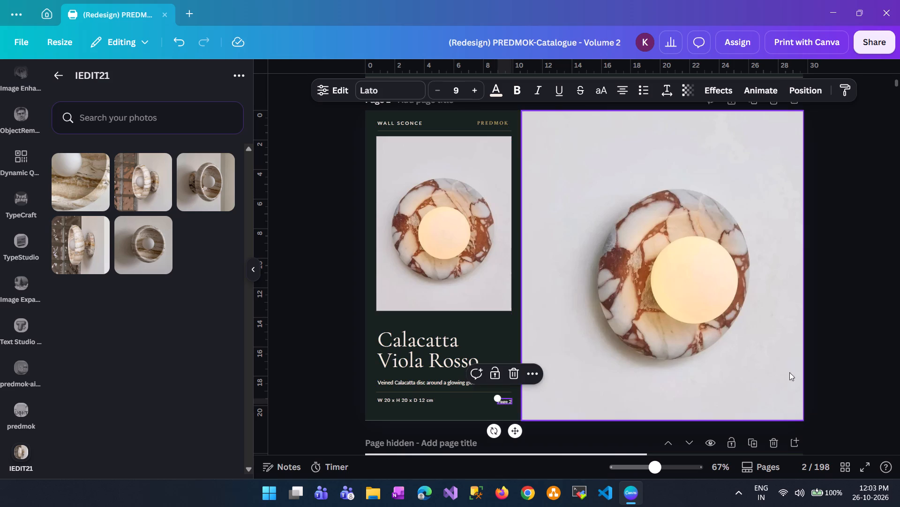
Switch to the exported PDF and check page-number placement on pages 2 to 6, from Calacatta Viola Rosso to Rosewood Onyx.
{"action": "left_click", "coordinate": [838, 345]}
{"action": "left_click", "coordinate": [872, 326]}
{"action": "scroll", "coordinate": [872, 326], "scroll_direction": "down", "scroll_amount": 2}
{"action": "scroll", "coordinate": [567, 360], "scroll_direction": "down", "scroll_amount": 1}
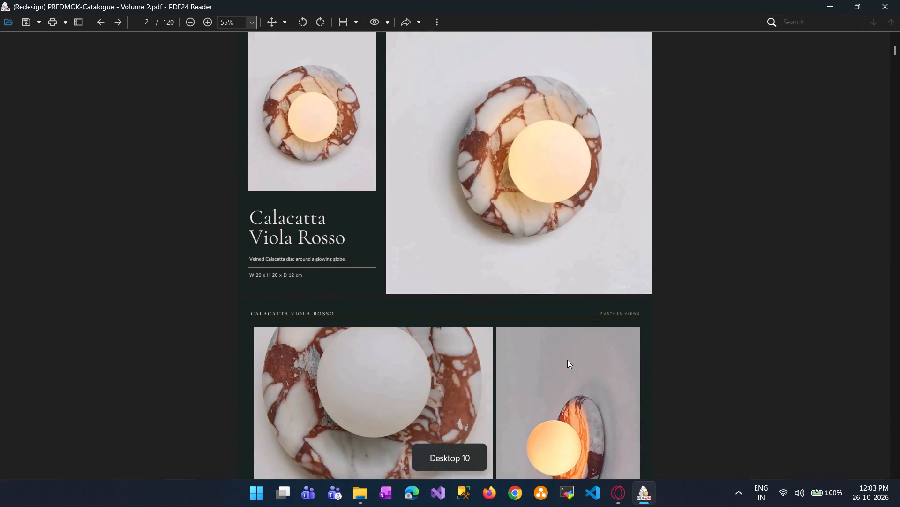
{"action": "scroll", "coordinate": [567, 360], "scroll_direction": "down", "scroll_amount": 4}
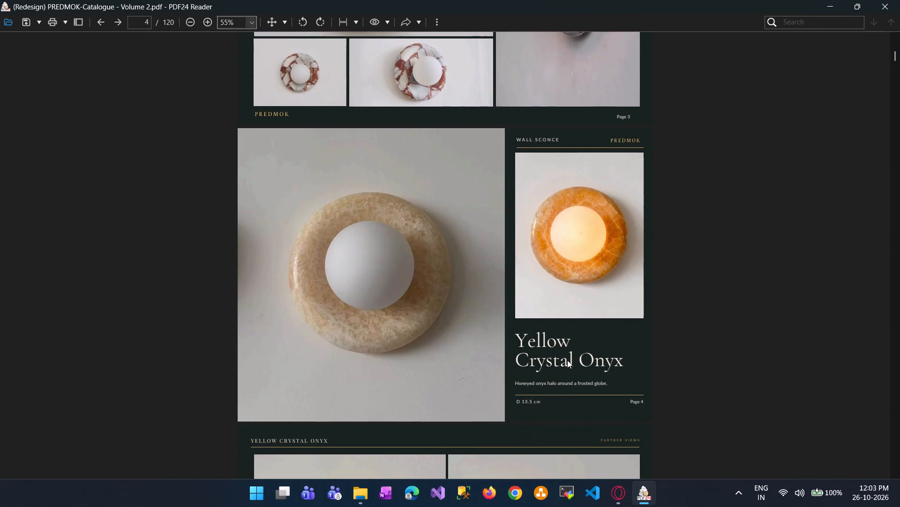
{"action": "scroll", "coordinate": [567, 360], "scroll_direction": "down", "scroll_amount": 4}
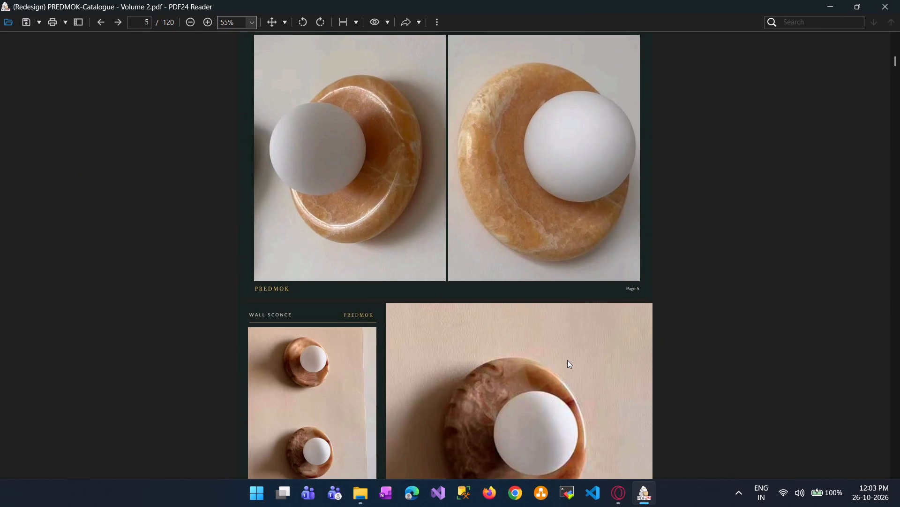
{"action": "scroll", "coordinate": [567, 360], "scroll_direction": "down", "scroll_amount": 3}
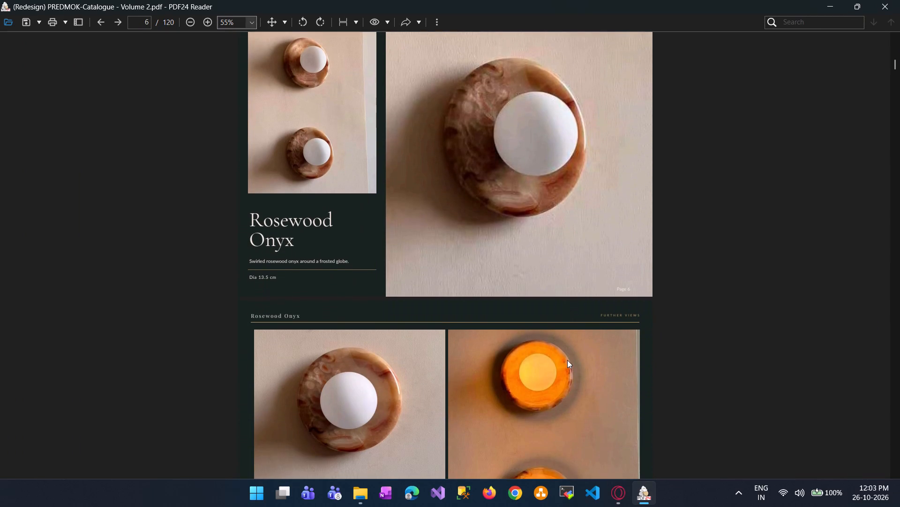
{"action": "scroll", "coordinate": [567, 360], "scroll_direction": "up", "scroll_amount": 1}
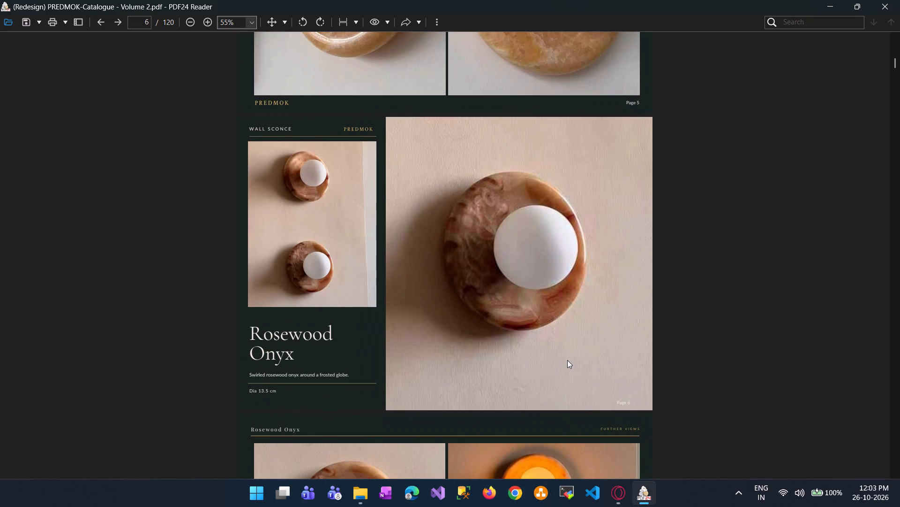
In Canva, move the Rosewood Onyx page's "Page 6" label off the large photo into the text column, level with the diameter.
{"action": "scroll", "coordinate": [782, 292], "scroll_direction": "down", "scroll_amount": 9}
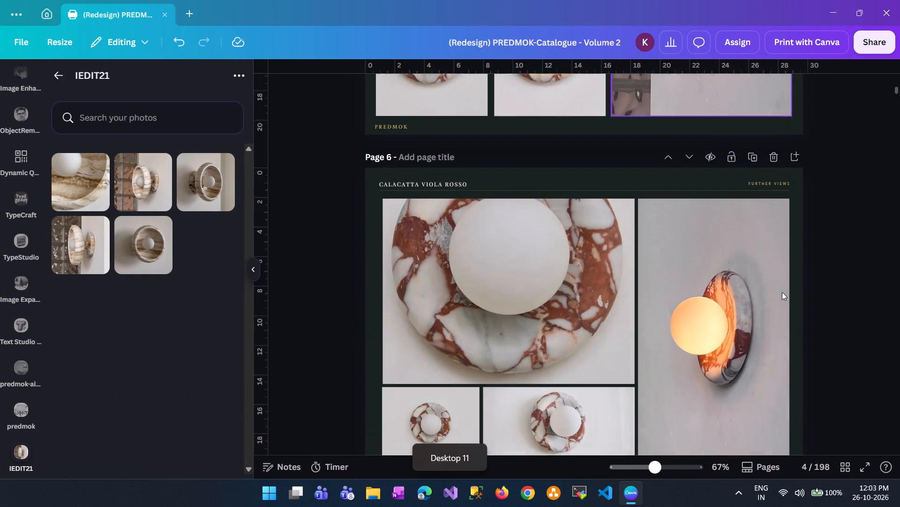
{"action": "scroll", "coordinate": [782, 292], "scroll_direction": "down", "scroll_amount": 11}
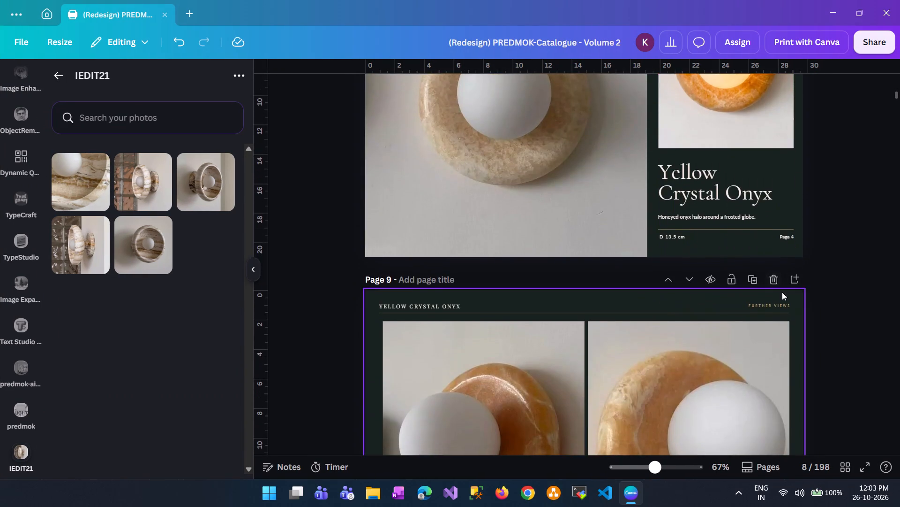
{"action": "scroll", "coordinate": [782, 292], "scroll_direction": "down", "scroll_amount": 8}
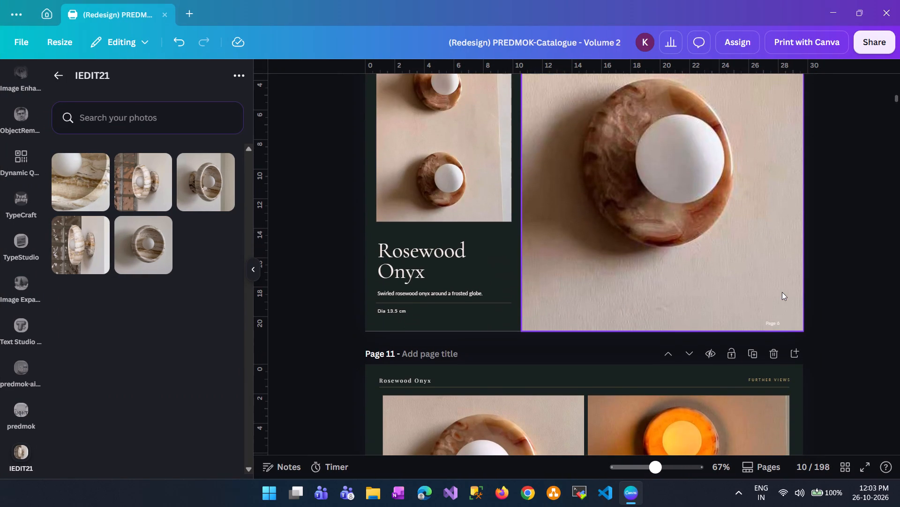
{"action": "left_click_drag", "start_coordinate": [775, 323], "coordinate": [512, 314]}
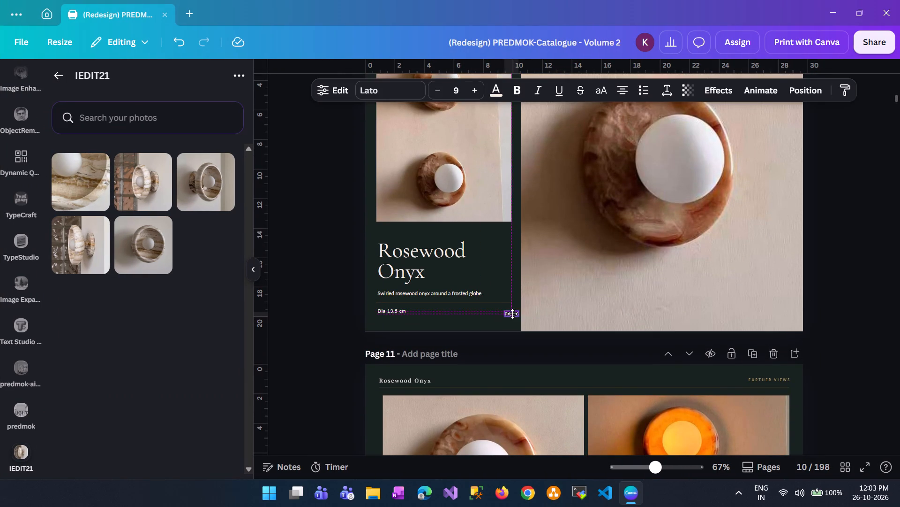
{"action": "left_click_drag", "start_coordinate": [512, 314], "coordinate": [506, 311]}
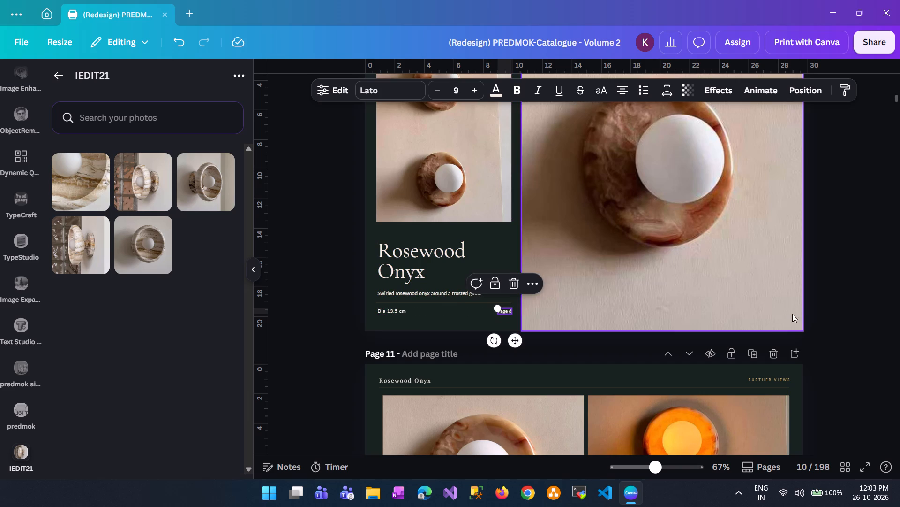
{"action": "left_click", "coordinate": [848, 297]}
Compare the exported PDF with the Canva design from Rosewood Onyx page 7 through the Calacatta Viola and Milky Onyx pages.
{"action": "scroll", "coordinate": [551, 386], "scroll_direction": "down", "scroll_amount": 2}
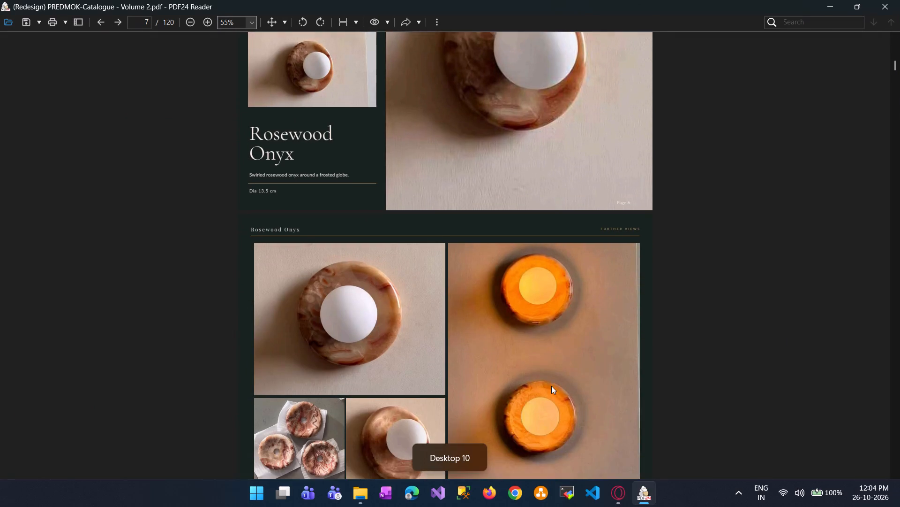
{"action": "scroll", "coordinate": [551, 386], "scroll_direction": "down", "scroll_amount": 5}
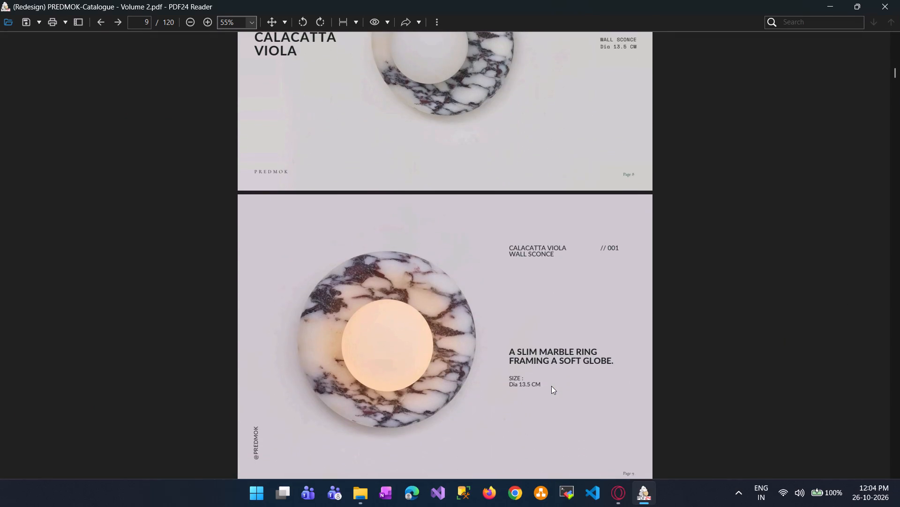
{"action": "scroll", "coordinate": [551, 386], "scroll_direction": "down", "scroll_amount": 4}
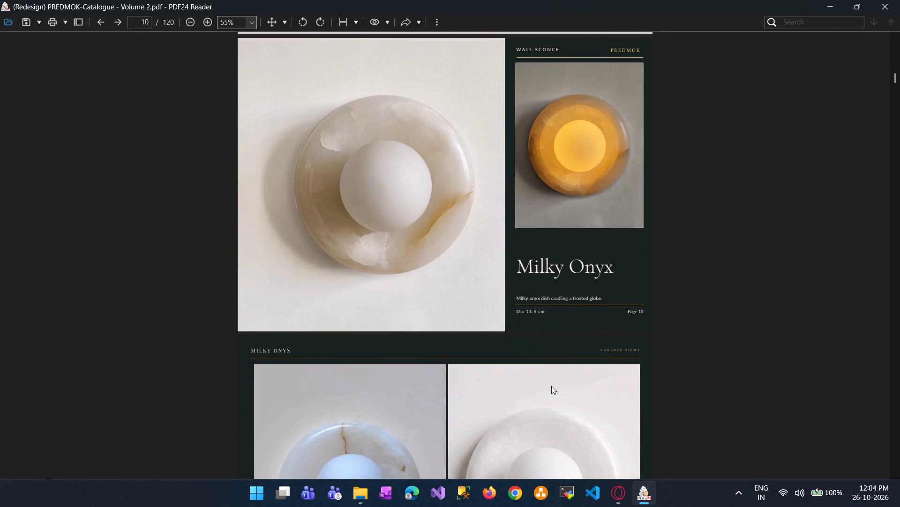
{"action": "scroll", "coordinate": [551, 386], "scroll_direction": "down", "scroll_amount": 3}
{"action": "scroll", "coordinate": [551, 386], "scroll_direction": "up", "scroll_amount": 1}
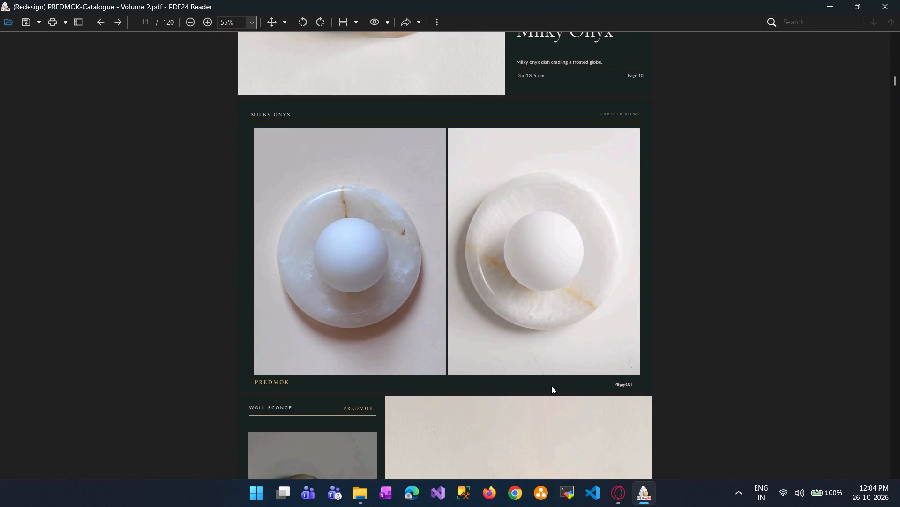
{"action": "scroll", "coordinate": [551, 386], "scroll_direction": "down", "scroll_amount": 4}
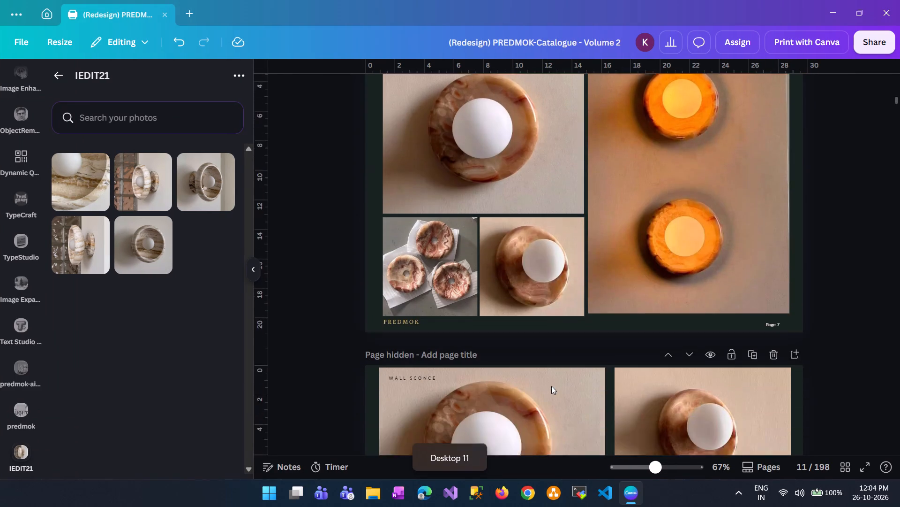
{"action": "scroll", "coordinate": [551, 386], "scroll_direction": "down", "scroll_amount": 8}
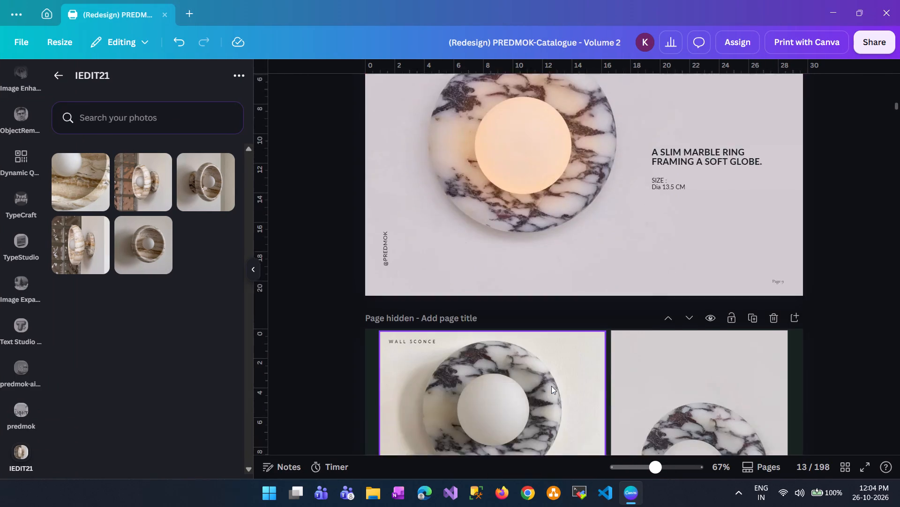
{"action": "scroll", "coordinate": [551, 386], "scroll_direction": "down", "scroll_amount": 6}
{"action": "scroll", "coordinate": [551, 386], "scroll_direction": "up", "scroll_amount": 1}
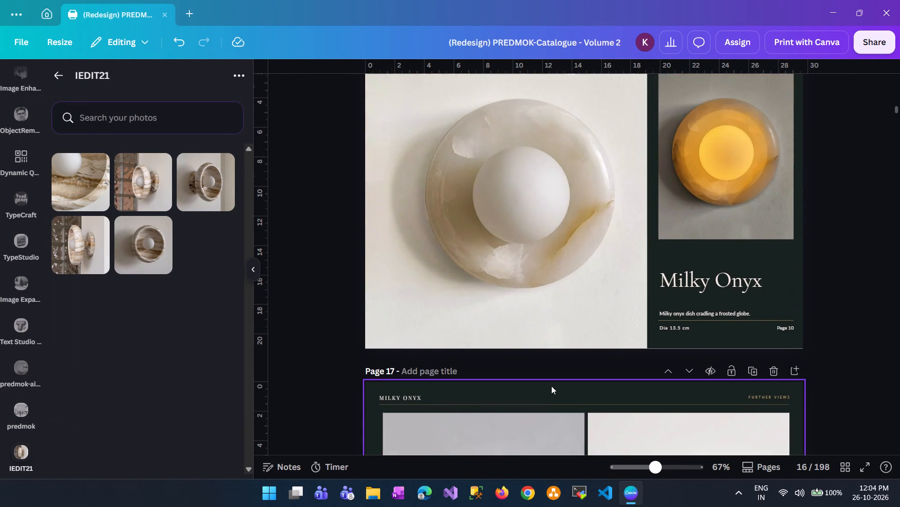
{"action": "scroll", "coordinate": [551, 386], "scroll_direction": "up", "scroll_amount": 2}
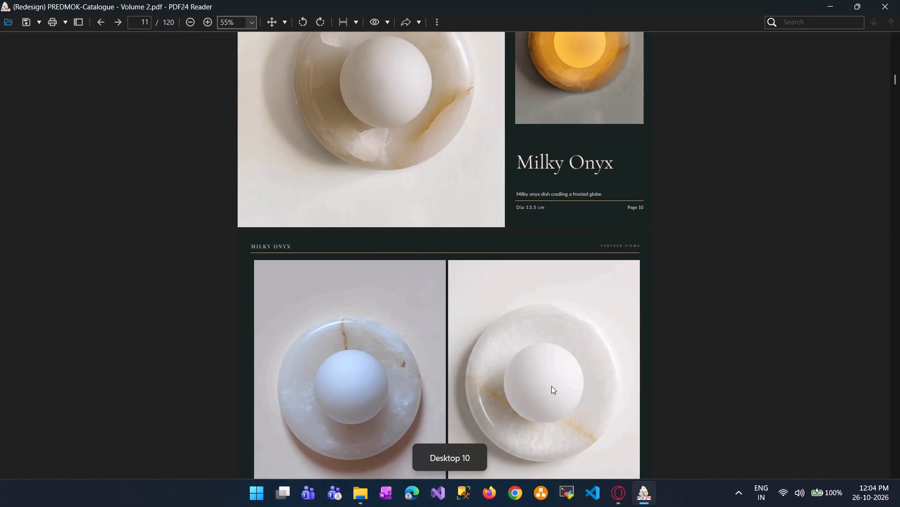
{"action": "scroll", "coordinate": [551, 386], "scroll_direction": "up", "scroll_amount": 1}
Compare the page numbers on the Milky Onyx further-views page and the Travertine page between Canva and the PDF.
{"action": "scroll", "coordinate": [551, 386], "scroll_direction": "down", "scroll_amount": 2}
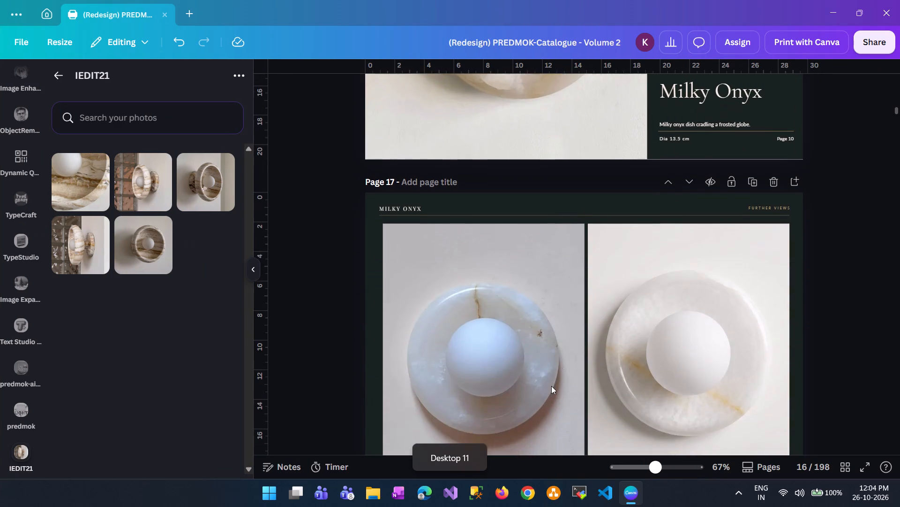
{"action": "scroll", "coordinate": [551, 386], "scroll_direction": "down", "scroll_amount": 3}
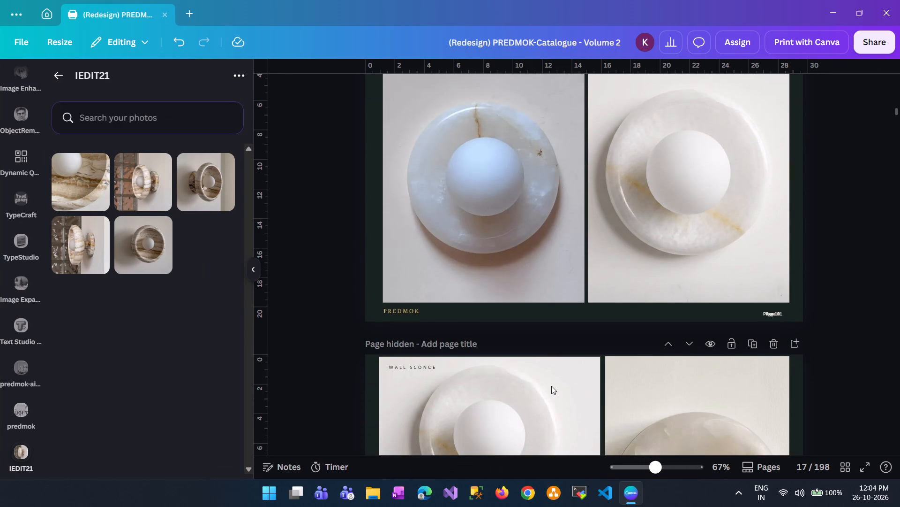
{"action": "scroll", "coordinate": [551, 386], "scroll_direction": "down", "scroll_amount": 4}
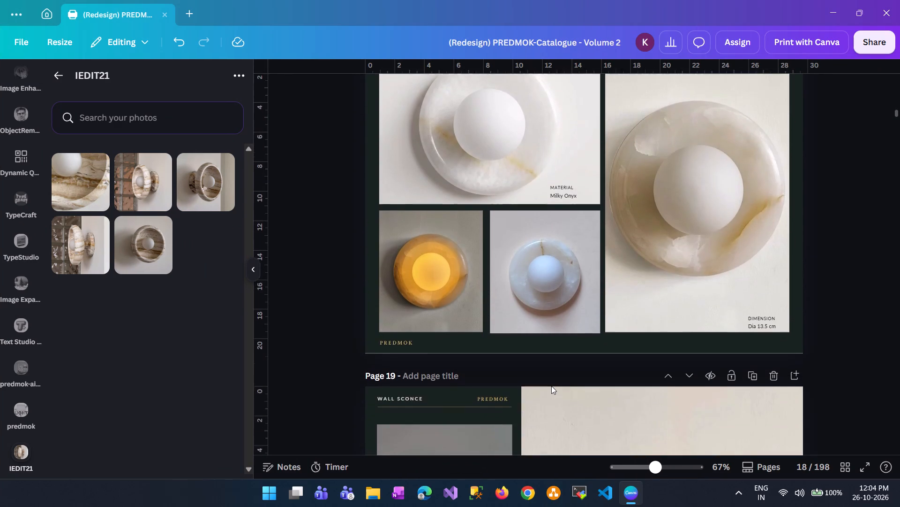
{"action": "scroll", "coordinate": [551, 386], "scroll_direction": "down", "scroll_amount": 4}
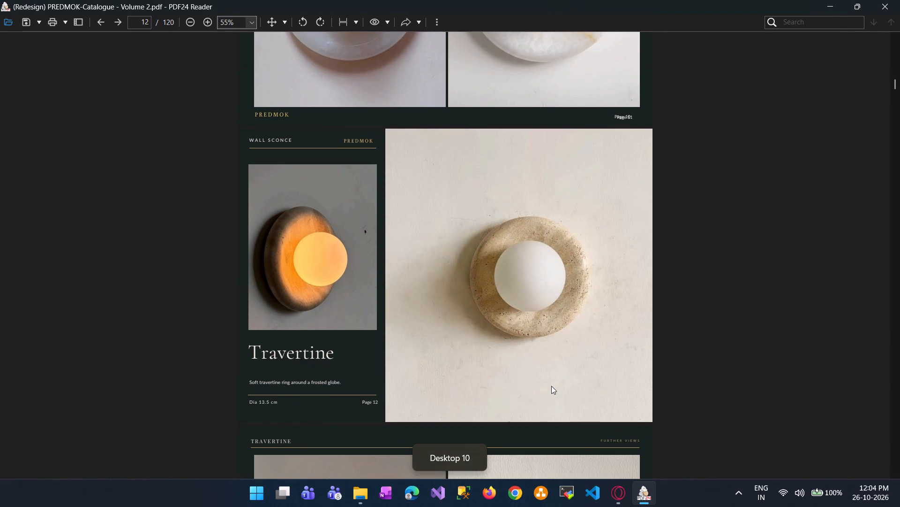
{"action": "scroll", "coordinate": [551, 386], "scroll_direction": "down", "scroll_amount": 4}
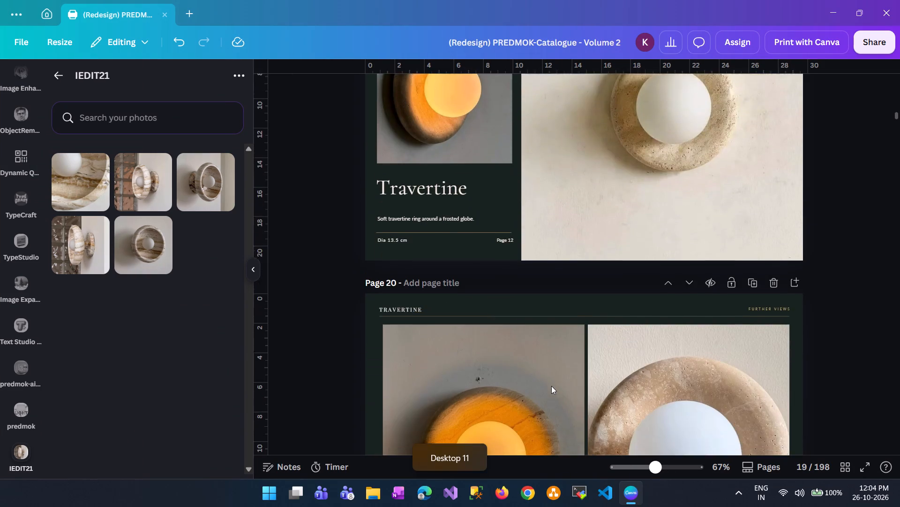
{"action": "scroll", "coordinate": [551, 386], "scroll_direction": "down", "scroll_amount": 1}
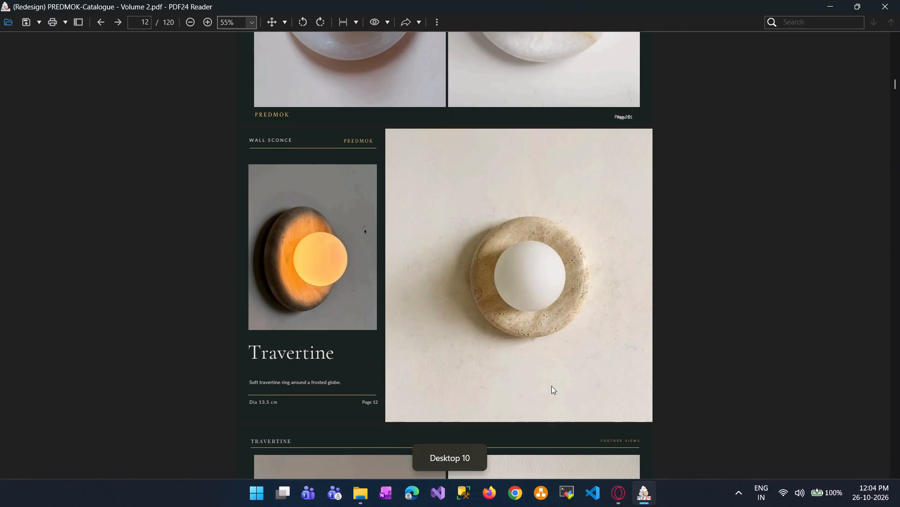
Review exported PDF pages 13 to 19, checking the Travertine, Travertine Rosso, Jade Onyx and Pink Onyx layouts and page numbers.
{"action": "scroll", "coordinate": [551, 386], "scroll_direction": "down", "scroll_amount": 6}
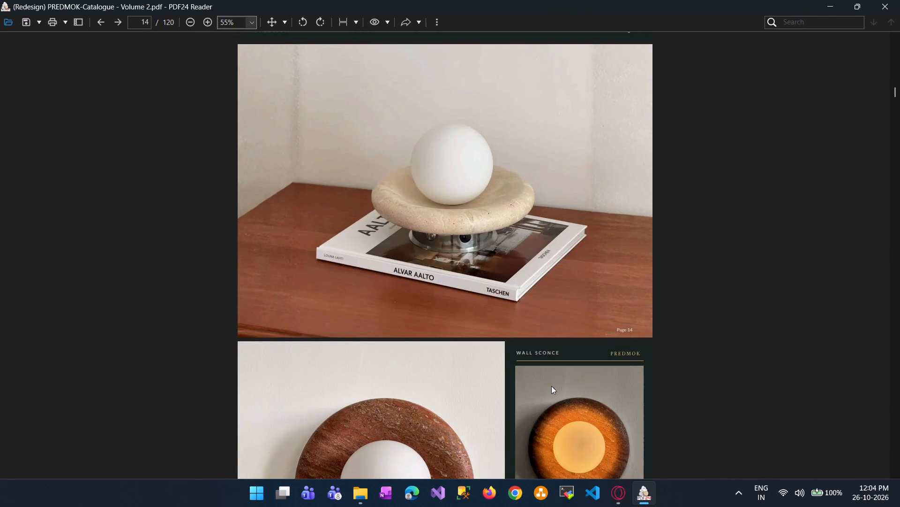
{"action": "scroll", "coordinate": [551, 386], "scroll_direction": "down", "scroll_amount": 6}
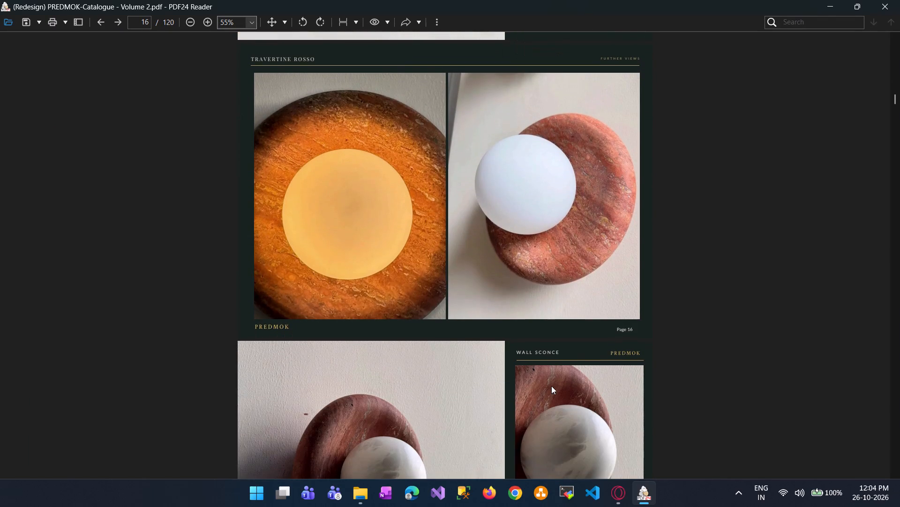
{"action": "scroll", "coordinate": [551, 386], "scroll_direction": "down", "scroll_amount": 6}
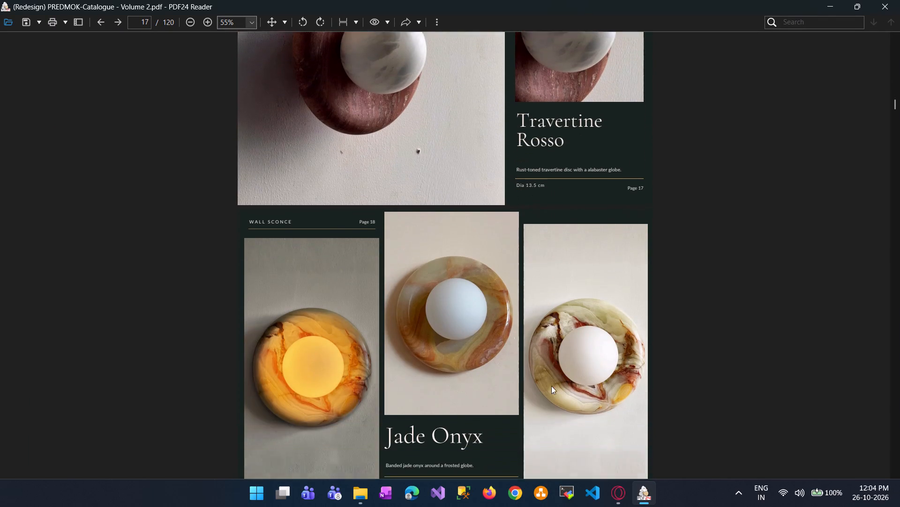
{"action": "scroll", "coordinate": [551, 386], "scroll_direction": "down", "scroll_amount": 2}
{"action": "scroll", "coordinate": [551, 386], "scroll_direction": "up", "scroll_amount": 1}
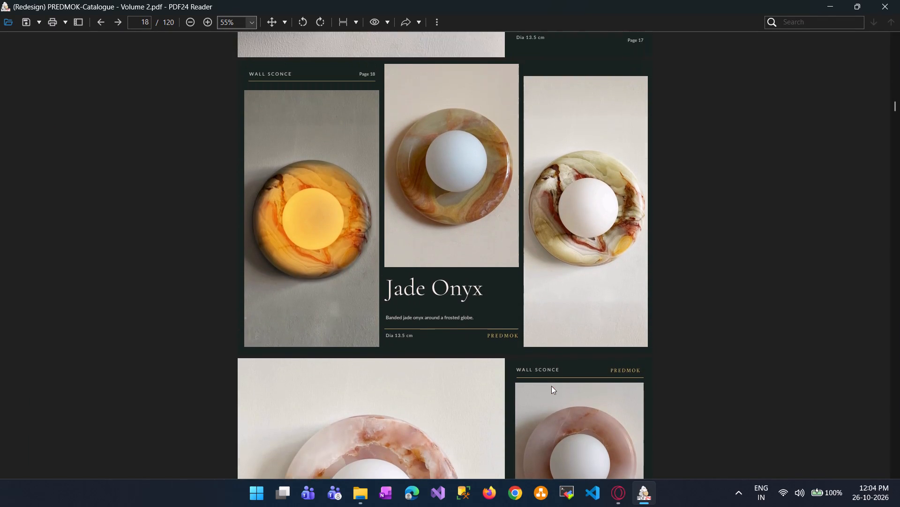
{"action": "scroll", "coordinate": [551, 386], "scroll_direction": "up", "scroll_amount": 1}
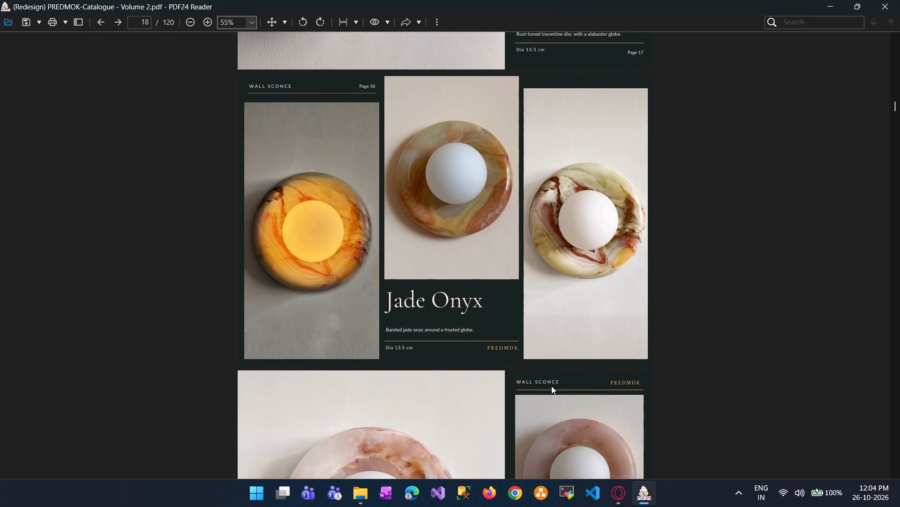
{"action": "scroll", "coordinate": [551, 386], "scroll_direction": "down", "scroll_amount": 4}
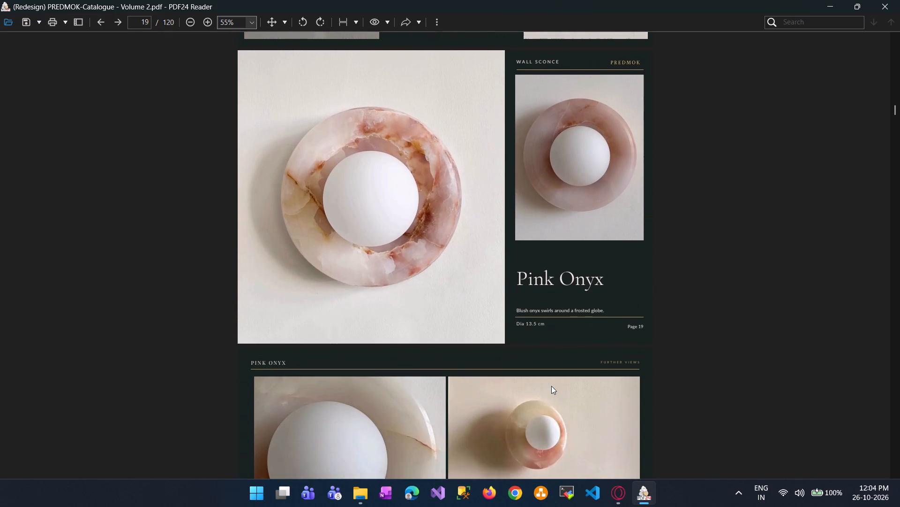
Review exported PDF pages 19 to 30, checking layouts and page numbers from Pink Onyx through Alabaster and Frosted Glass to Rosso Levanto.
{"action": "scroll", "coordinate": [551, 386], "scroll_direction": "down", "scroll_amount": 5}
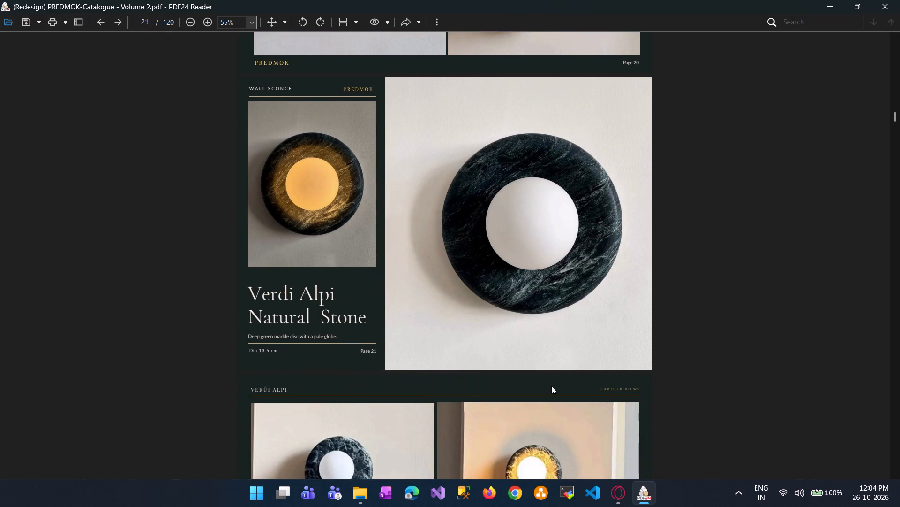
{"action": "scroll", "coordinate": [551, 386], "scroll_direction": "down", "scroll_amount": 5}
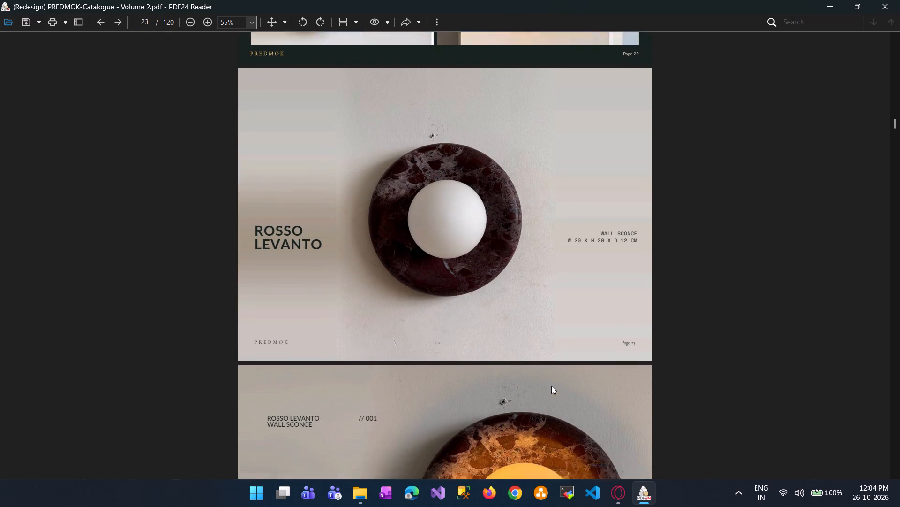
{"action": "scroll", "coordinate": [551, 386], "scroll_direction": "down", "scroll_amount": 3}
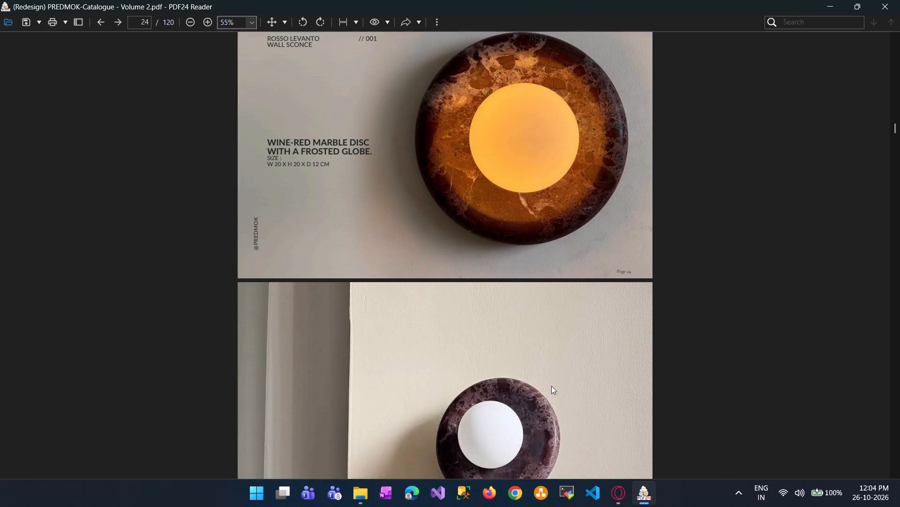
{"action": "scroll", "coordinate": [551, 386], "scroll_direction": "down", "scroll_amount": 4}
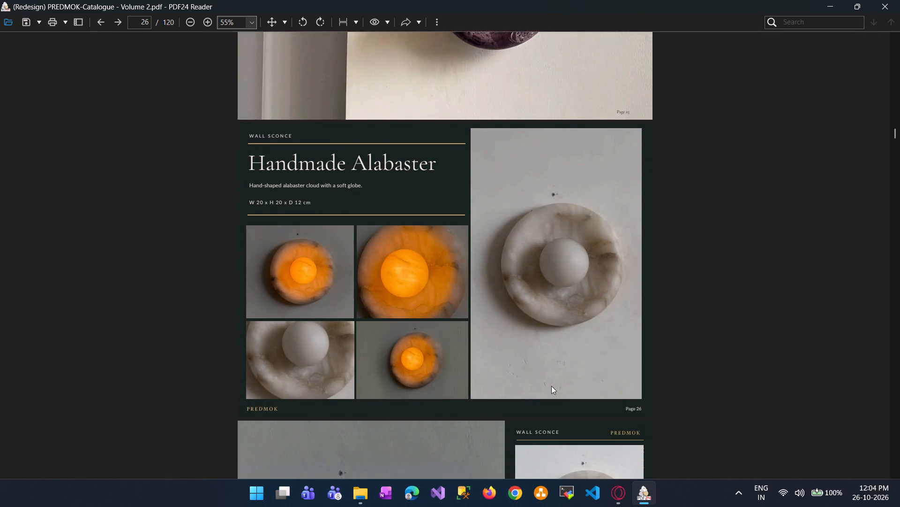
{"action": "scroll", "coordinate": [551, 386], "scroll_direction": "down", "scroll_amount": 6}
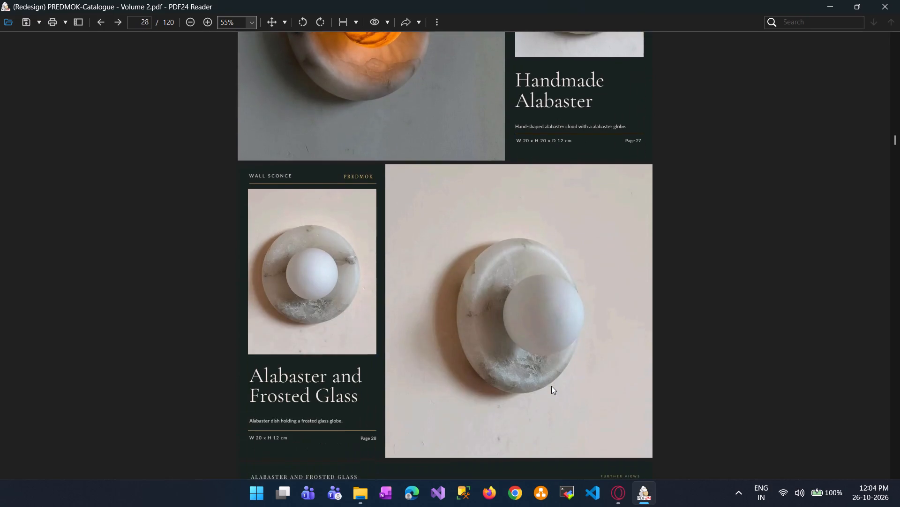
{"action": "scroll", "coordinate": [551, 386], "scroll_direction": "down", "scroll_amount": 5}
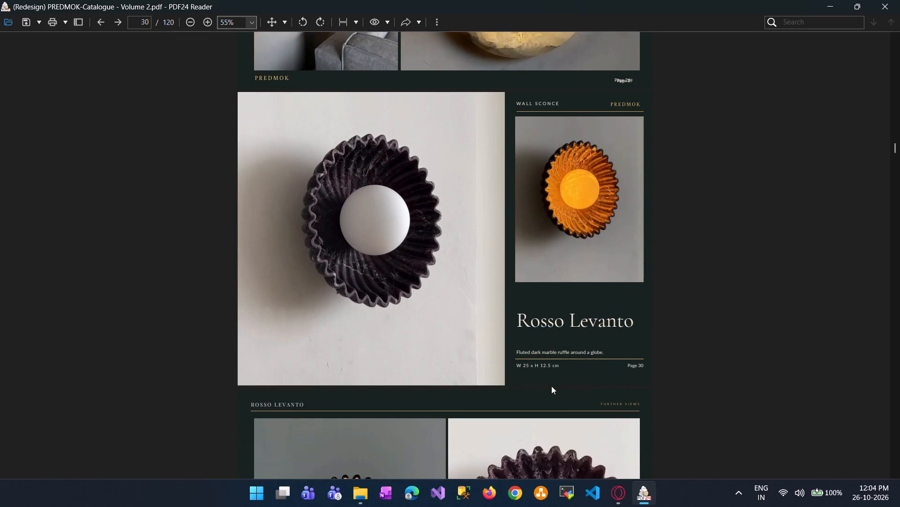
{"action": "scroll", "coordinate": [551, 386], "scroll_direction": "up", "scroll_amount": 3}
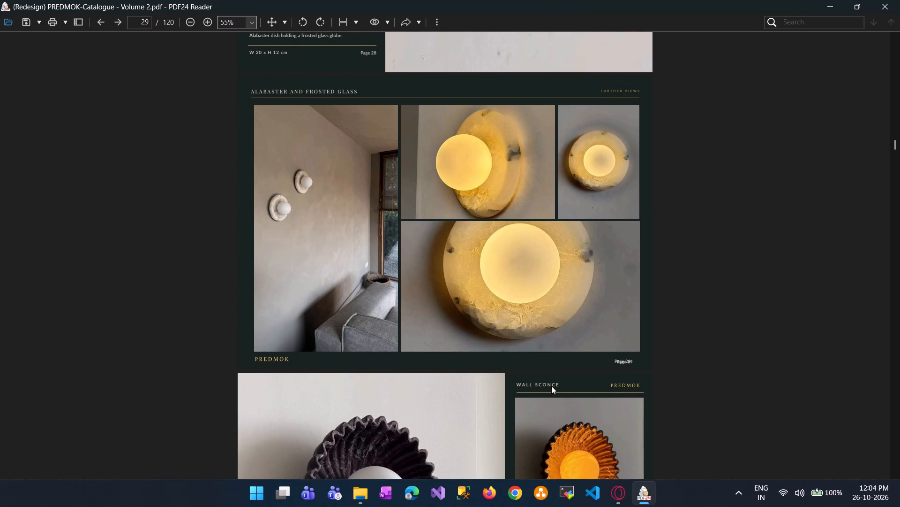
In Canva, align the "Page 29" label on the Alabaster and Frosted Glass further-views page with the PREDMOK footer and the photos' outer edge.
{"action": "scroll", "coordinate": [551, 386], "scroll_direction": "down", "scroll_amount": 5}
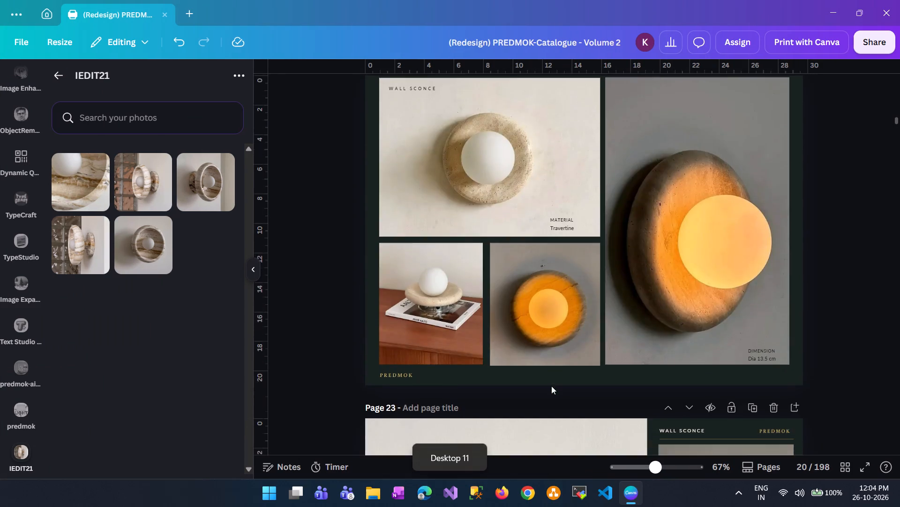
{"action": "scroll", "coordinate": [551, 386], "scroll_direction": "down", "scroll_amount": 12}
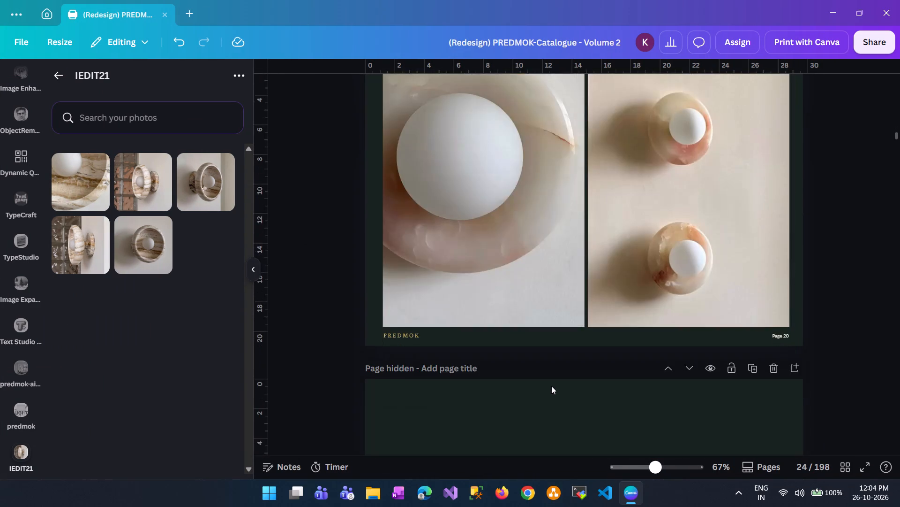
{"action": "scroll", "coordinate": [551, 386], "scroll_direction": "down", "scroll_amount": 12}
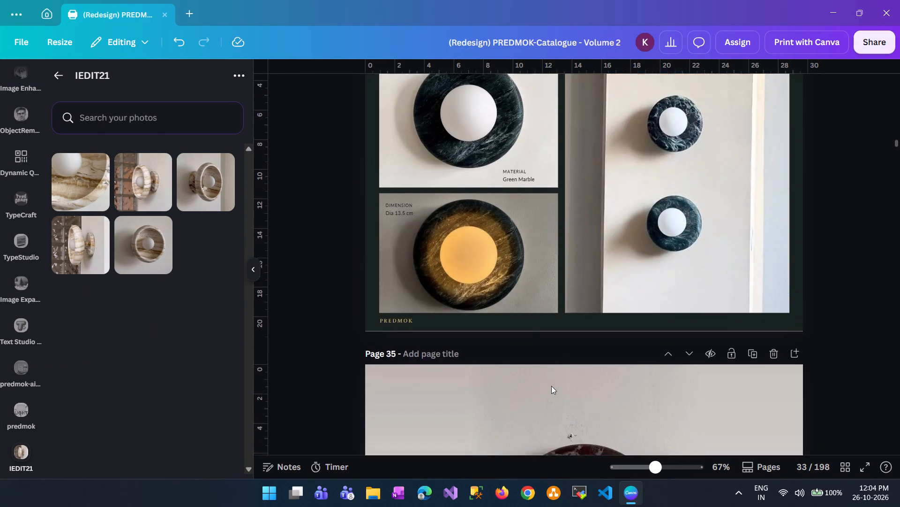
{"action": "scroll", "coordinate": [551, 386], "scroll_direction": "down", "scroll_amount": 11}
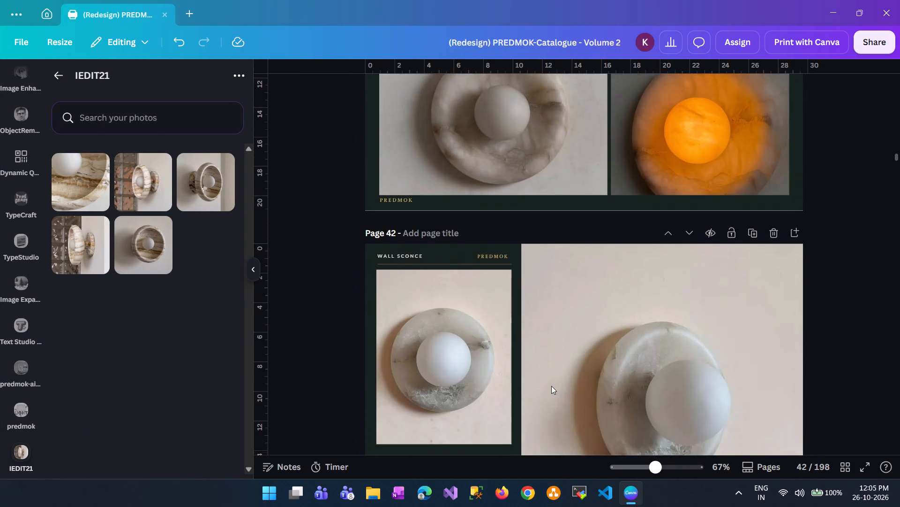
{"action": "scroll", "coordinate": [551, 386], "scroll_direction": "down", "scroll_amount": 6}
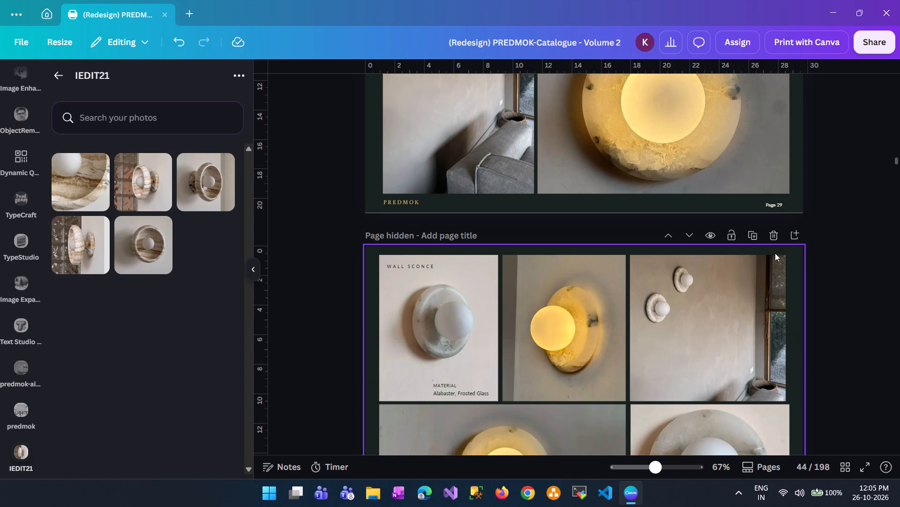
{"action": "scroll", "coordinate": [775, 253], "scroll_direction": "up", "scroll_amount": 1}
{"action": "left_click_drag", "start_coordinate": [776, 240], "coordinate": [786, 235]}
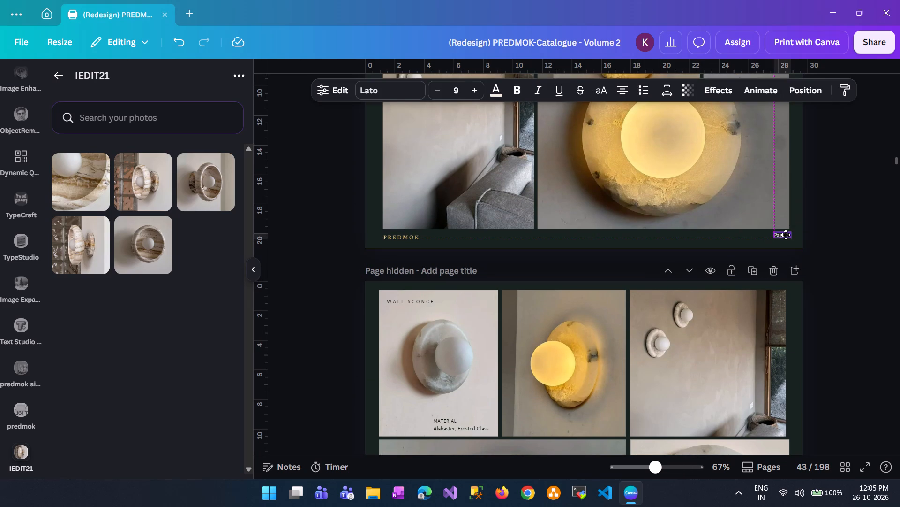
{"action": "left_click_drag", "start_coordinate": [786, 235], "coordinate": [782, 235]}
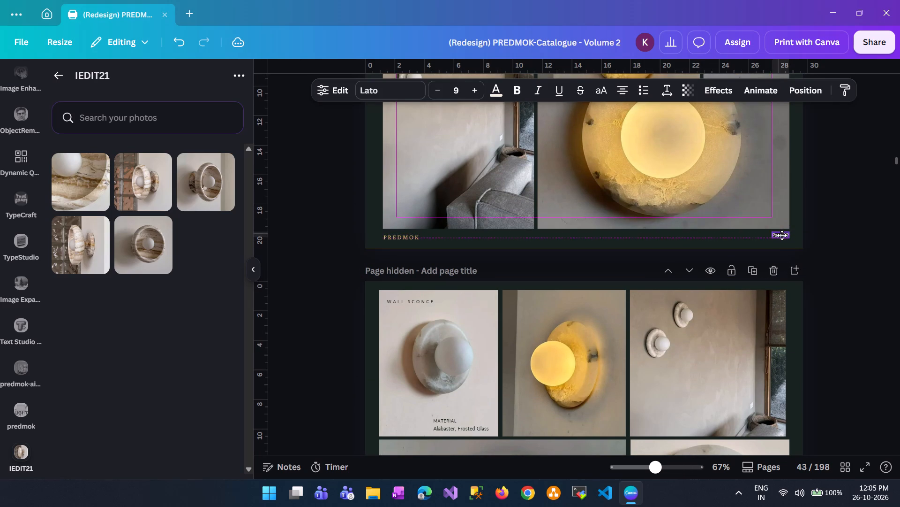
{"action": "left_click_drag", "start_coordinate": [782, 235], "coordinate": [783, 238]}
{"action": "left_click", "coordinate": [825, 271]}
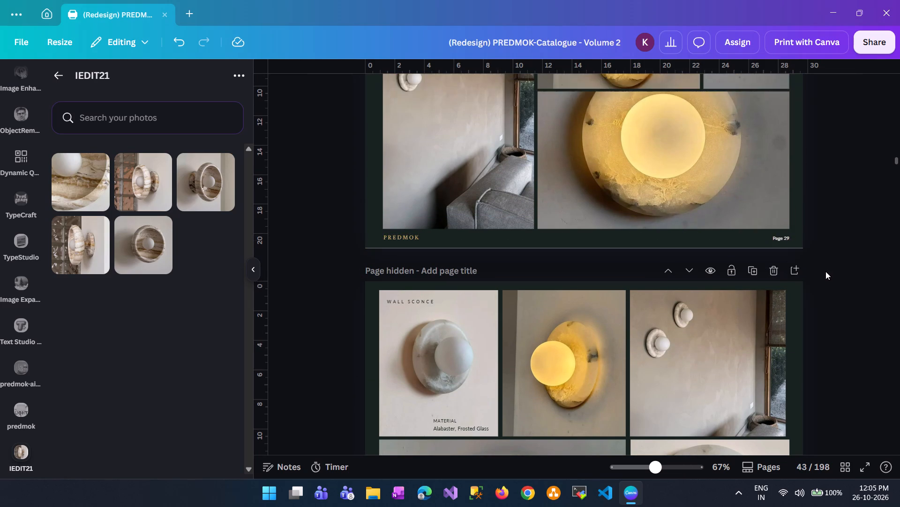
Review exported PDF pages 30 to 40, checking the ruffle sconces, Milky Onyx, Jade Onyx and Calacatta Viola layouts and page numbers.
{"action": "scroll", "coordinate": [458, 420], "scroll_direction": "down", "scroll_amount": 6}
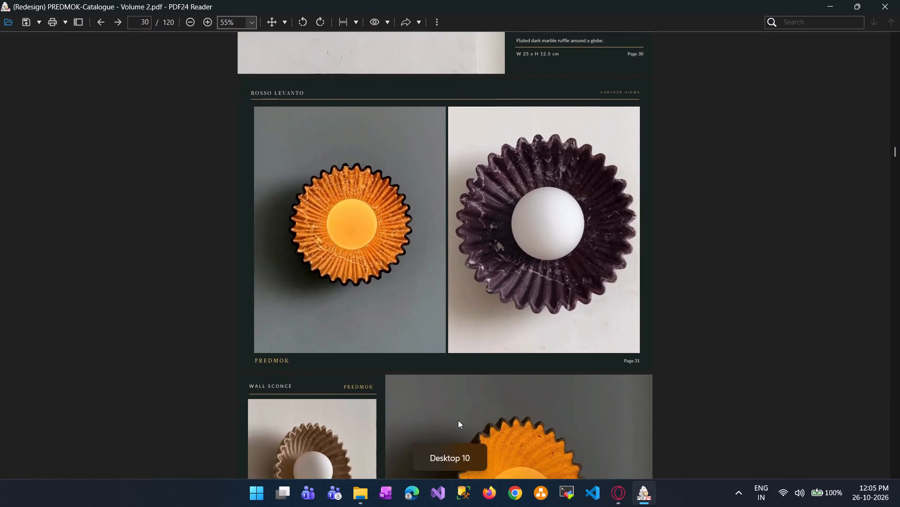
{"action": "scroll", "coordinate": [458, 420], "scroll_direction": "down", "scroll_amount": 7}
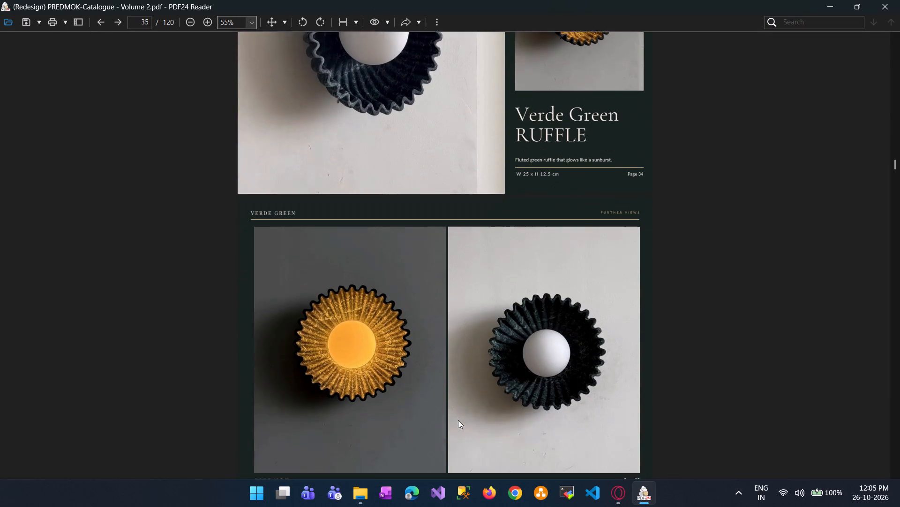
{"action": "scroll", "coordinate": [458, 420], "scroll_direction": "down", "scroll_amount": 1}
{"action": "scroll", "coordinate": [758, 297], "scroll_direction": "down", "scroll_amount": 3}
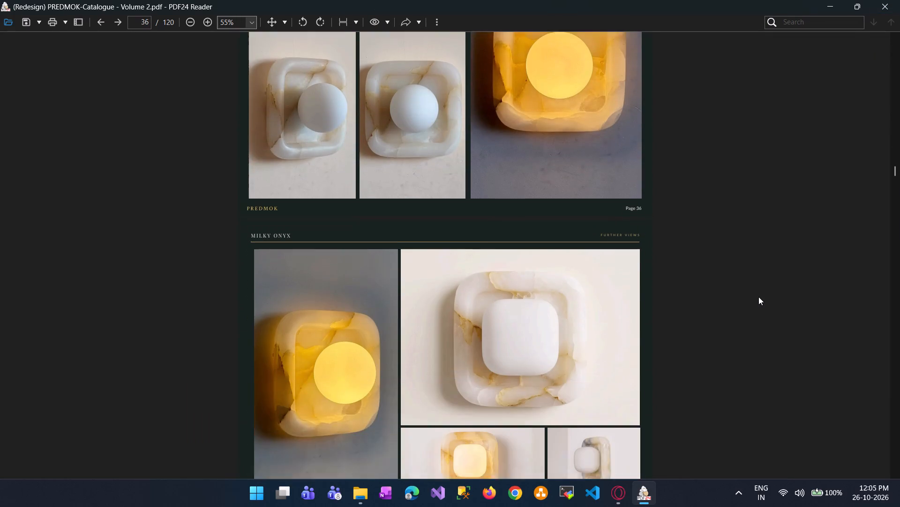
{"action": "scroll", "coordinate": [758, 297], "scroll_direction": "down", "scroll_amount": 7}
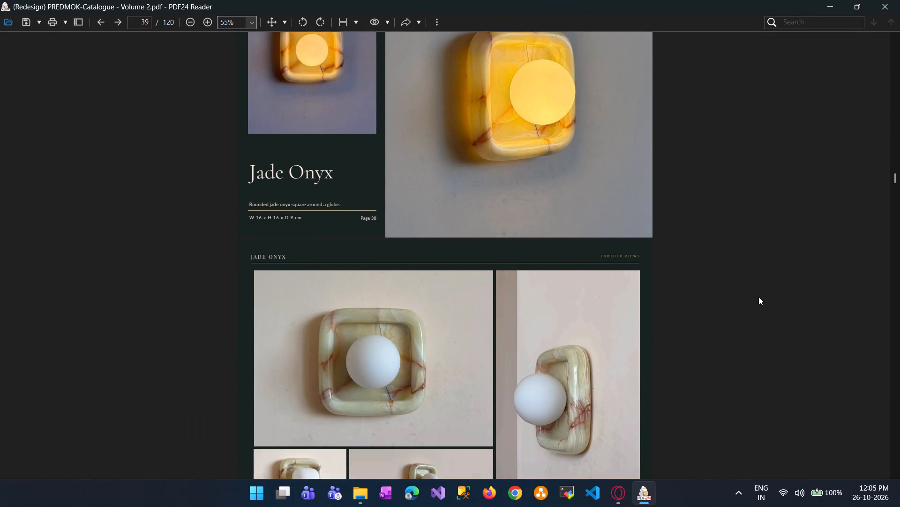
{"action": "scroll", "coordinate": [758, 297], "scroll_direction": "down", "scroll_amount": 5}
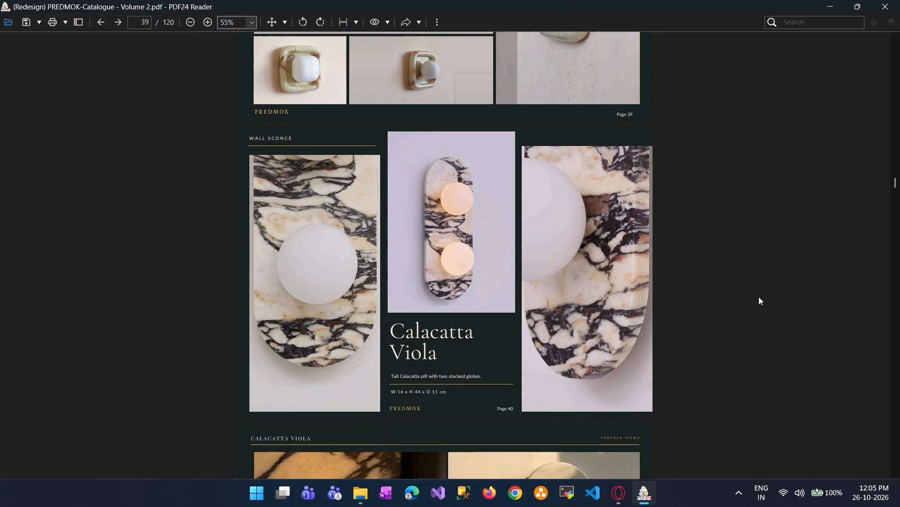
Review exported PDF pages 43 to 54, checking the Red Travertine, Green Marble, Marble and Black & White Onyx pages.
{"action": "scroll", "coordinate": [758, 297], "scroll_direction": "down", "scroll_amount": 12}
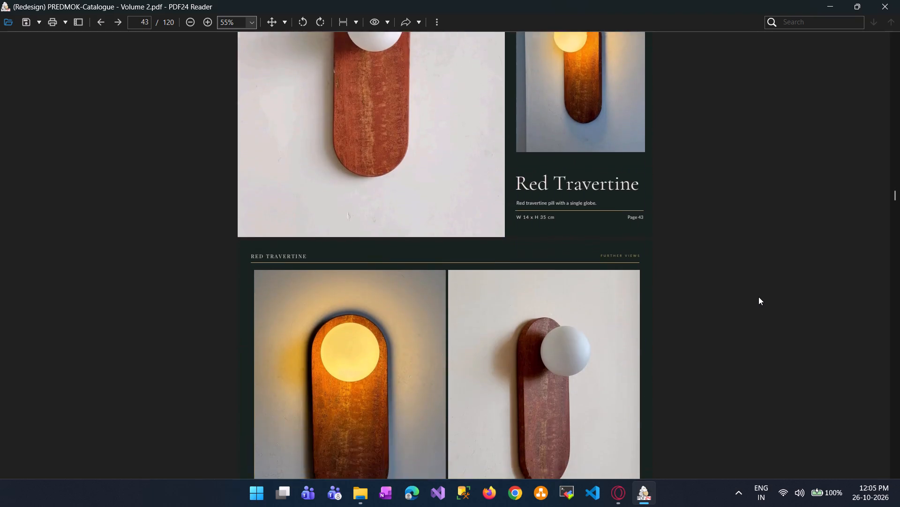
{"action": "scroll", "coordinate": [758, 297], "scroll_direction": "down", "scroll_amount": 4}
{"action": "scroll", "coordinate": [758, 297], "scroll_direction": "up", "scroll_amount": 5}
{"action": "scroll", "coordinate": [758, 297], "scroll_direction": "down", "scroll_amount": 2}
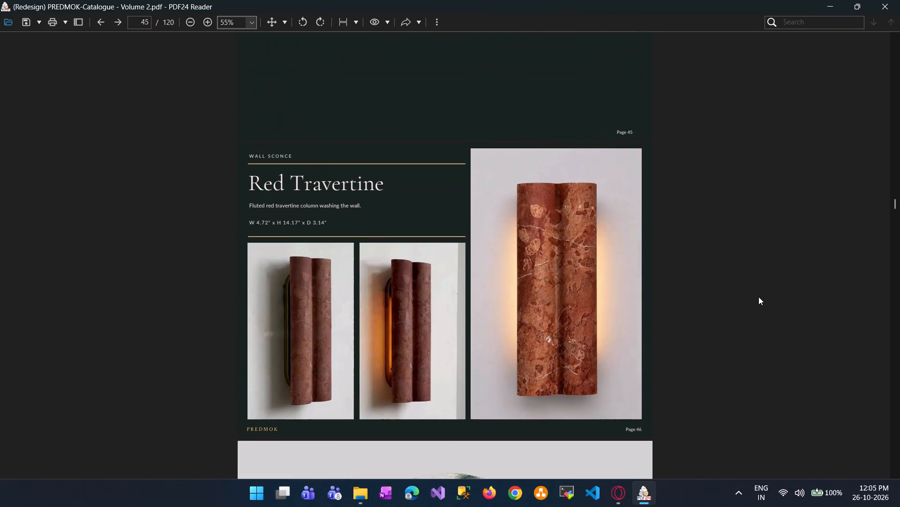
{"action": "scroll", "coordinate": [758, 297], "scroll_direction": "down", "scroll_amount": 8}
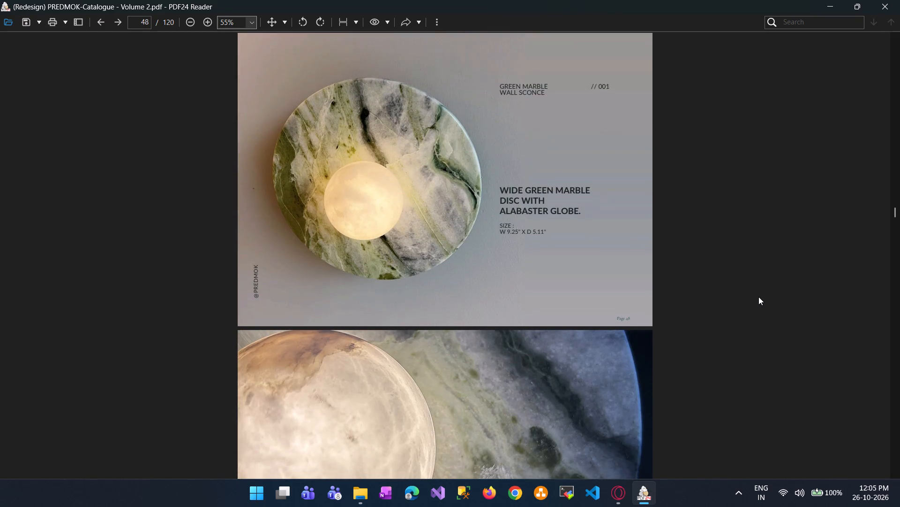
{"action": "scroll", "coordinate": [758, 297], "scroll_direction": "down", "scroll_amount": 8}
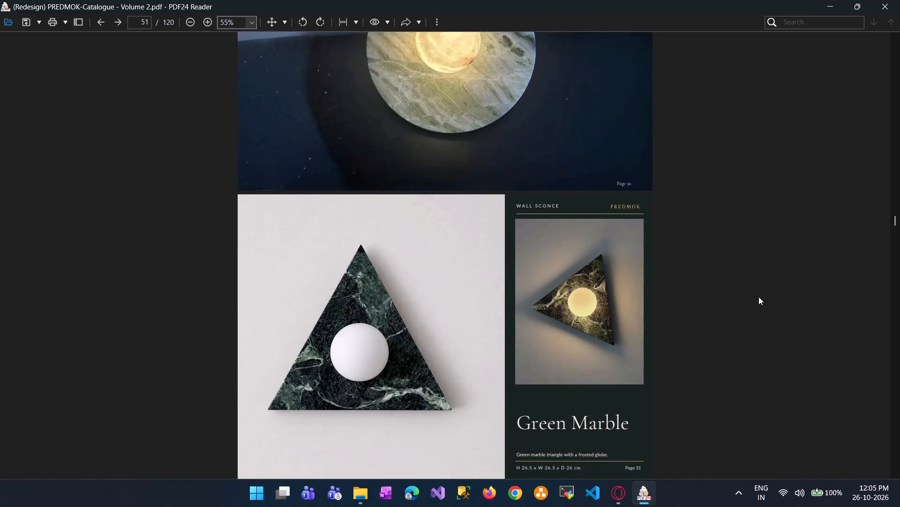
{"action": "scroll", "coordinate": [758, 297], "scroll_direction": "down", "scroll_amount": 8}
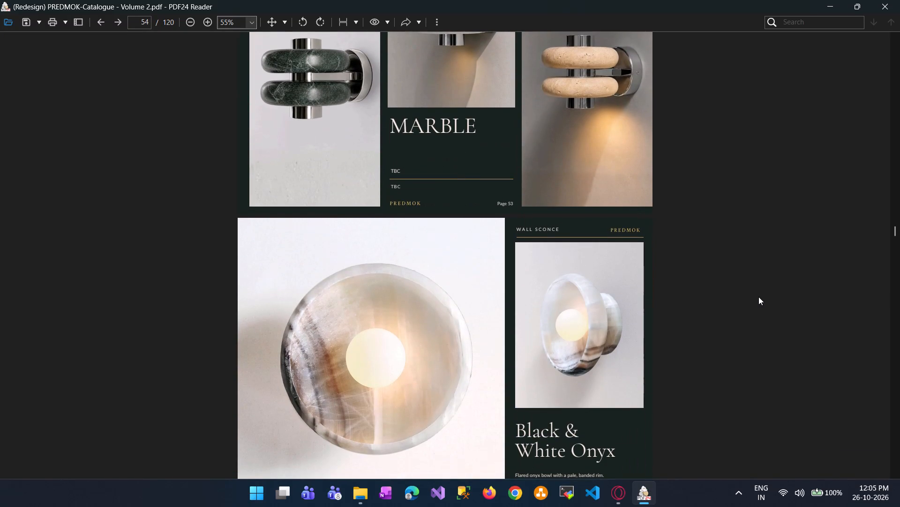
{"action": "scroll", "coordinate": [758, 297], "scroll_direction": "up", "scroll_amount": 1}
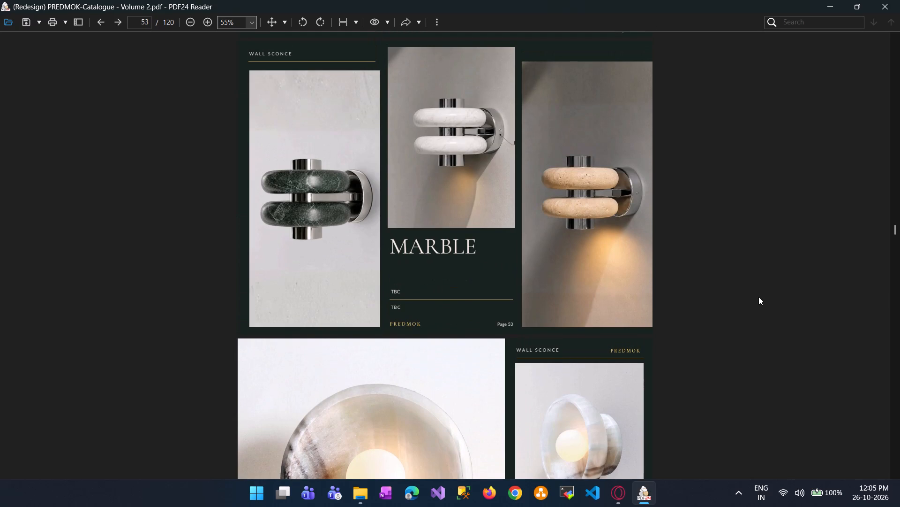
{"action": "scroll", "coordinate": [758, 297], "scroll_direction": "down", "scroll_amount": 1}
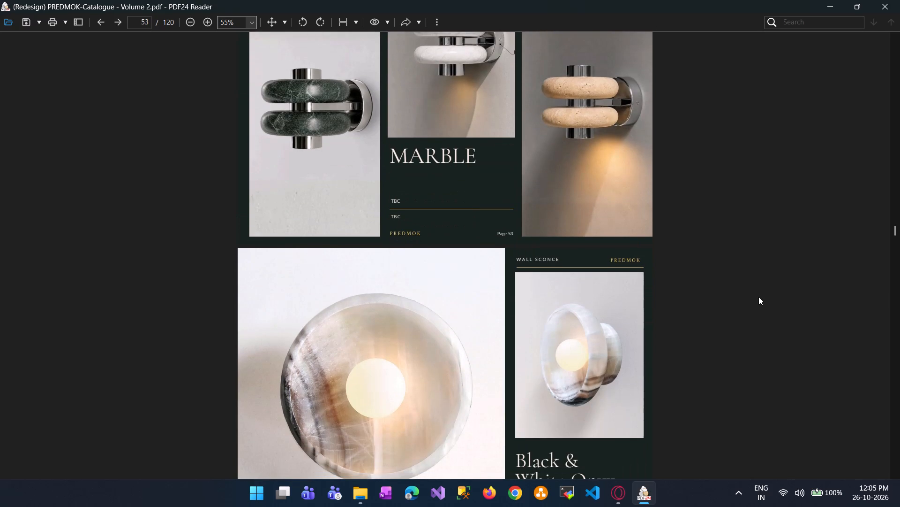
{"action": "scroll", "coordinate": [758, 297], "scroll_direction": "up", "scroll_amount": 2}
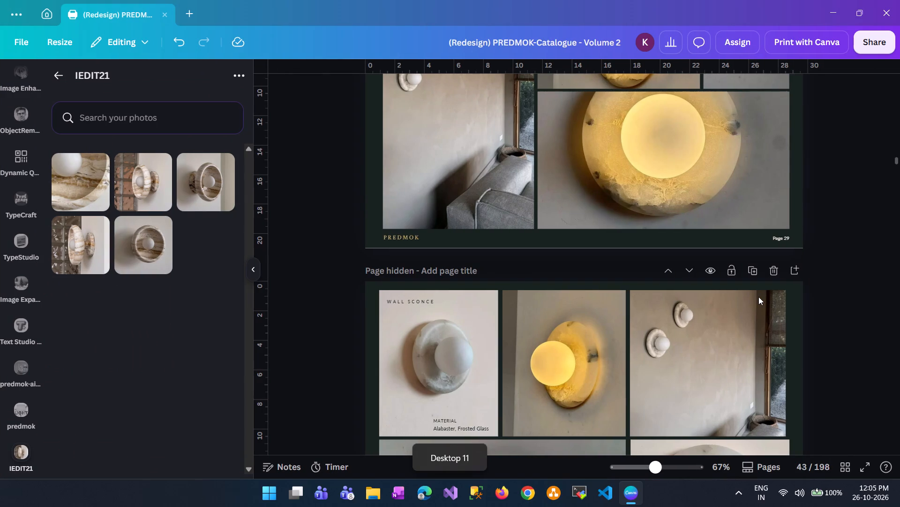
{"action": "scroll", "coordinate": [758, 297], "scroll_direction": "up", "scroll_amount": 2}
{"action": "left_click", "coordinate": [758, 297]}
{"action": "left_click", "coordinate": [867, 271]}
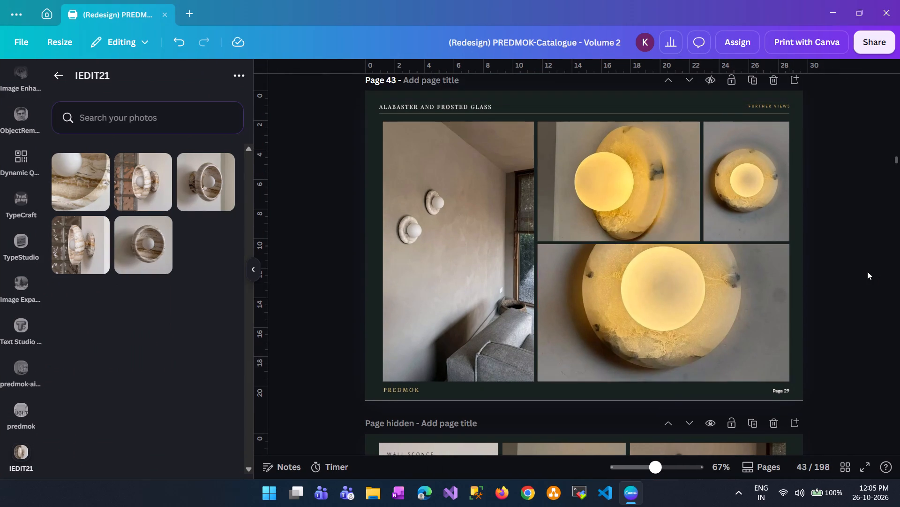
{"action": "scroll", "coordinate": [867, 271], "scroll_direction": "down", "scroll_amount": 17}
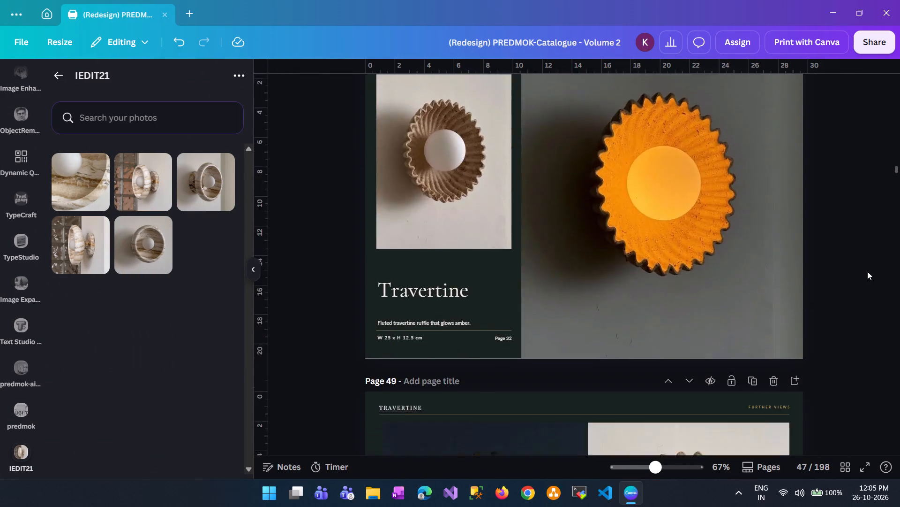
{"action": "scroll", "coordinate": [867, 271], "scroll_direction": "down", "scroll_amount": 18}
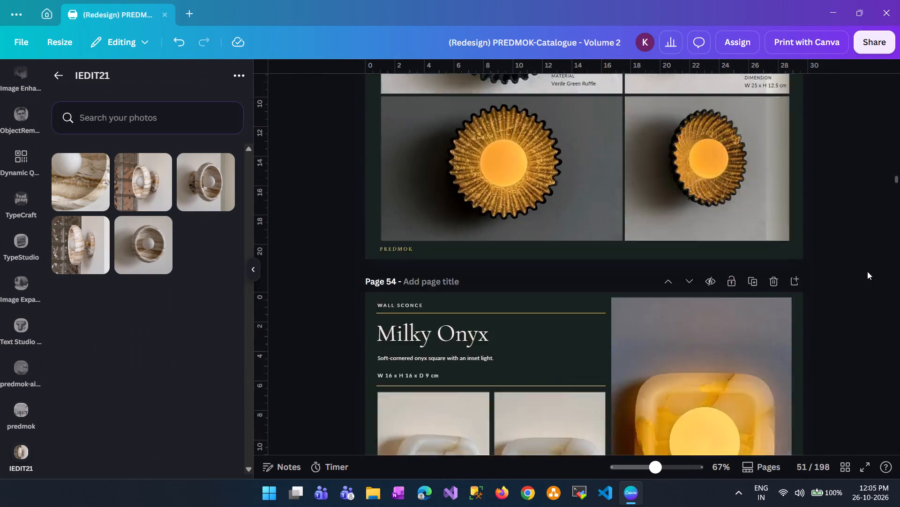
{"action": "scroll", "coordinate": [867, 271], "scroll_direction": "down", "scroll_amount": 13}
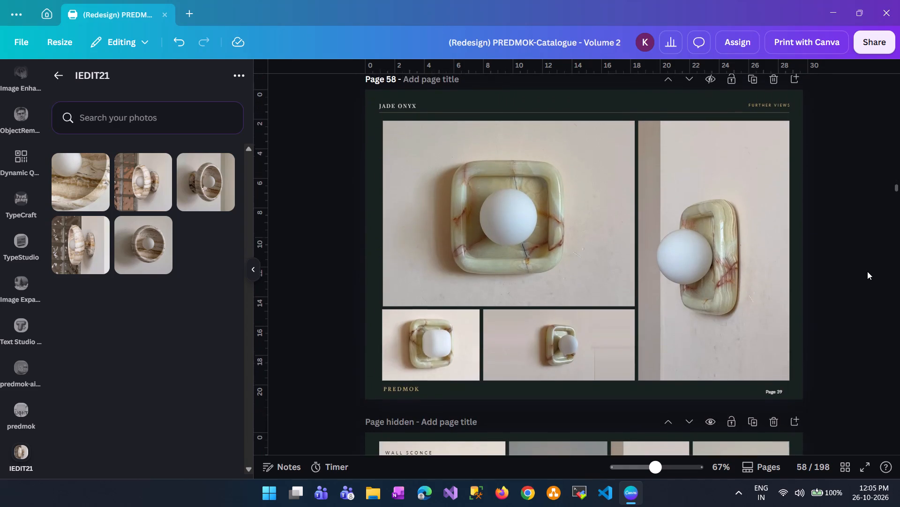
{"action": "scroll", "coordinate": [867, 271], "scroll_direction": "down", "scroll_amount": 12}
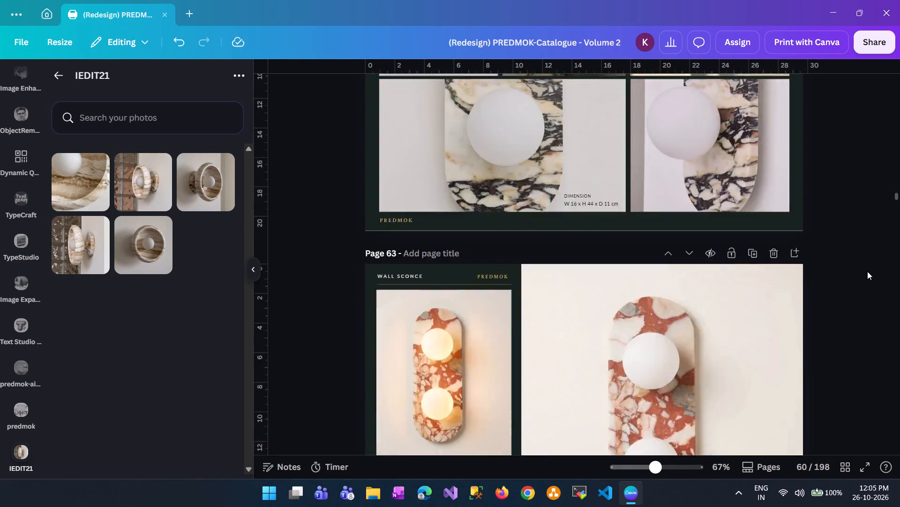
{"action": "scroll", "coordinate": [867, 271], "scroll_direction": "down", "scroll_amount": 16}
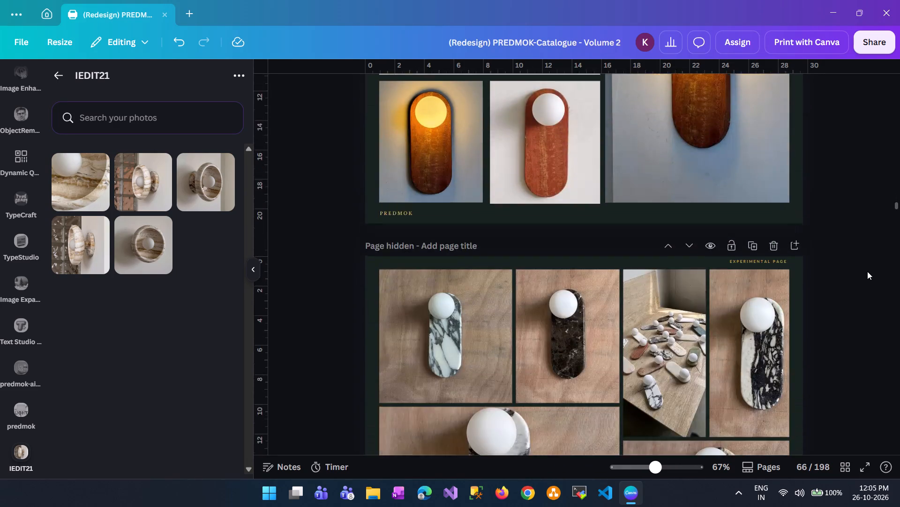
{"action": "scroll", "coordinate": [867, 271], "scroll_direction": "down", "scroll_amount": 12}
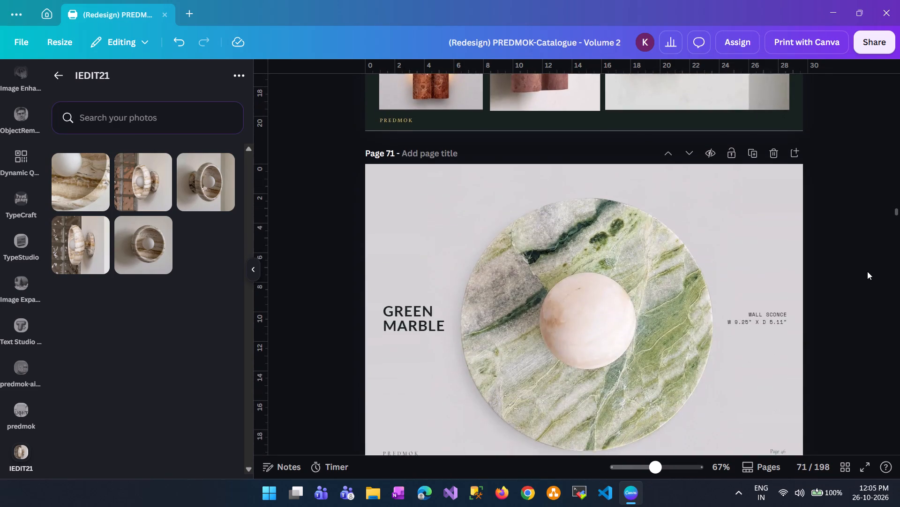
{"action": "scroll", "coordinate": [867, 271], "scroll_direction": "down", "scroll_amount": 14}
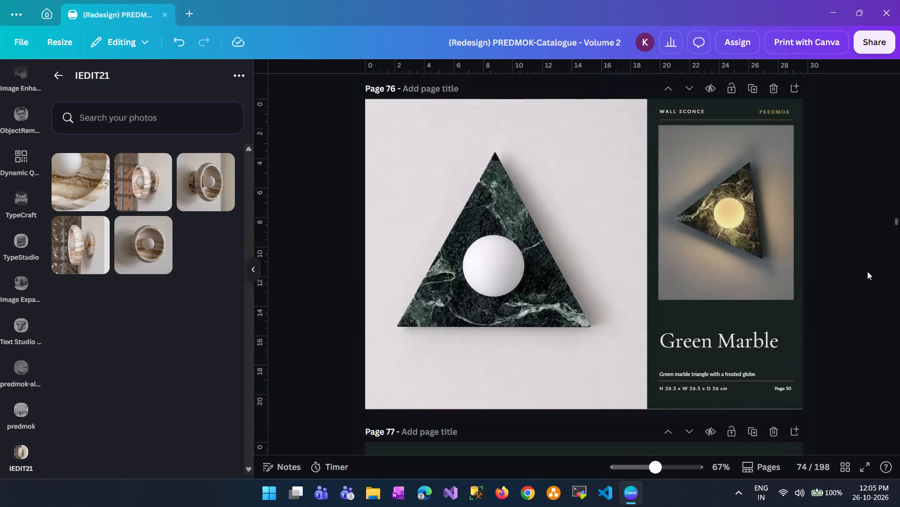
{"action": "scroll", "coordinate": [867, 271], "scroll_direction": "down", "scroll_amount": 12}
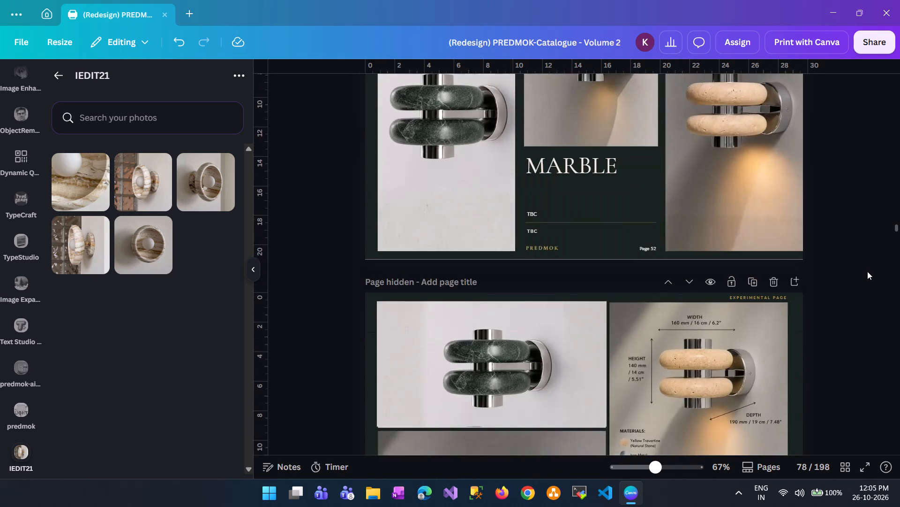
{"action": "key", "text": "Print"}
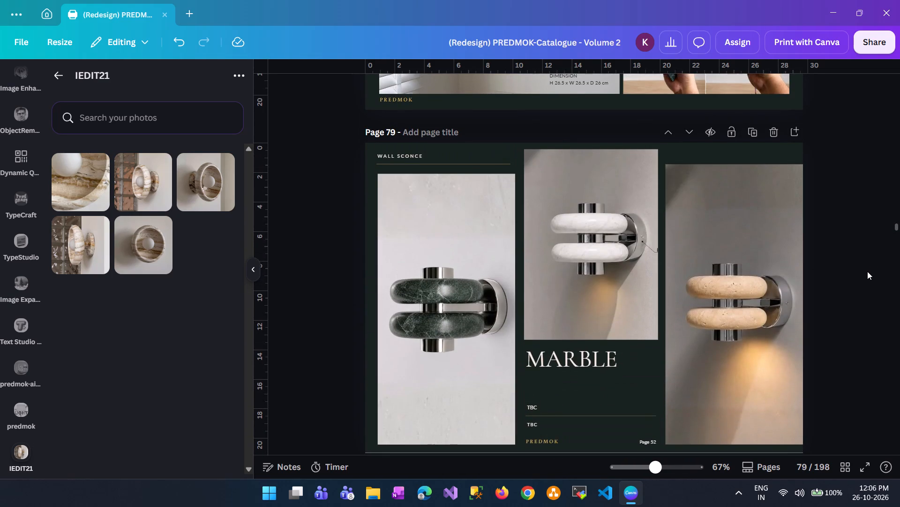
{"action": "left_click_drag", "start_coordinate": [362, 140], "coordinate": [816, 442]}
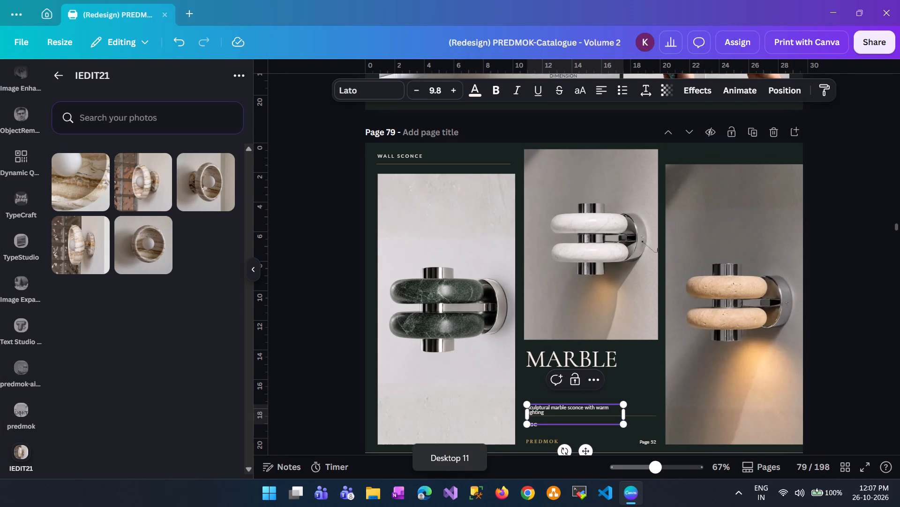
{"action": "left_click_drag", "start_coordinate": [624, 413], "coordinate": [639, 415]}
{"action": "left_click", "coordinate": [842, 376]}
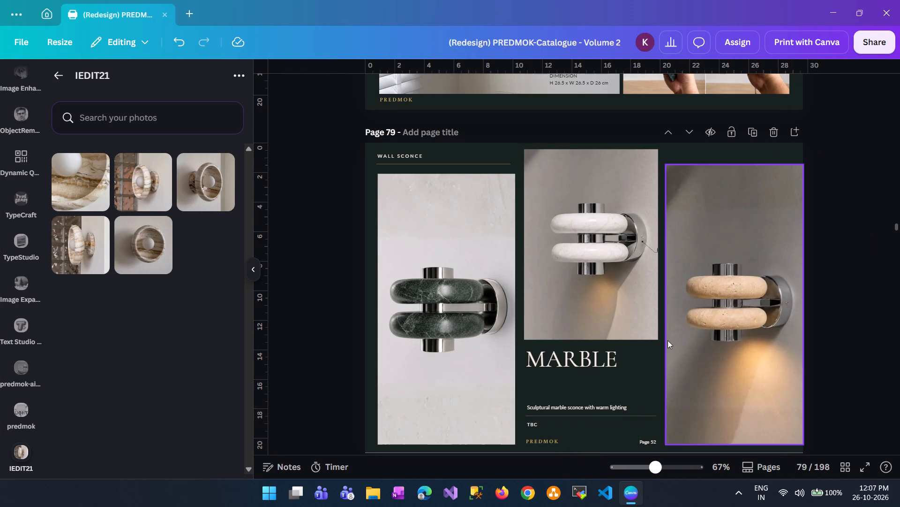
Lower the MARBLE title towards its description and extend the white sconce photo downward to about 9.1 × 13.6, balancing the gaps around the title.
{"action": "left_click_drag", "start_coordinate": [589, 362], "coordinate": [589, 386]}
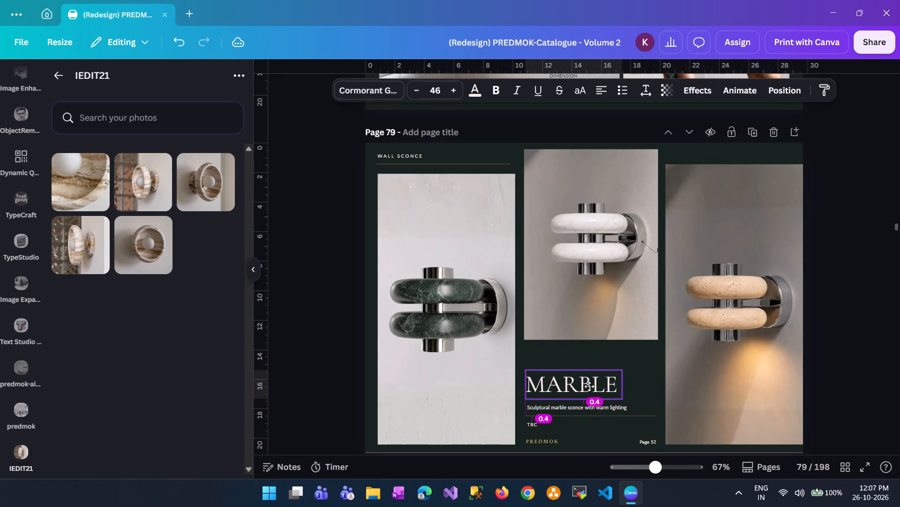
{"action": "left_click_drag", "start_coordinate": [589, 386], "coordinate": [589, 385]}
{"action": "left_click", "coordinate": [590, 280]}
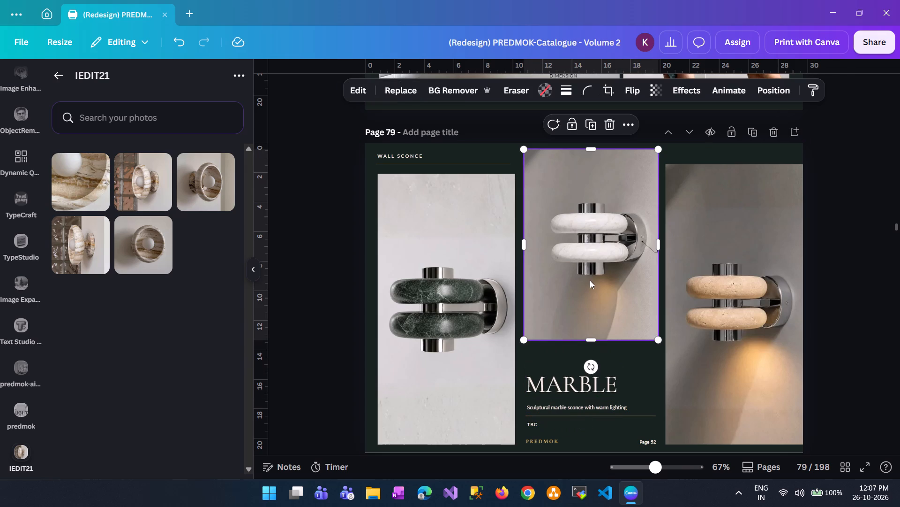
{"action": "left_click_drag", "start_coordinate": [588, 338], "coordinate": [588, 349]}
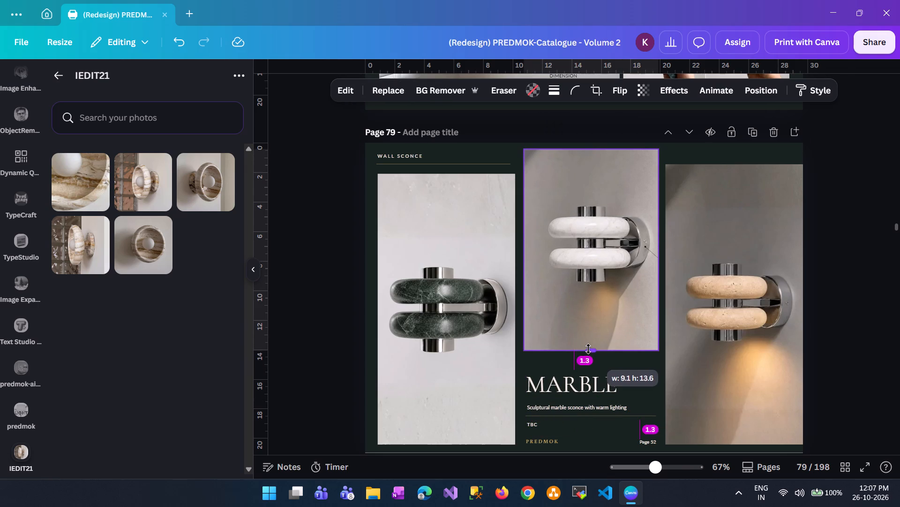
{"action": "left_click_drag", "start_coordinate": [588, 349], "coordinate": [588, 350]}
{"action": "left_click", "coordinate": [855, 343]}
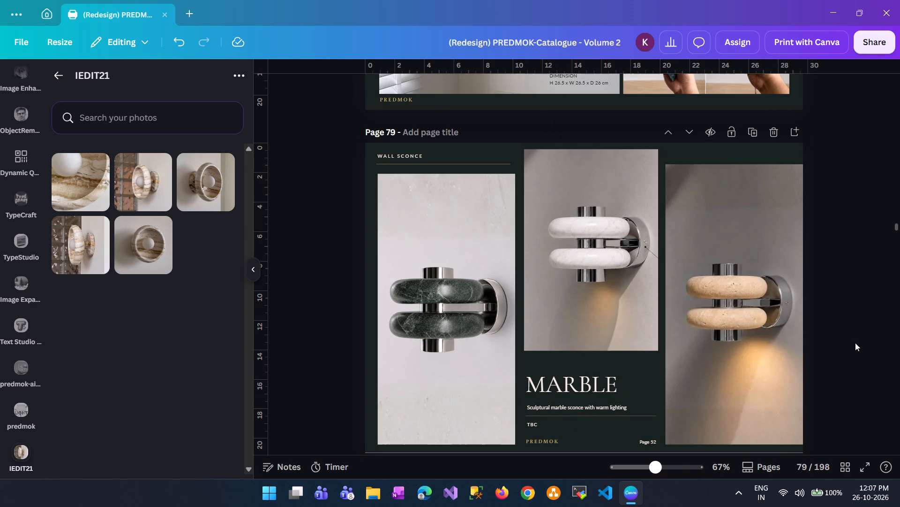
{"action": "left_click_drag", "start_coordinate": [570, 377], "coordinate": [570, 371]}
{"action": "left_click", "coordinate": [854, 400]}
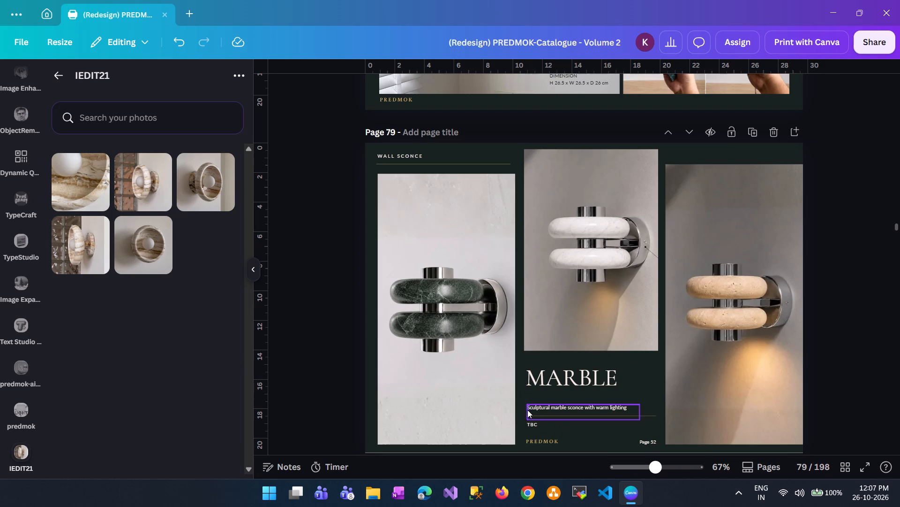
Delete the remaining TBC text beneath the Marble page's divider line.
{"action": "left_click", "coordinate": [530, 423]}
{"action": "left_click", "coordinate": [549, 394]}
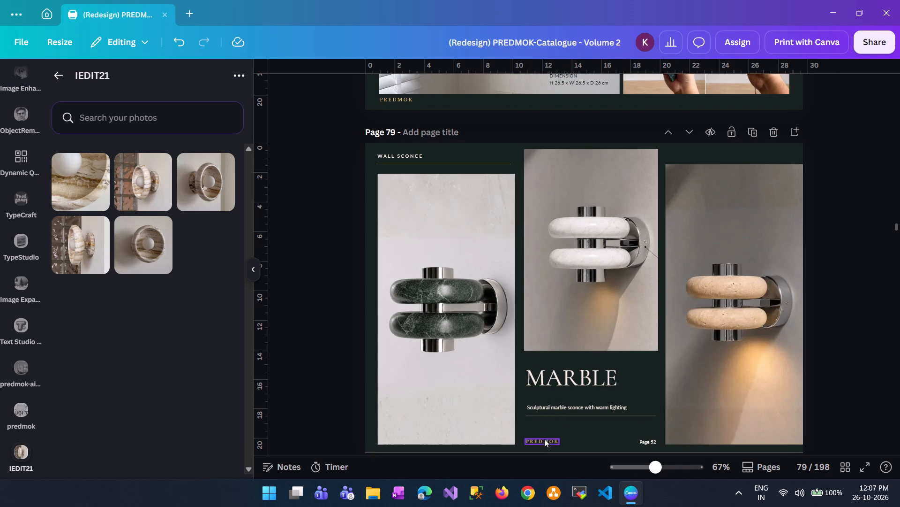
Raise the PREDMOK logo and the Page 52 label slightly on the Marble page, keeping them level with each other.
{"action": "left_click_drag", "start_coordinate": [544, 442], "coordinate": [544, 437]}
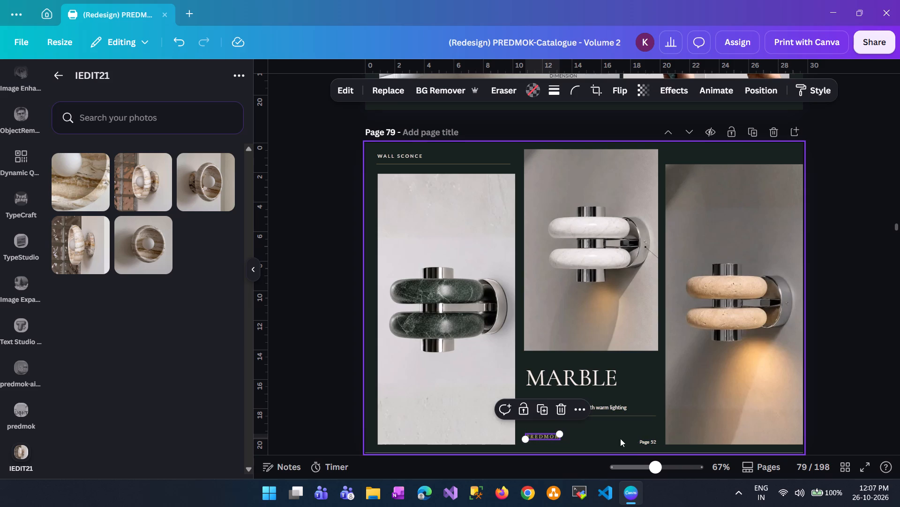
{"action": "left_click_drag", "start_coordinate": [645, 442], "coordinate": [645, 439]}
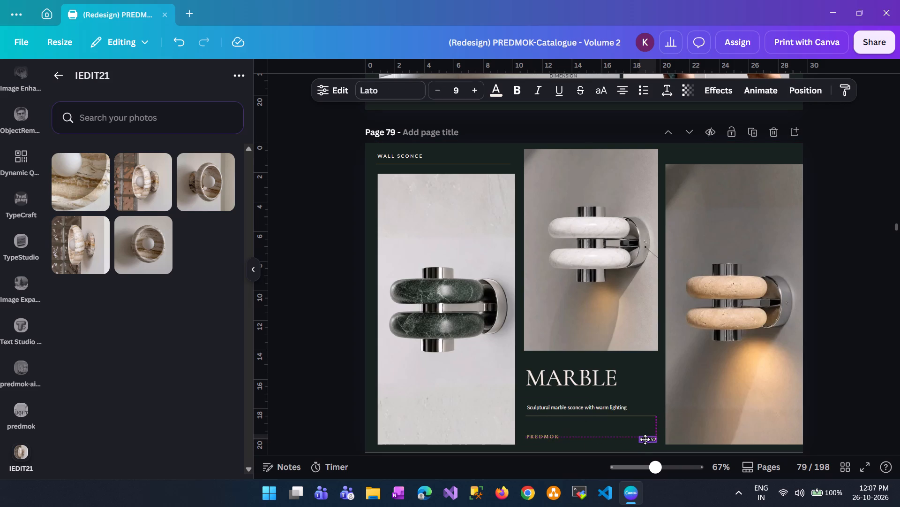
{"action": "left_click_drag", "start_coordinate": [645, 439], "coordinate": [645, 437]}
{"action": "left_click", "coordinate": [822, 415]}
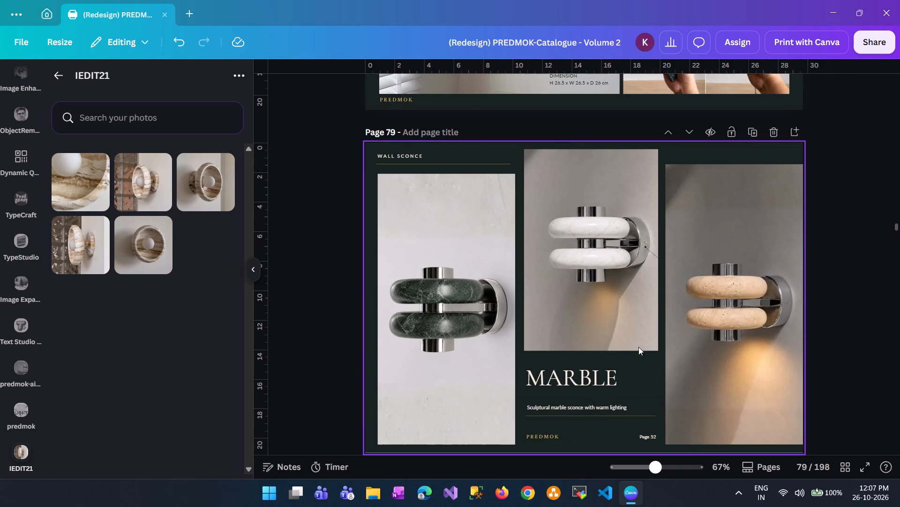
Lower the Marble page's gold divider line to just above the PREDMOK logo and page number.
{"action": "scroll", "coordinate": [625, 343], "scroll_direction": "down", "scroll_amount": 1}
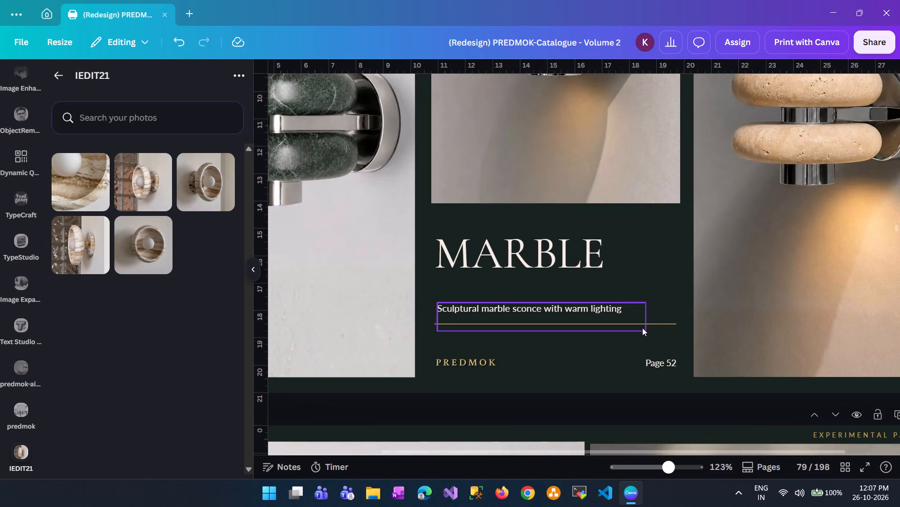
{"action": "left_click", "coordinate": [657, 322]}
{"action": "left_click", "coordinate": [657, 324]}
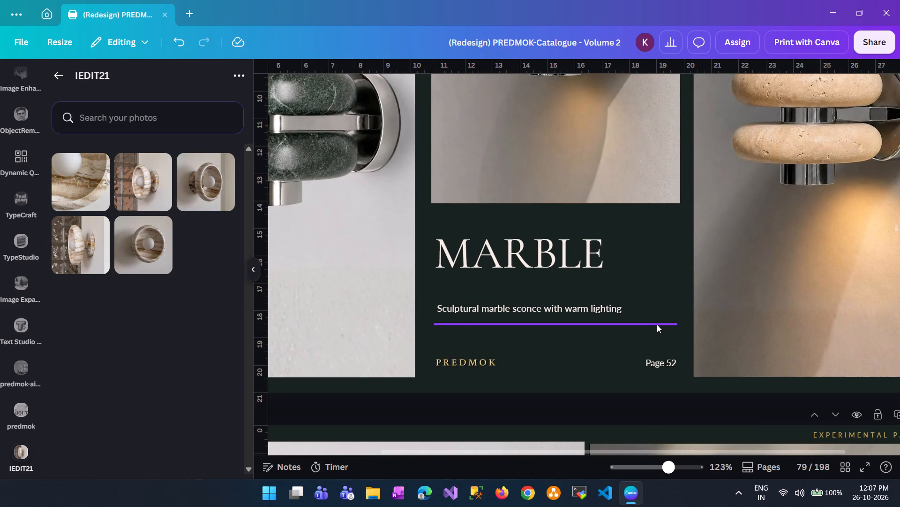
{"action": "left_click", "coordinate": [657, 324]}
{"action": "left_click", "coordinate": [652, 324]}
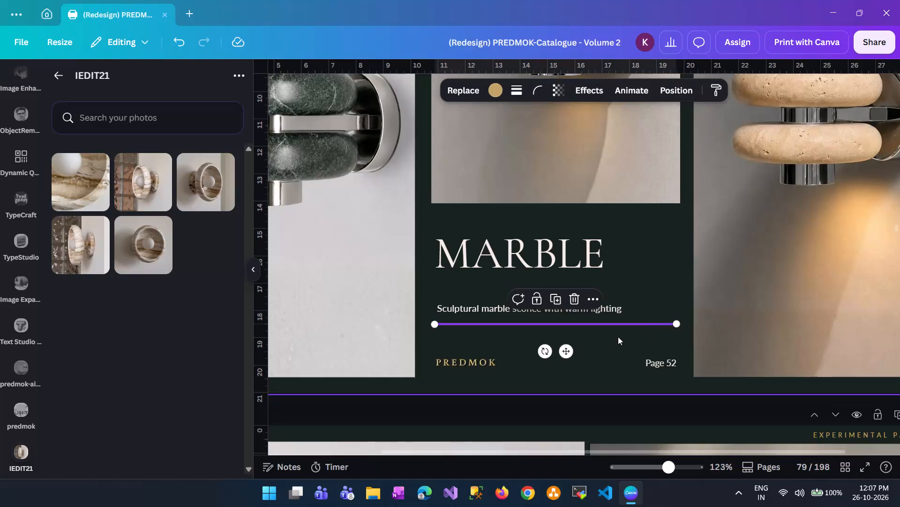
{"action": "left_click_drag", "start_coordinate": [569, 348], "coordinate": [569, 363]}
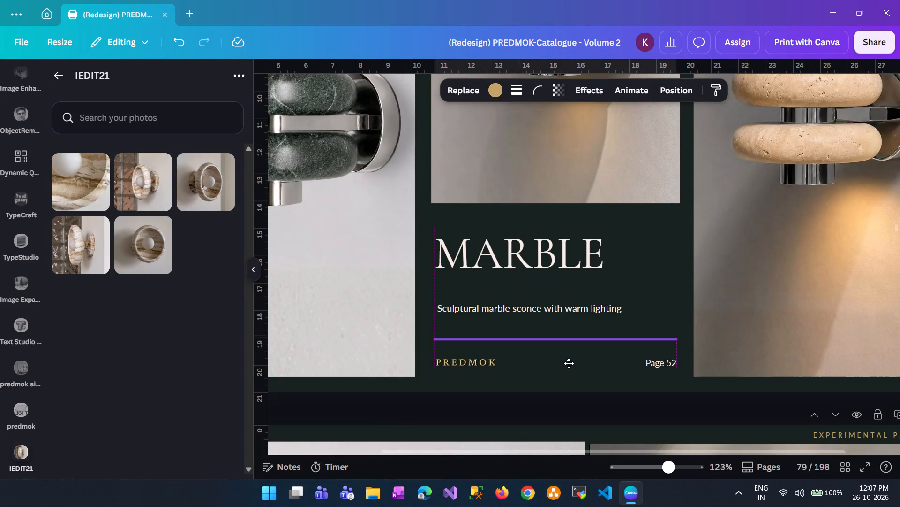
{"action": "left_click_drag", "start_coordinate": [569, 363], "coordinate": [569, 368]}
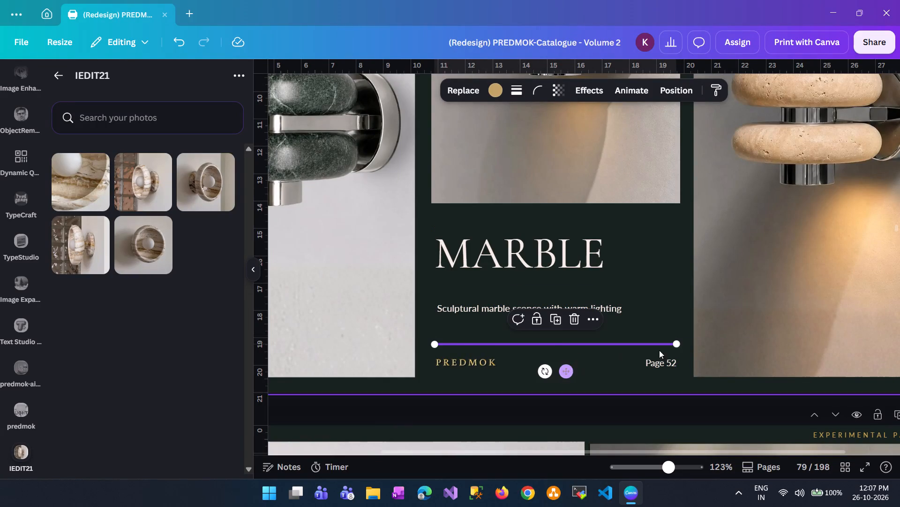
Raise the Page 52 label and the PREDMOK logo slightly closer to the divider line, level with each other.
{"action": "left_click_drag", "start_coordinate": [668, 363], "coordinate": [666, 360]}
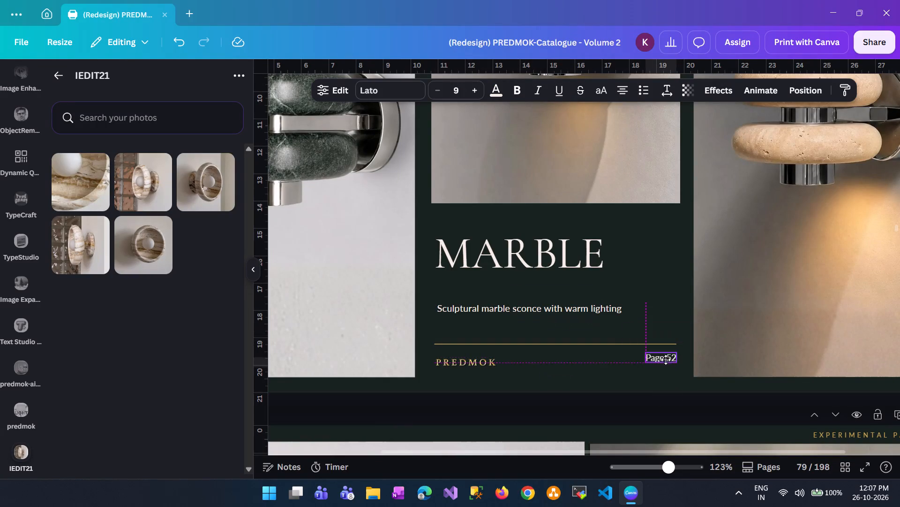
{"action": "left_click_drag", "start_coordinate": [666, 360], "coordinate": [666, 356]}
{"action": "left_click_drag", "start_coordinate": [440, 362], "coordinate": [440, 353]}
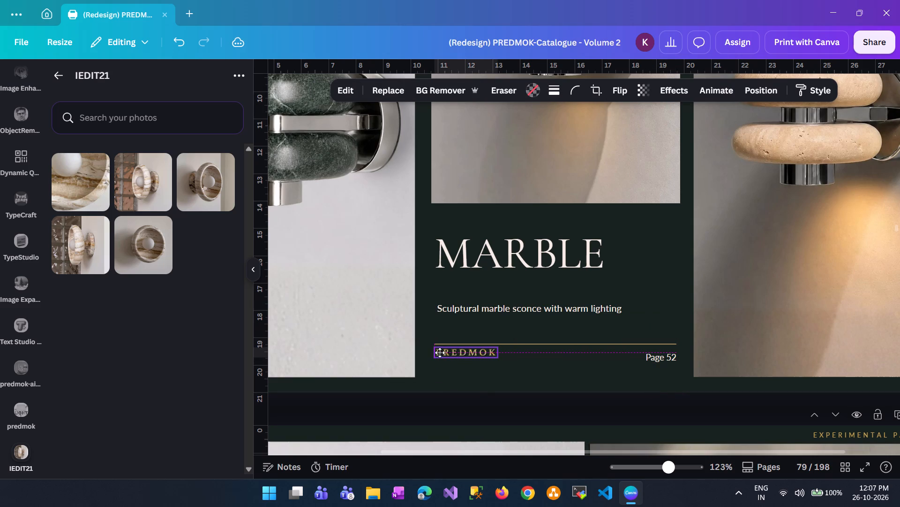
{"action": "left_click_drag", "start_coordinate": [440, 353], "coordinate": [440, 358]}
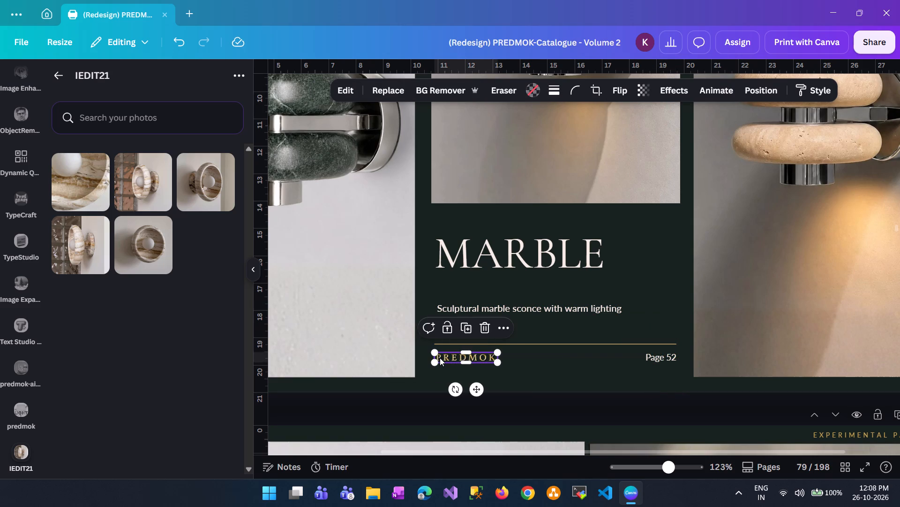
Remove the empty trailing line from the Marble description and lower the text to just above the divider line.
{"action": "left_click", "coordinate": [548, 311]}
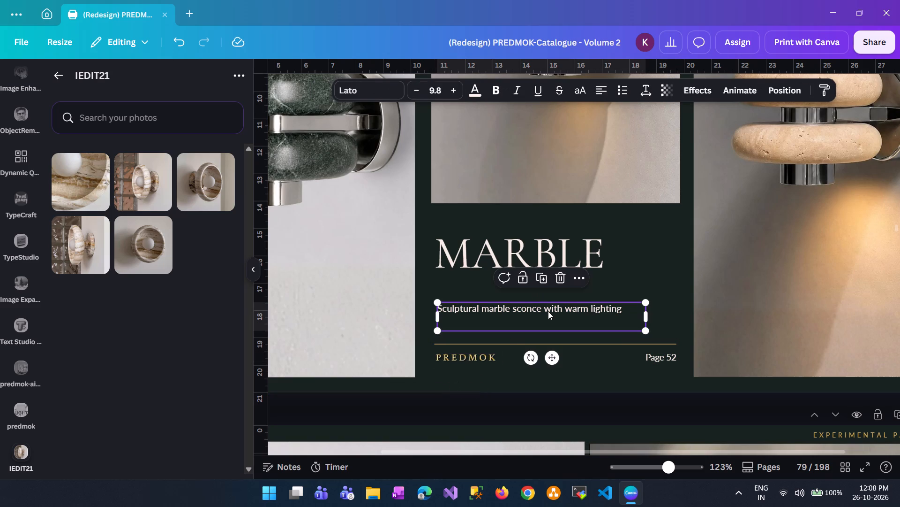
{"action": "left_click", "coordinate": [493, 334]}
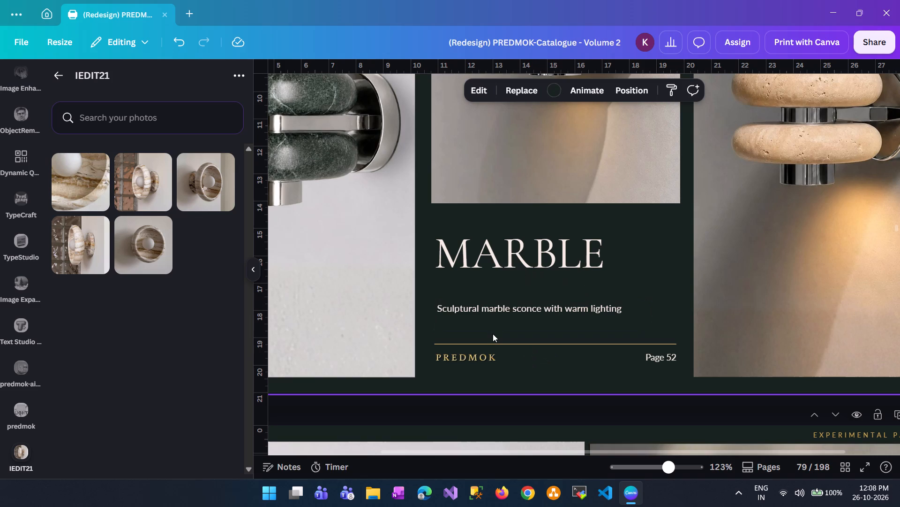
{"action": "double_click", "coordinate": [491, 317]}
{"action": "key", "text": "BackSpace"}
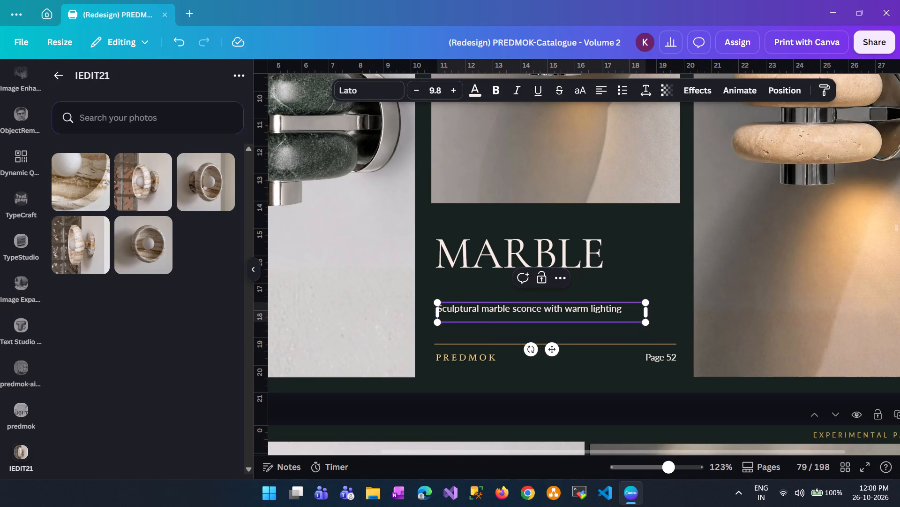
{"action": "left_click_drag", "start_coordinate": [556, 347], "coordinate": [556, 351]}
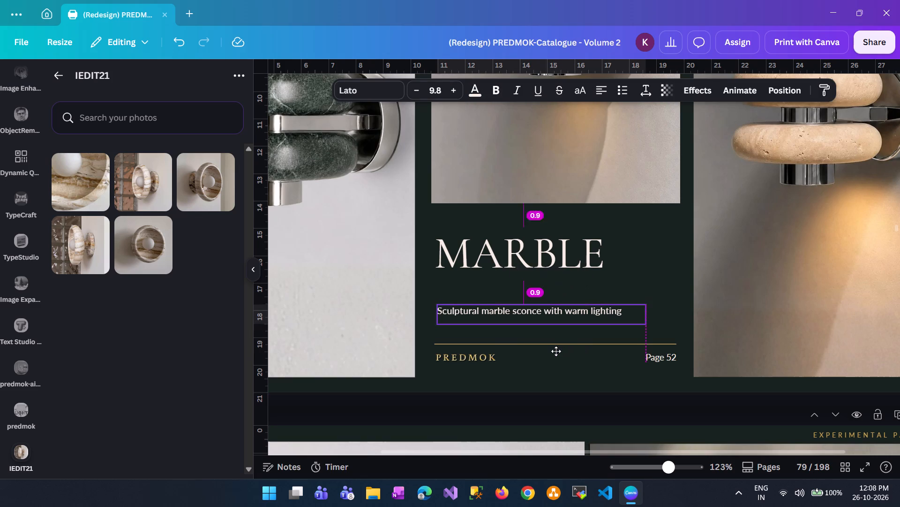
{"action": "left_click_drag", "start_coordinate": [556, 351], "coordinate": [556, 361]}
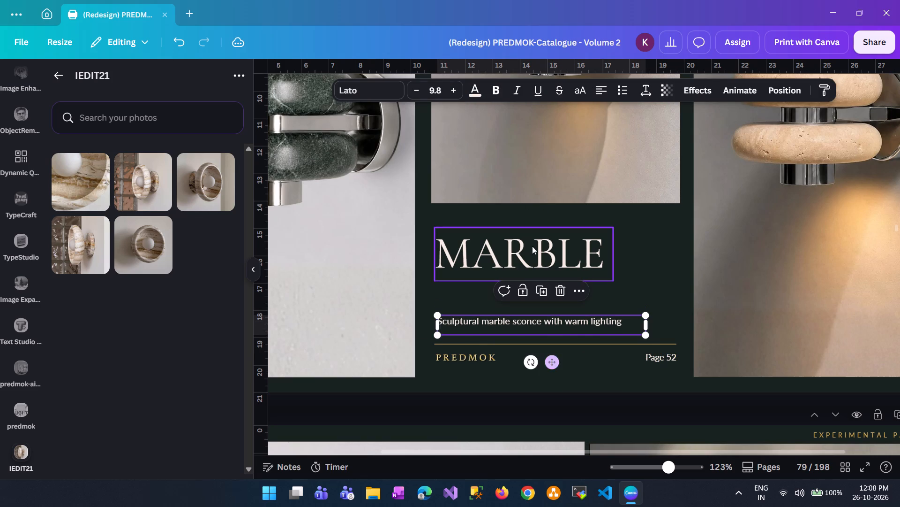
Lower the MARBLE title closer to its description, keeping it at the start of the text column.
{"action": "left_click", "coordinate": [529, 239]}
{"action": "left_click_drag", "start_coordinate": [529, 239], "coordinate": [532, 254]}
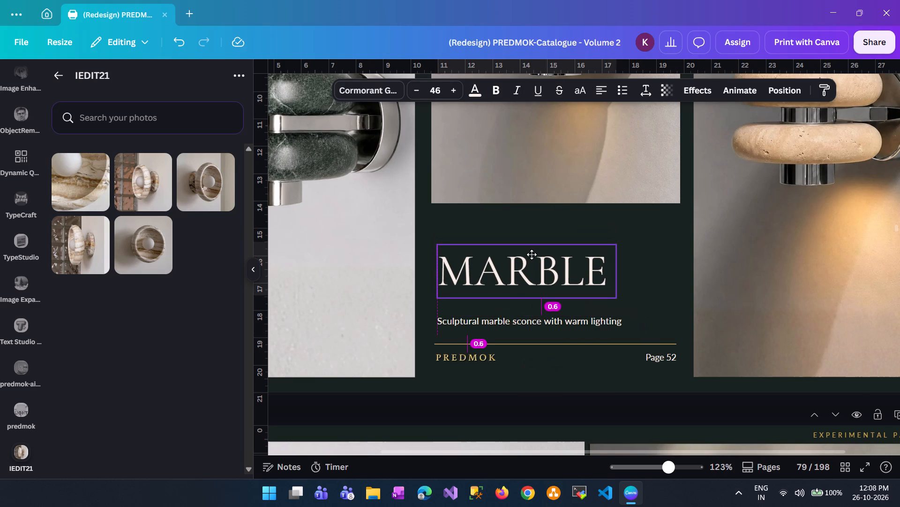
{"action": "left_click_drag", "start_coordinate": [532, 254], "coordinate": [527, 254]}
{"action": "left_click_drag", "start_coordinate": [527, 254], "coordinate": [540, 259]}
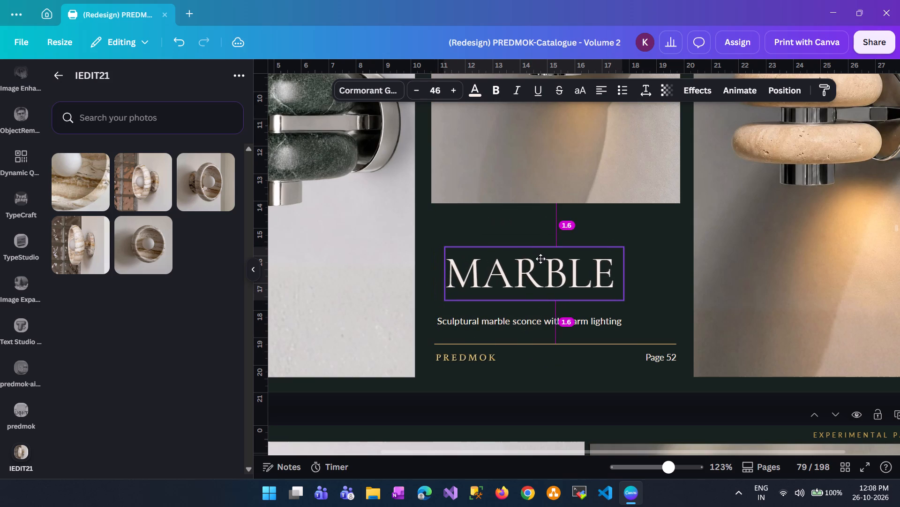
{"action": "left_click_drag", "start_coordinate": [540, 259], "coordinate": [526, 260]}
Fine-tune the horizontal positions of the description and MARBLE title so both line up with the PREDMOK logo and divider line.
{"action": "left_click", "coordinate": [487, 332]}
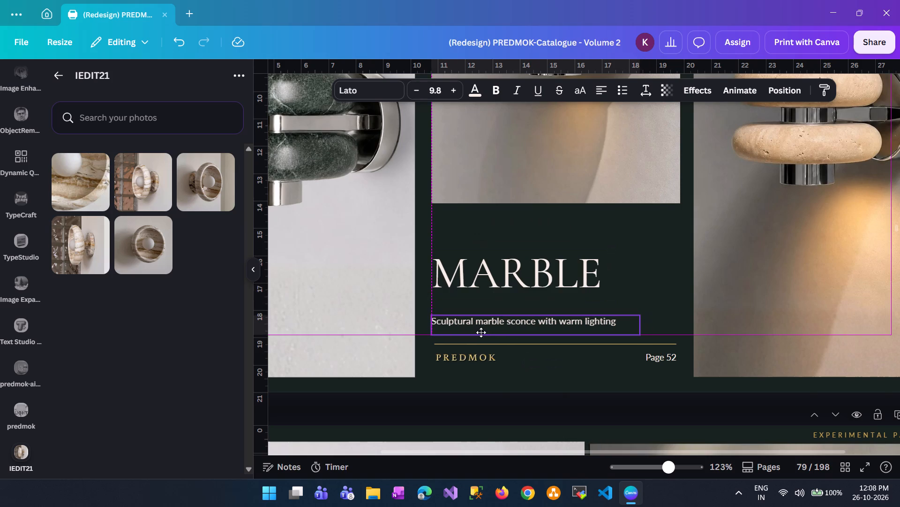
{"action": "left_click", "coordinate": [539, 228]}
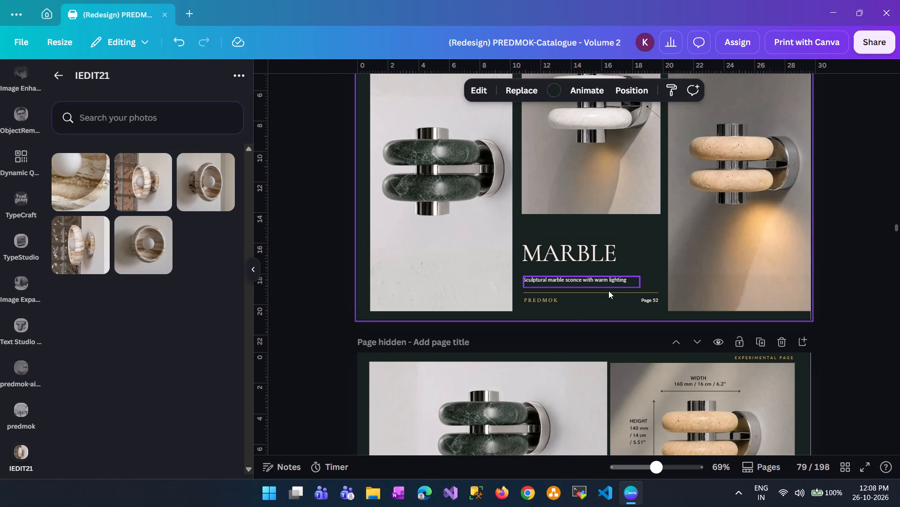
{"action": "left_click", "coordinate": [606, 284]}
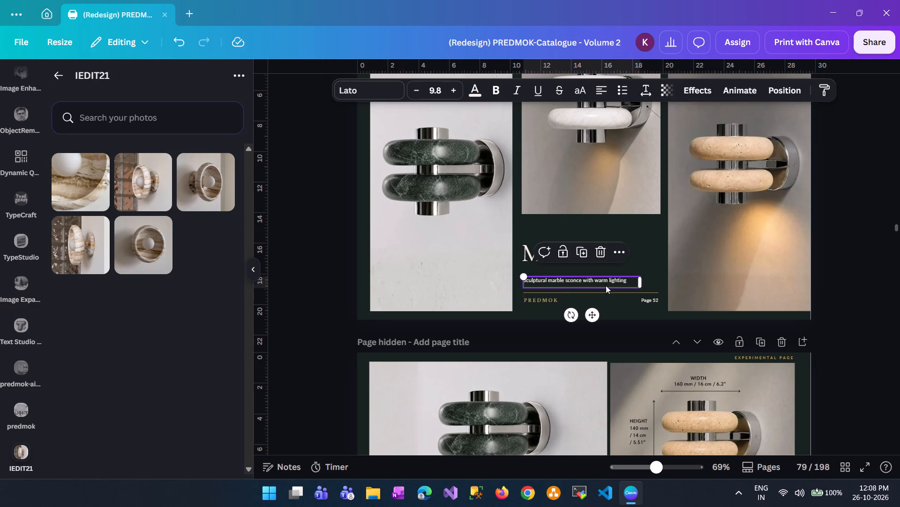
{"action": "left_click", "coordinate": [629, 338]}
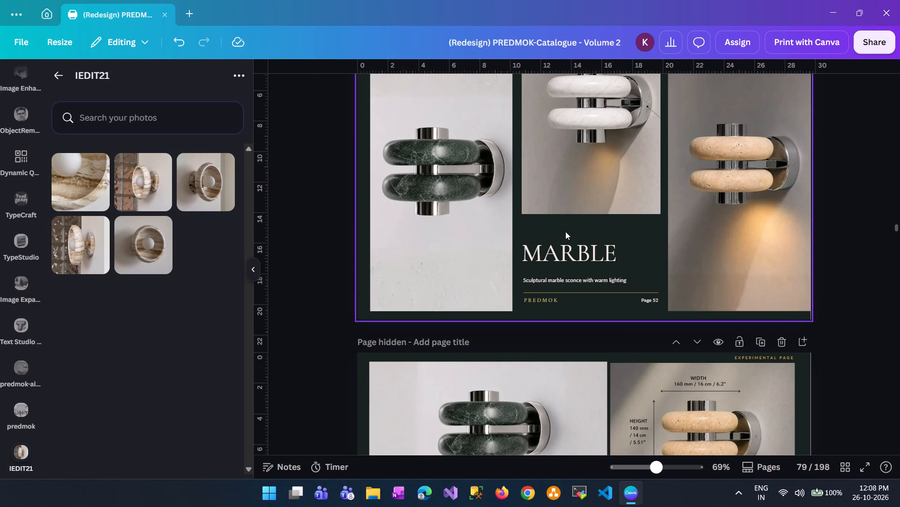
{"action": "left_click", "coordinate": [562, 241]}
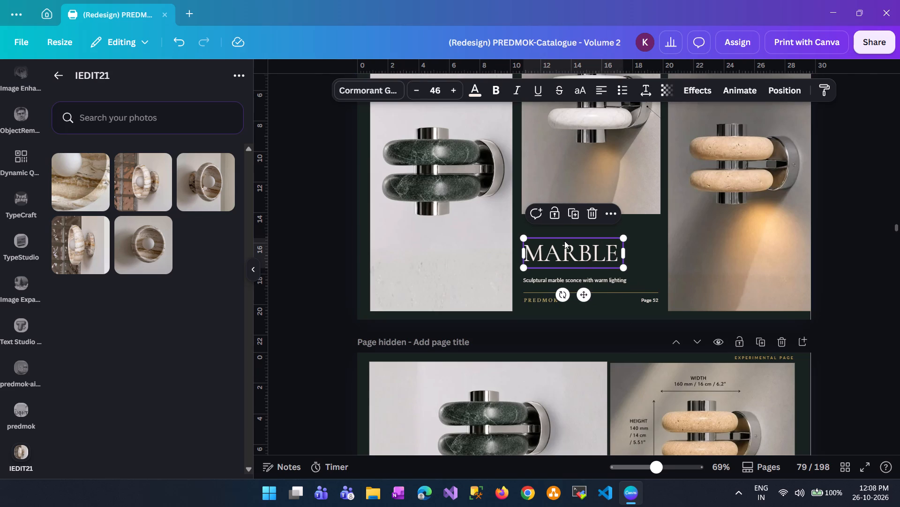
{"action": "left_click", "coordinate": [517, 314]}
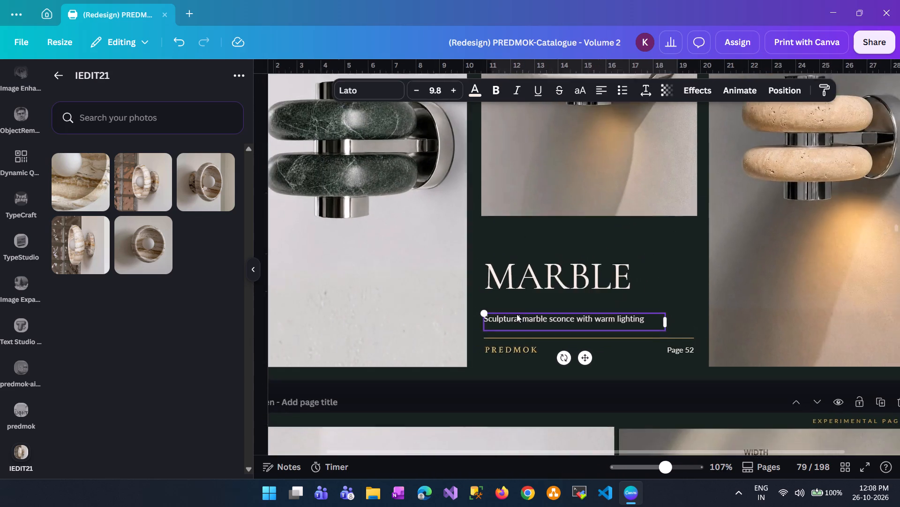
Extend the white marble sconce photo downward to about 9.1 × 14.1, closing the gap above the MARBLE title.
{"action": "left_click", "coordinate": [542, 211]}
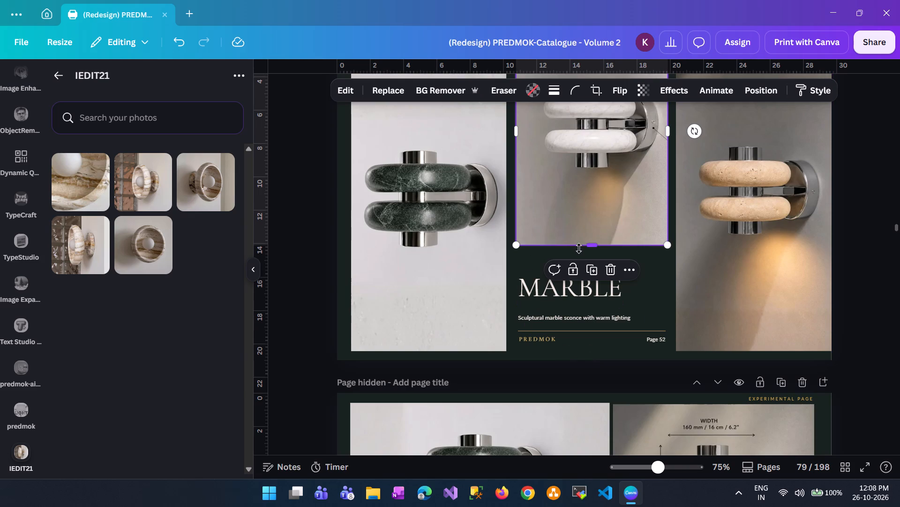
{"action": "left_click_drag", "start_coordinate": [586, 246], "coordinate": [586, 253]}
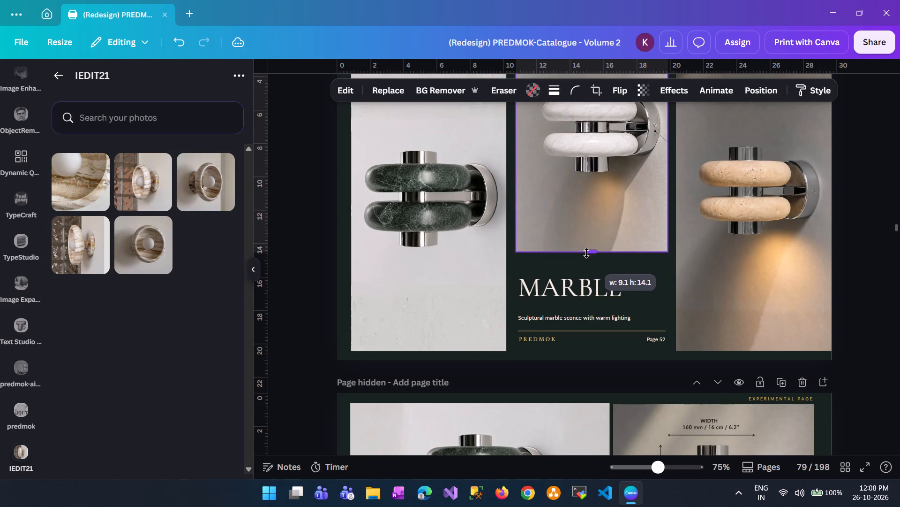
{"action": "left_click_drag", "start_coordinate": [586, 253], "coordinate": [586, 253]}
{"action": "scroll", "coordinate": [586, 253], "scroll_direction": "up", "scroll_amount": 1}
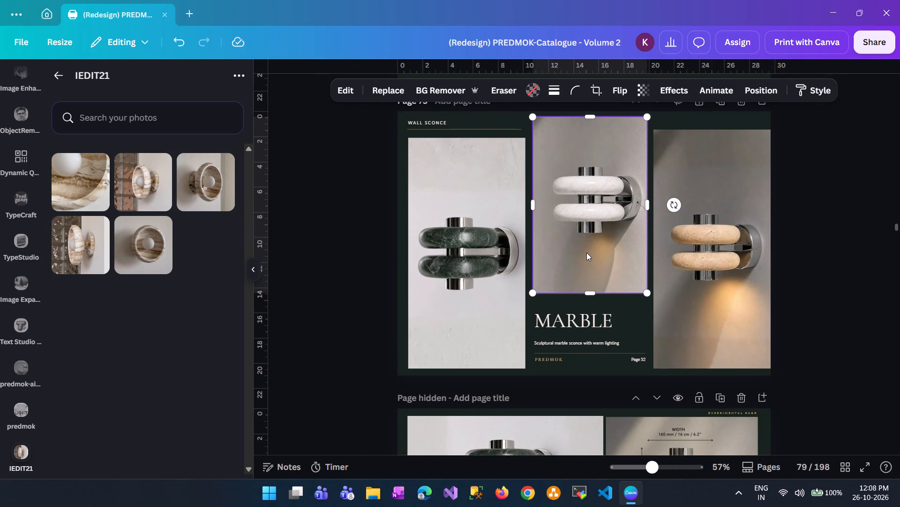
{"action": "scroll", "coordinate": [586, 253], "scroll_direction": "up", "scroll_amount": 1}
{"action": "left_click", "coordinate": [800, 251]}
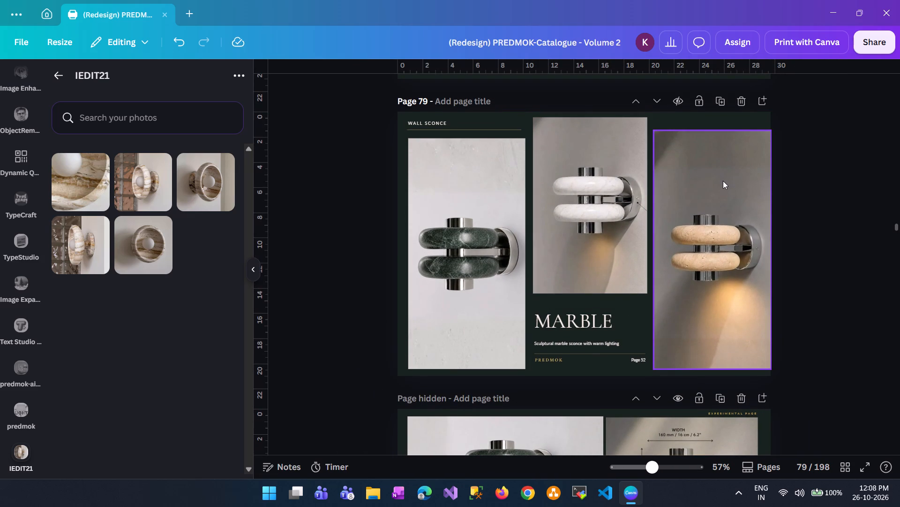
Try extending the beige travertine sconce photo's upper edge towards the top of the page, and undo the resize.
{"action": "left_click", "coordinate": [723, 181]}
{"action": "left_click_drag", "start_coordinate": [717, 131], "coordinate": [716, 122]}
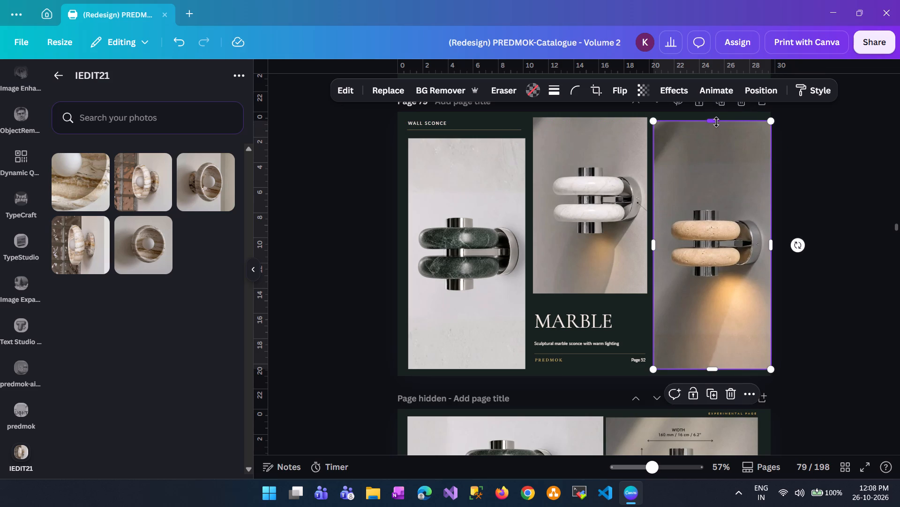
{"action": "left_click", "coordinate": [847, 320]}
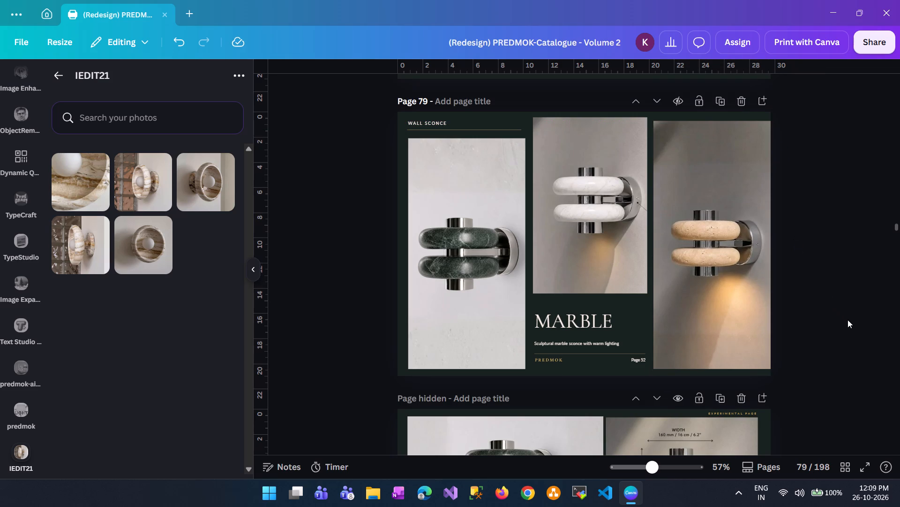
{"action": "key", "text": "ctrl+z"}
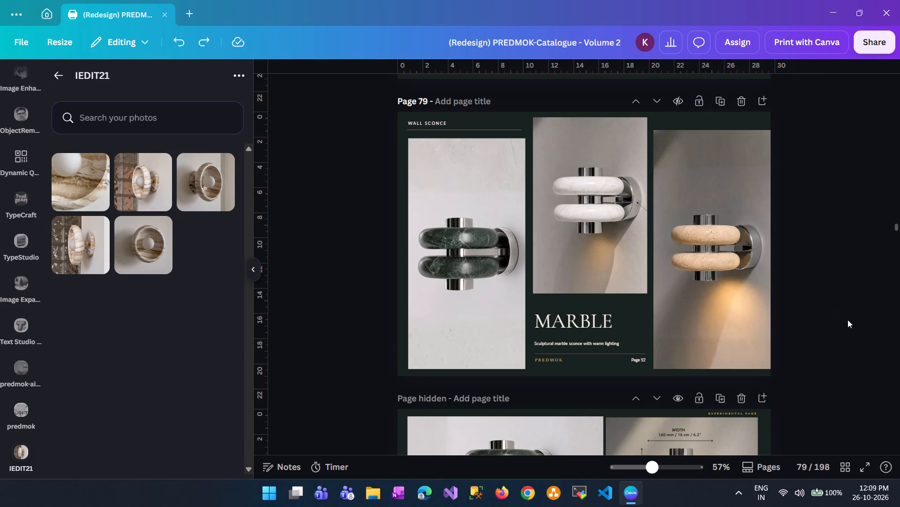
{"action": "scroll", "coordinate": [847, 320], "scroll_direction": "down", "scroll_amount": 1}
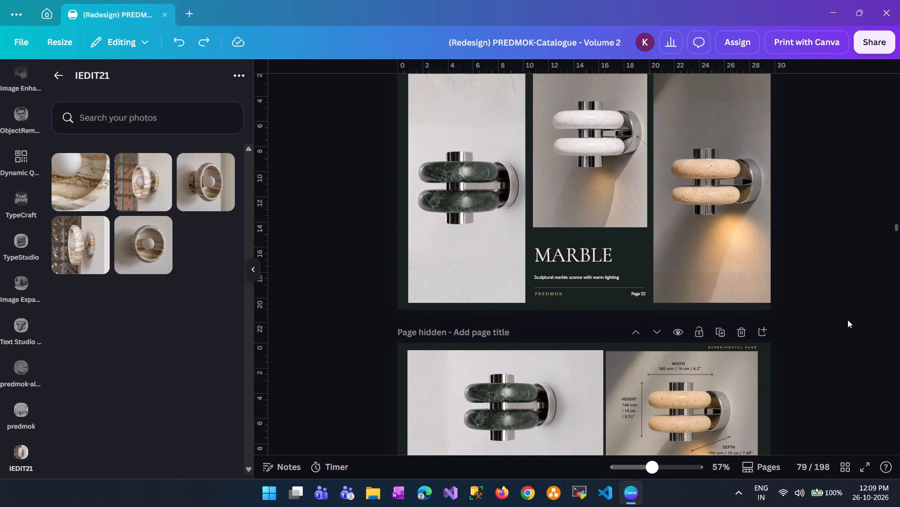
{"action": "scroll", "coordinate": [847, 320], "scroll_direction": "down", "scroll_amount": 4}
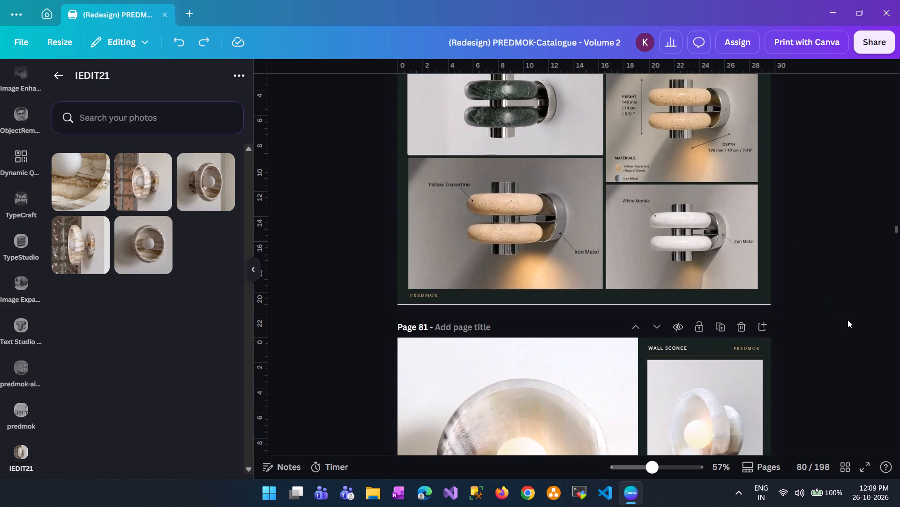
{"action": "scroll", "coordinate": [847, 320], "scroll_direction": "down", "scroll_amount": 1}
{"action": "scroll", "coordinate": [847, 320], "scroll_direction": "up", "scroll_amount": 2}
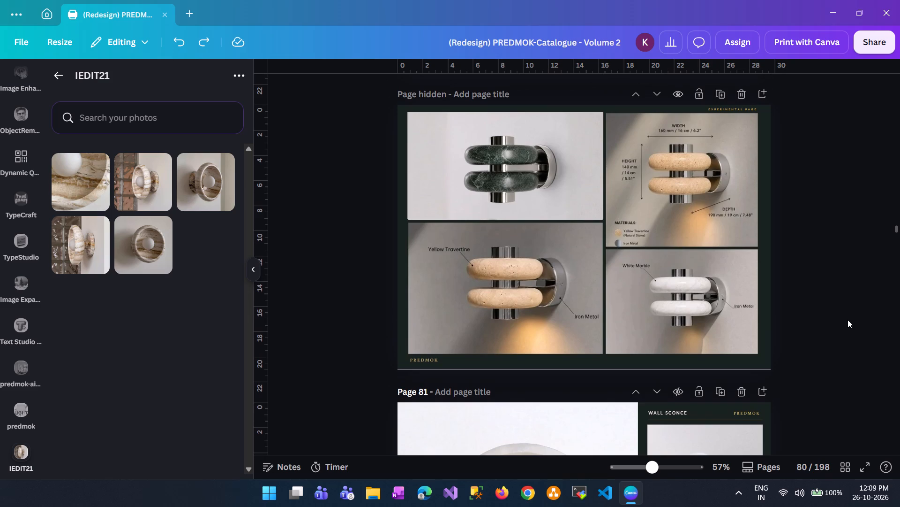
{"action": "scroll", "coordinate": [847, 320], "scroll_direction": "down", "scroll_amount": 2}
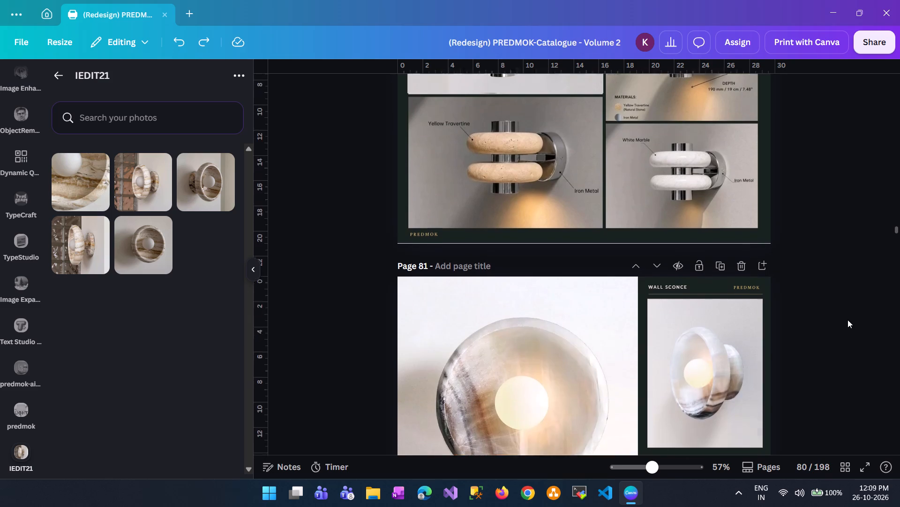
{"action": "scroll", "coordinate": [847, 320], "scroll_direction": "down", "scroll_amount": 10}
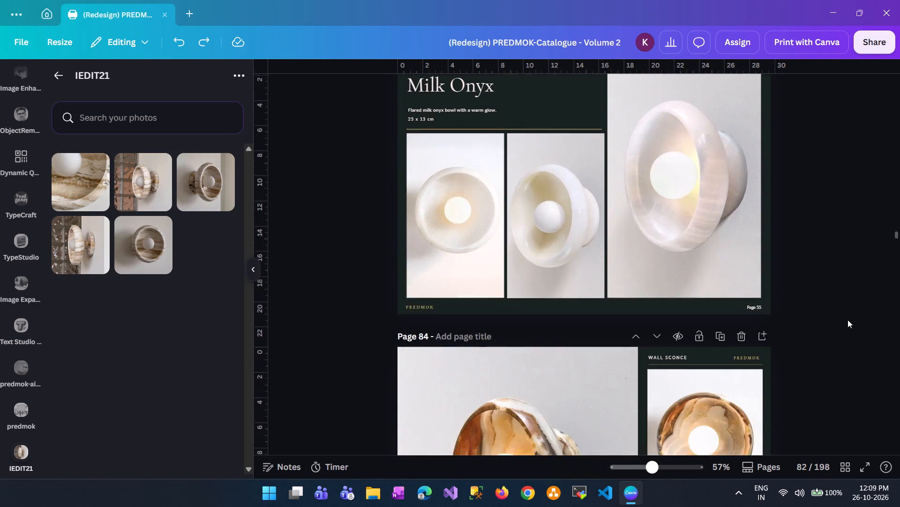
{"action": "scroll", "coordinate": [847, 320], "scroll_direction": "down", "scroll_amount": 5}
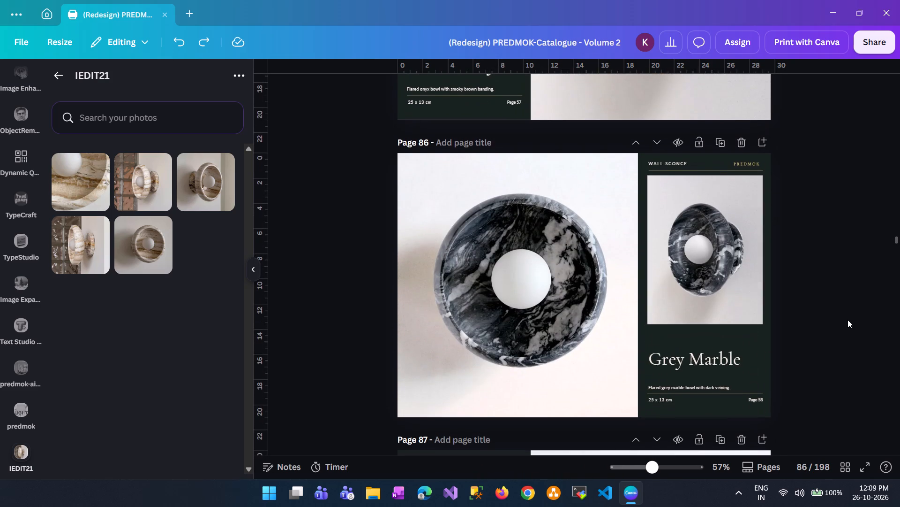
{"action": "scroll", "coordinate": [847, 320], "scroll_direction": "down", "scroll_amount": 6}
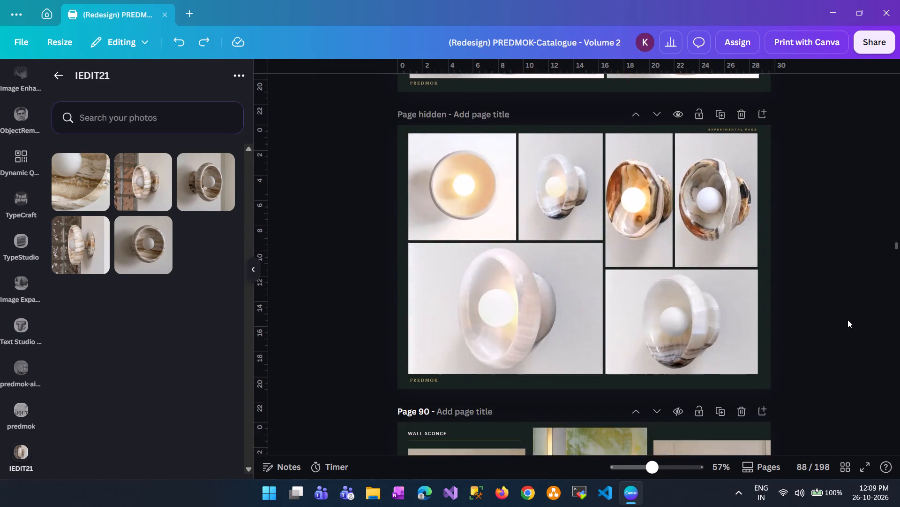
{"action": "scroll", "coordinate": [847, 320], "scroll_direction": "down", "scroll_amount": 4}
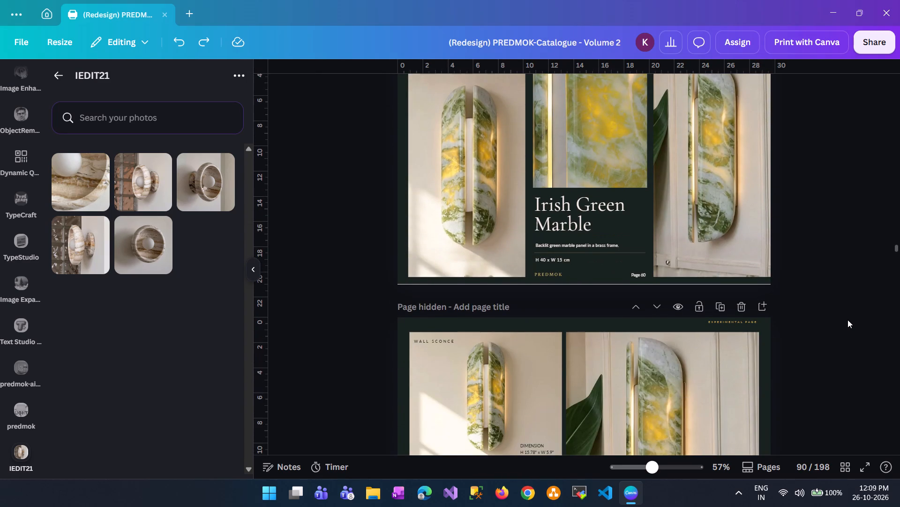
{"action": "scroll", "coordinate": [847, 320], "scroll_direction": "up", "scroll_amount": 1}
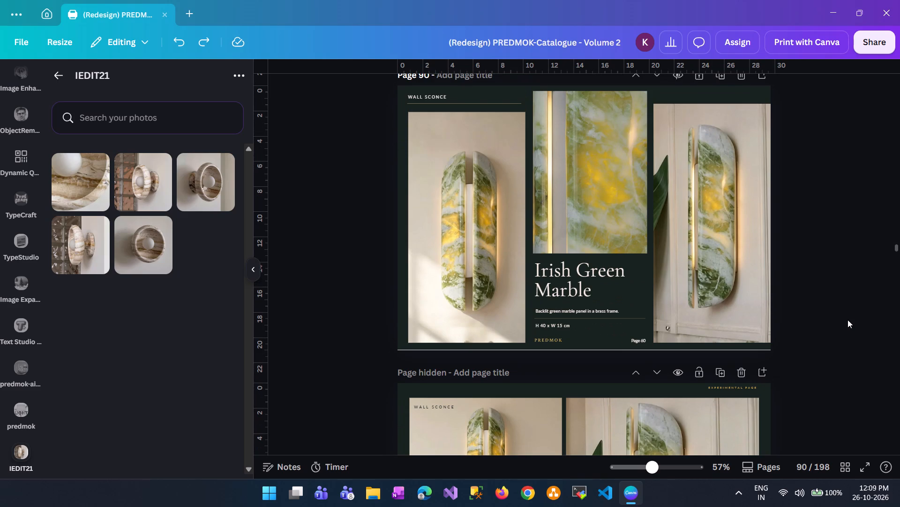
{"action": "scroll", "coordinate": [847, 320], "scroll_direction": "down", "scroll_amount": 5}
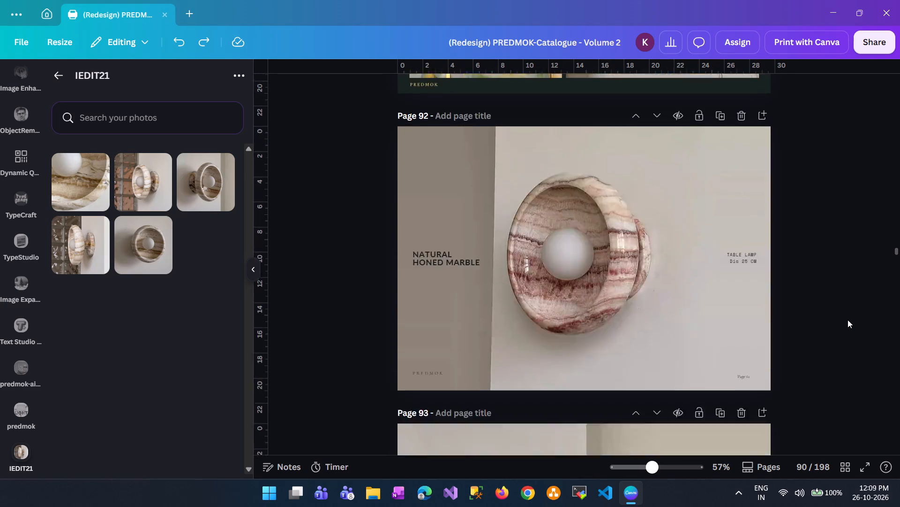
{"action": "scroll", "coordinate": [847, 320], "scroll_direction": "down", "scroll_amount": 14}
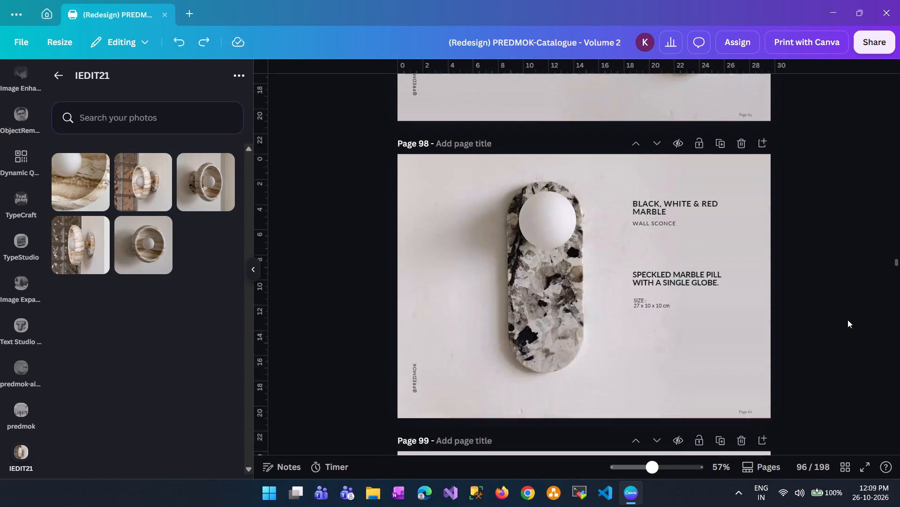
{"action": "scroll", "coordinate": [847, 320], "scroll_direction": "down", "scroll_amount": 17}
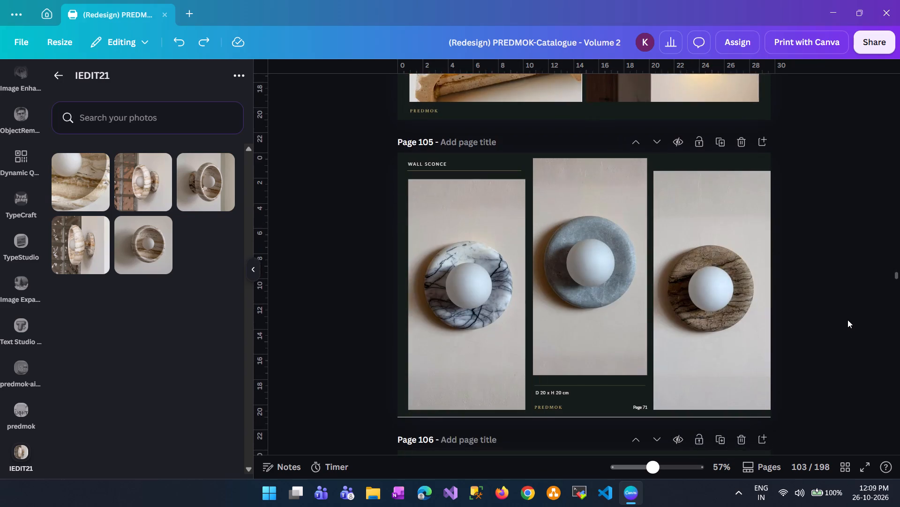
{"action": "scroll", "coordinate": [847, 320], "scroll_direction": "down", "scroll_amount": 20}
{"action": "scroll", "coordinate": [847, 320], "scroll_direction": "down", "scroll_amount": 1}
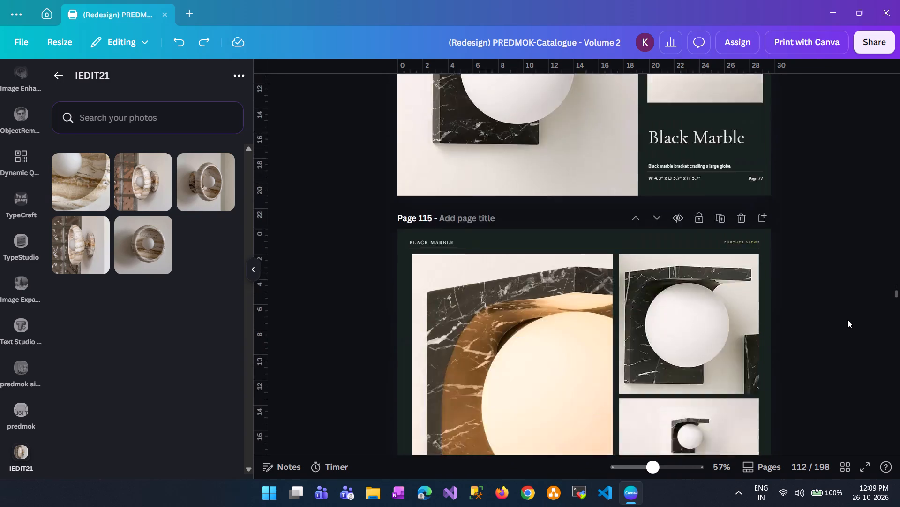
{"action": "scroll", "coordinate": [847, 320], "scroll_direction": "down", "scroll_amount": 20}
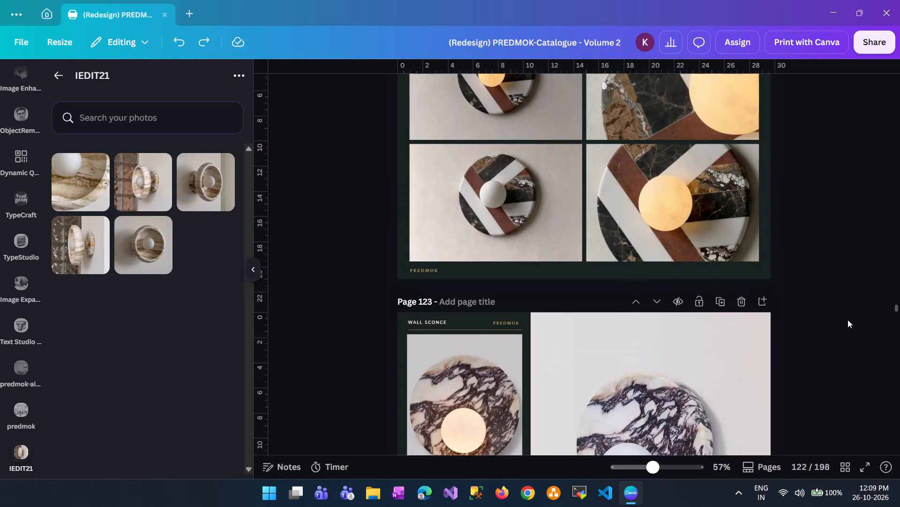
{"action": "scroll", "coordinate": [847, 320], "scroll_direction": "down", "scroll_amount": 16}
{"action": "scroll", "coordinate": [847, 320], "scroll_direction": "up", "scroll_amount": 3}
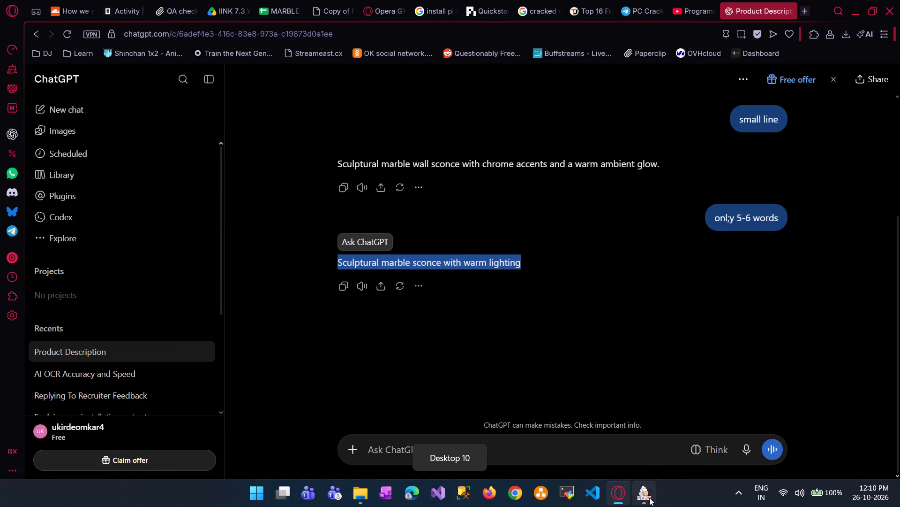
{"action": "left_click", "coordinate": [649, 498]}
{"action": "scroll", "coordinate": [570, 305], "scroll_direction": "down", "scroll_amount": 7}
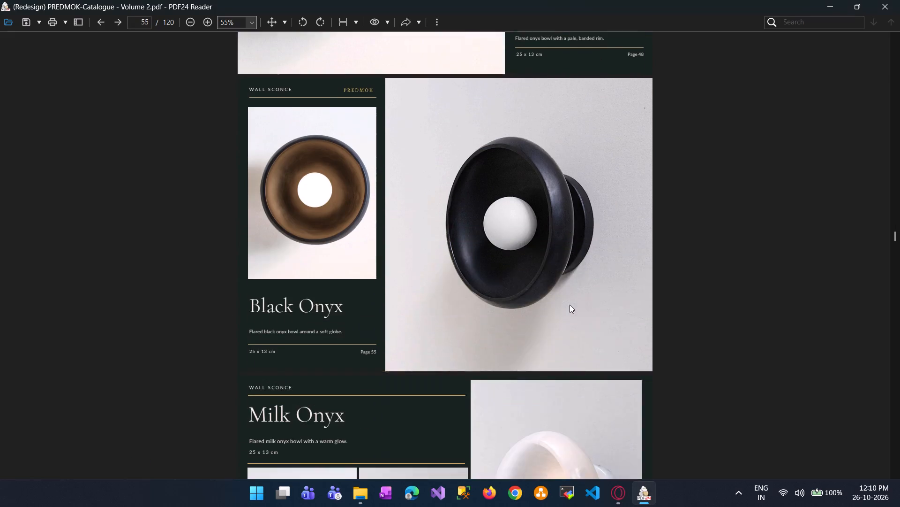
{"action": "scroll", "coordinate": [570, 305], "scroll_direction": "down", "scroll_amount": 10}
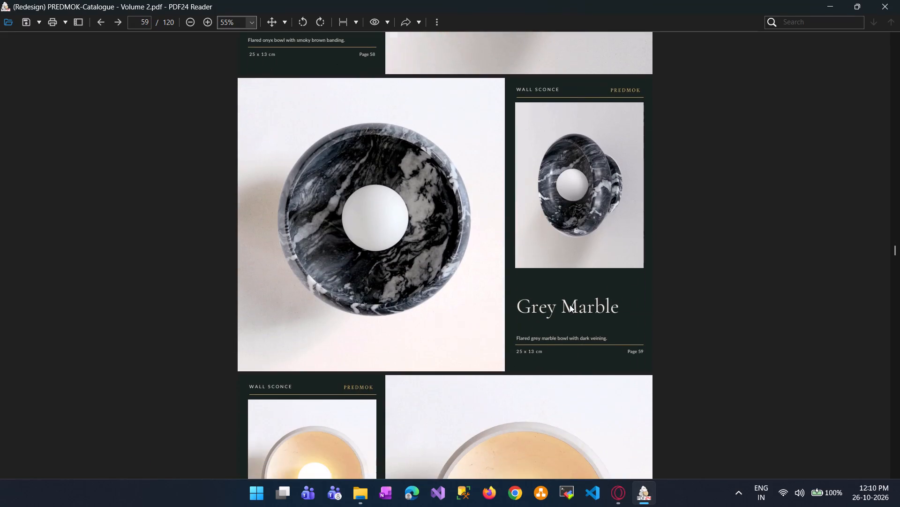
{"action": "scroll", "coordinate": [570, 305], "scroll_direction": "down", "scroll_amount": 18}
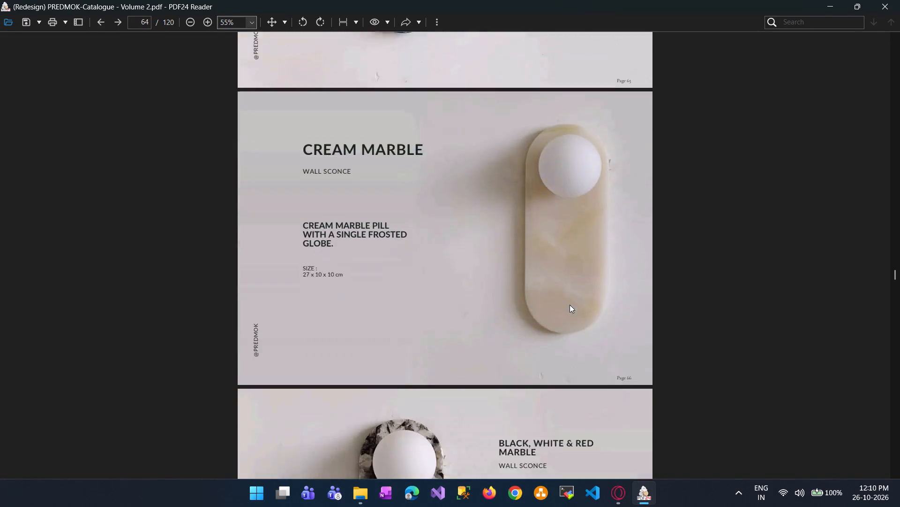
{"action": "scroll", "coordinate": [570, 305], "scroll_direction": "down", "scroll_amount": 18}
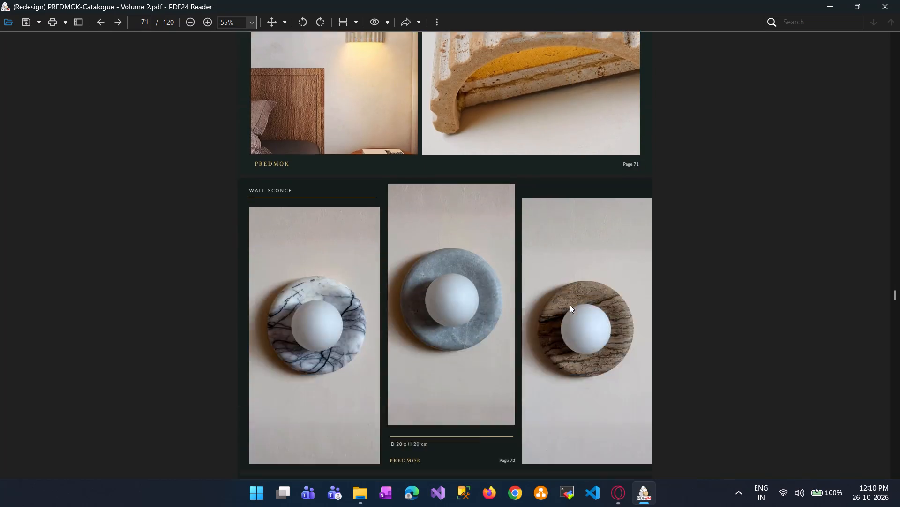
{"action": "scroll", "coordinate": [570, 305], "scroll_direction": "down", "scroll_amount": 17}
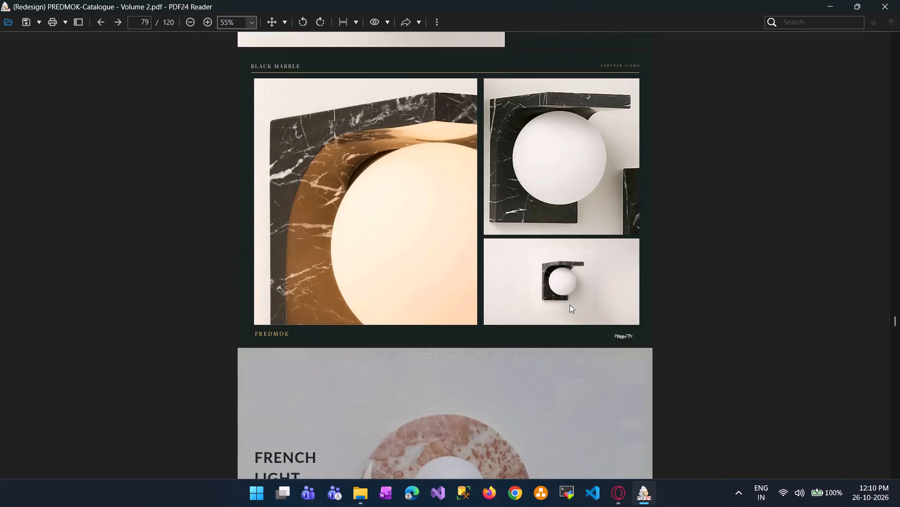
{"action": "scroll", "coordinate": [570, 305], "scroll_direction": "down", "scroll_amount": 17}
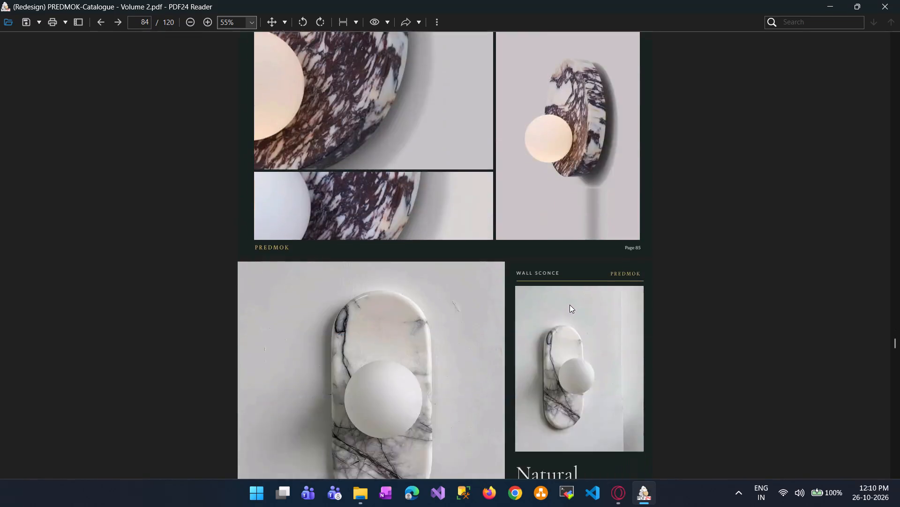
{"action": "scroll", "coordinate": [570, 305], "scroll_direction": "down", "scroll_amount": 17}
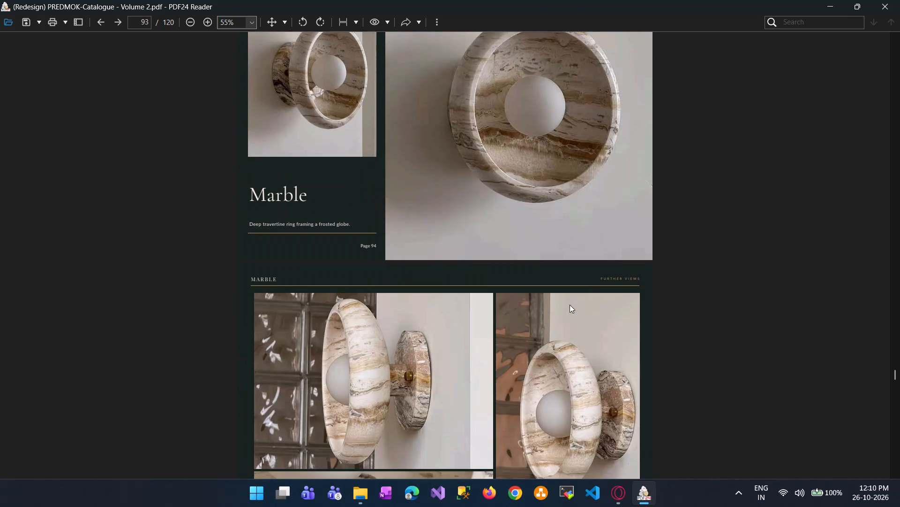
{"action": "scroll", "coordinate": [570, 305], "scroll_direction": "down", "scroll_amount": 17}
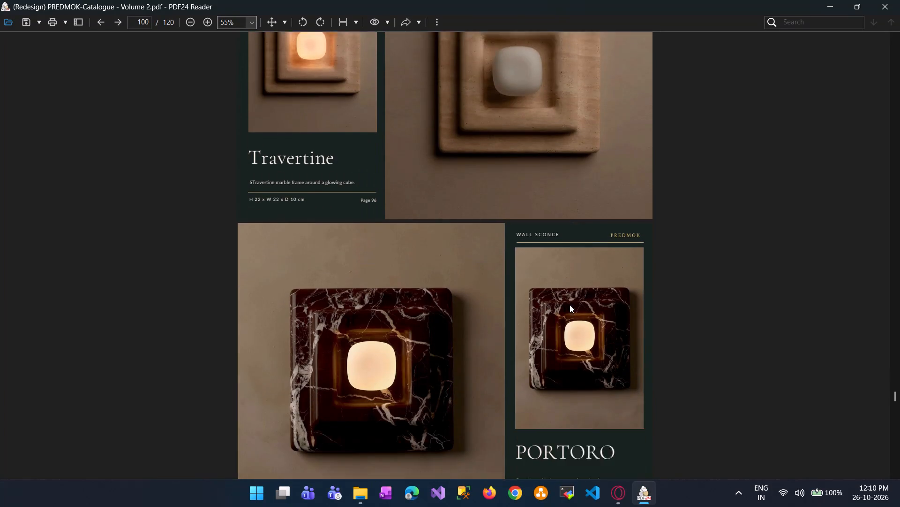
{"action": "scroll", "coordinate": [570, 305], "scroll_direction": "down", "scroll_amount": 15}
{"action": "scroll", "coordinate": [570, 305], "scroll_direction": "up", "scroll_amount": 2}
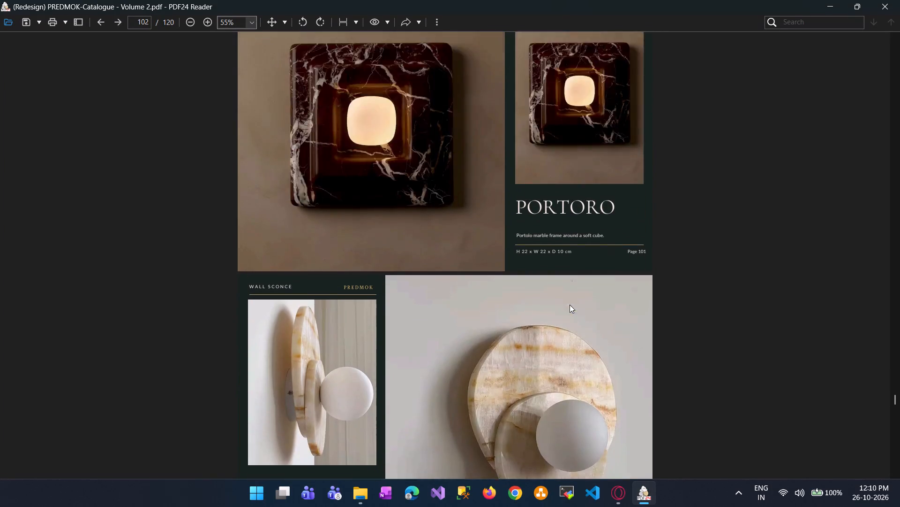
{"action": "scroll", "coordinate": [570, 305], "scroll_direction": "up", "scroll_amount": 6}
{"action": "scroll", "coordinate": [570, 305], "scroll_direction": "down", "scroll_amount": 5}
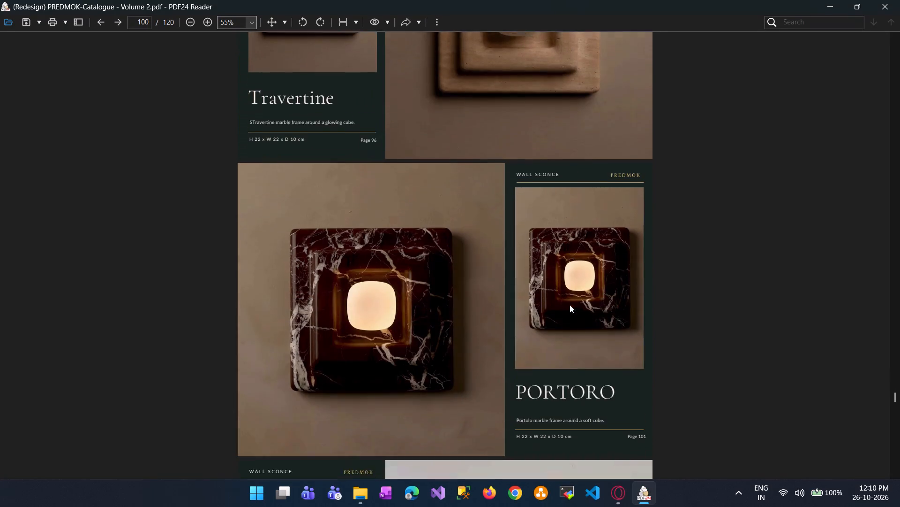
{"action": "scroll", "coordinate": [570, 305], "scroll_direction": "down", "scroll_amount": 2}
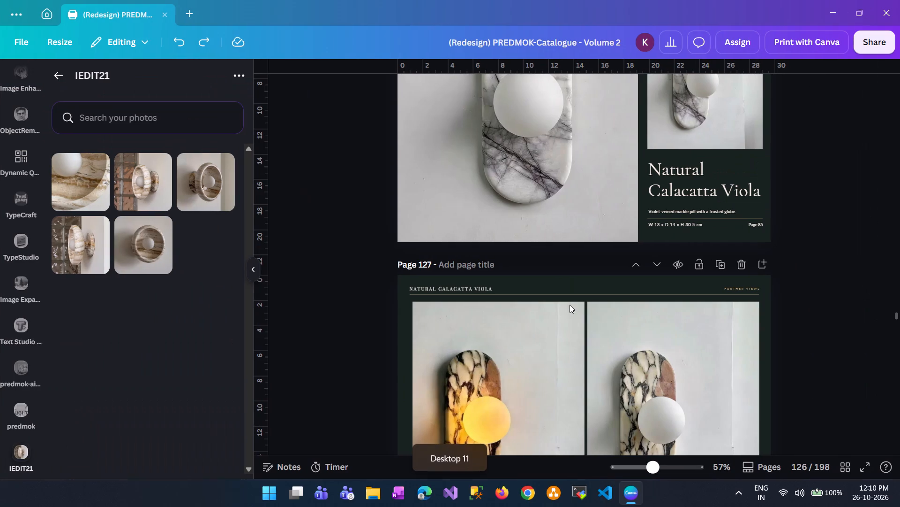
Back in Canva, change the all-capitals PORTORO title on page 146 to "Portoro".
{"action": "scroll", "coordinate": [570, 305], "scroll_direction": "down", "scroll_amount": 17}
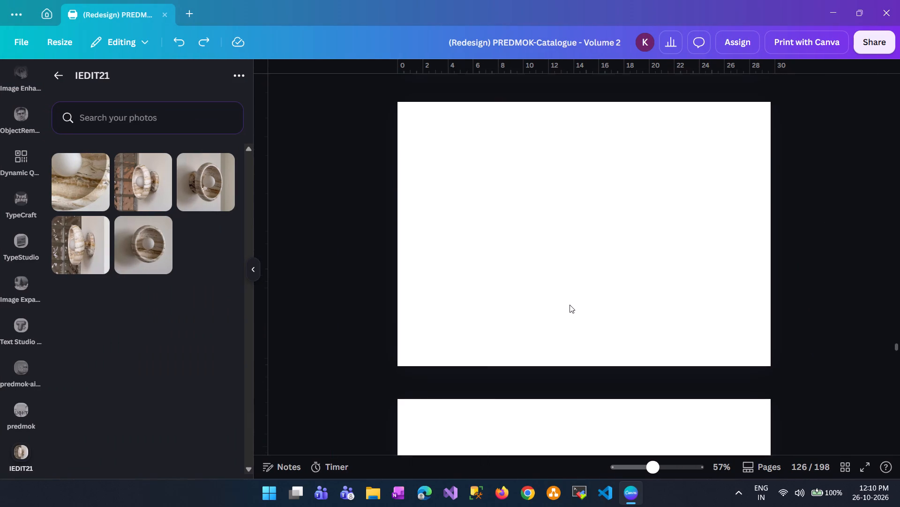
{"action": "scroll", "coordinate": [570, 305], "scroll_direction": "down", "scroll_amount": 4}
{"action": "double_click", "coordinate": [736, 276]}
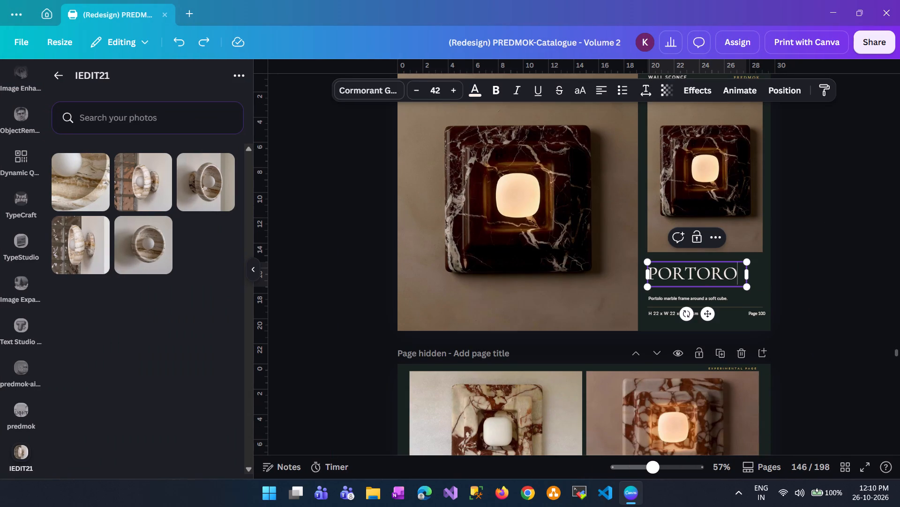
{"action": "key", "text": "BackSpace"}
{"action": "key", "text": "BackSpace"}
{"action": "key", "text": "BackSpace"}
{"action": "key", "text": "BackSpace"}
{"action": "key", "text": "BackSpace"}
{"action": "key", "text": "BackSpace"}
{"action": "type", "text": "ortot"}
{"action": "key", "text": "BackSpace"}
{"action": "key", "text": "e"}
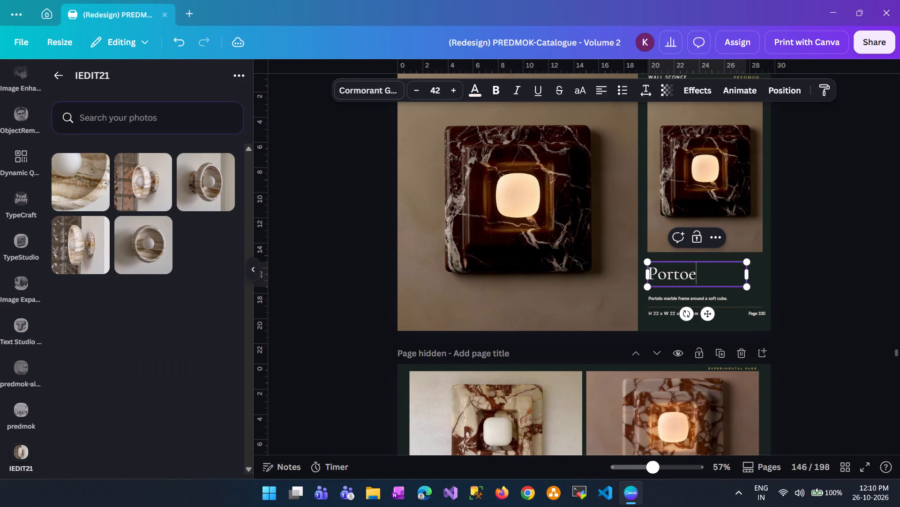
{"action": "key", "text": "BackSpace"}
{"action": "type", "text": "ro"}
{"action": "left_click", "coordinate": [820, 331]}
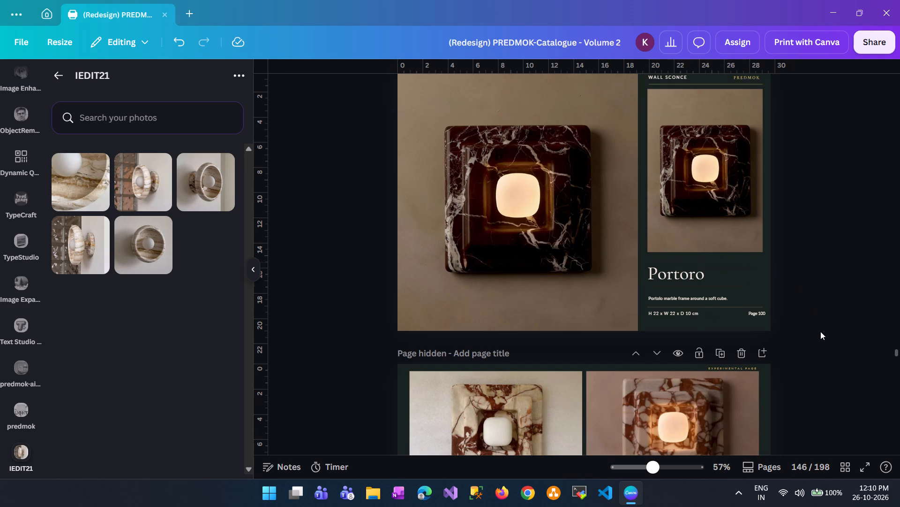
{"action": "scroll", "coordinate": [820, 331], "scroll_direction": "up", "scroll_amount": 1}
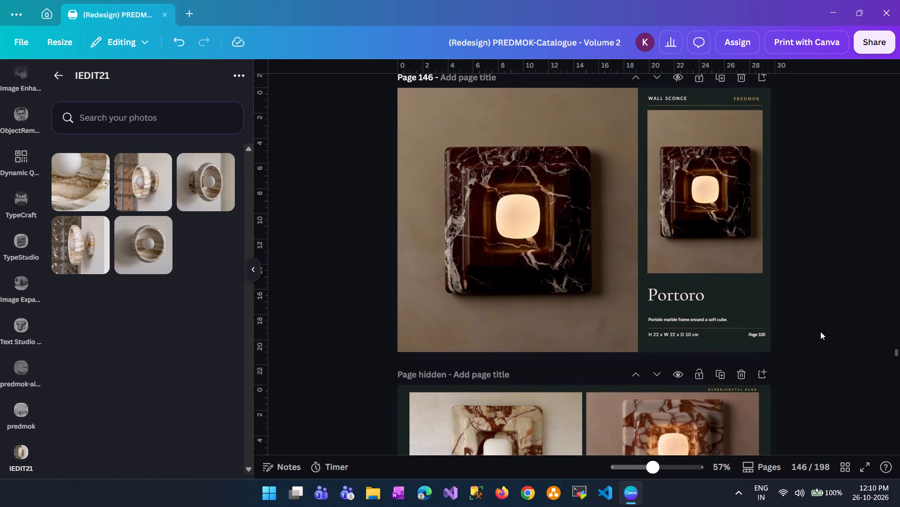
Check the remaining wall sconce pages after Portoro, examining titles, layouts and page numbers in the exported PDF and in Canva.
{"action": "scroll", "coordinate": [820, 331], "scroll_direction": "up", "scroll_amount": 5}
{"action": "scroll", "coordinate": [820, 331], "scroll_direction": "down", "scroll_amount": 5}
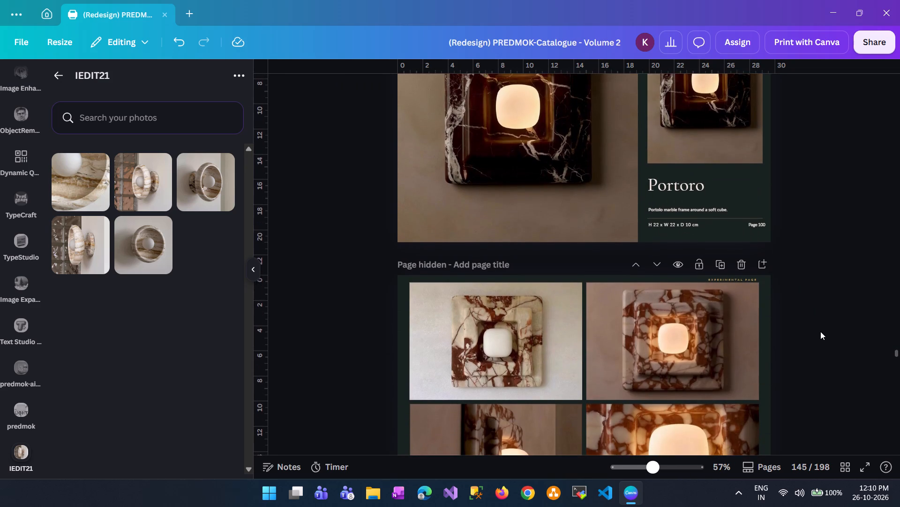
{"action": "scroll", "coordinate": [820, 331], "scroll_direction": "down", "scroll_amount": 4}
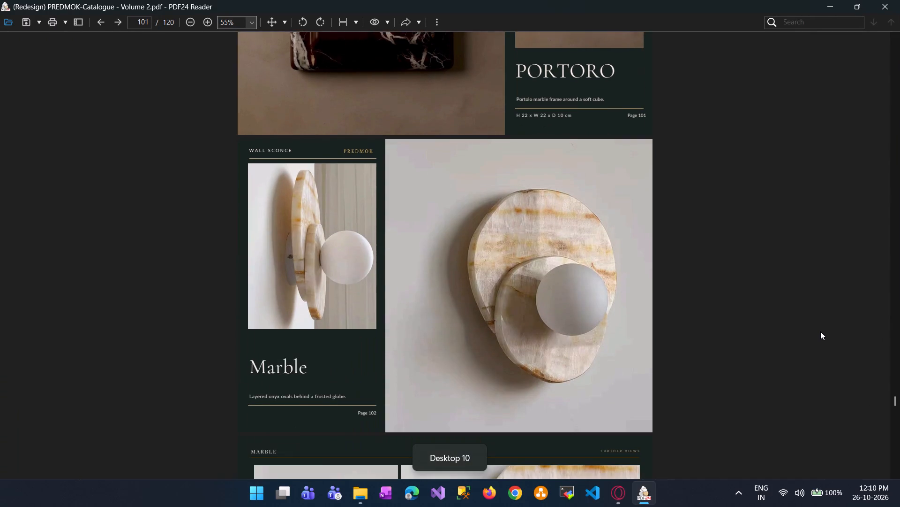
{"action": "scroll", "coordinate": [820, 331], "scroll_direction": "down", "scroll_amount": 13}
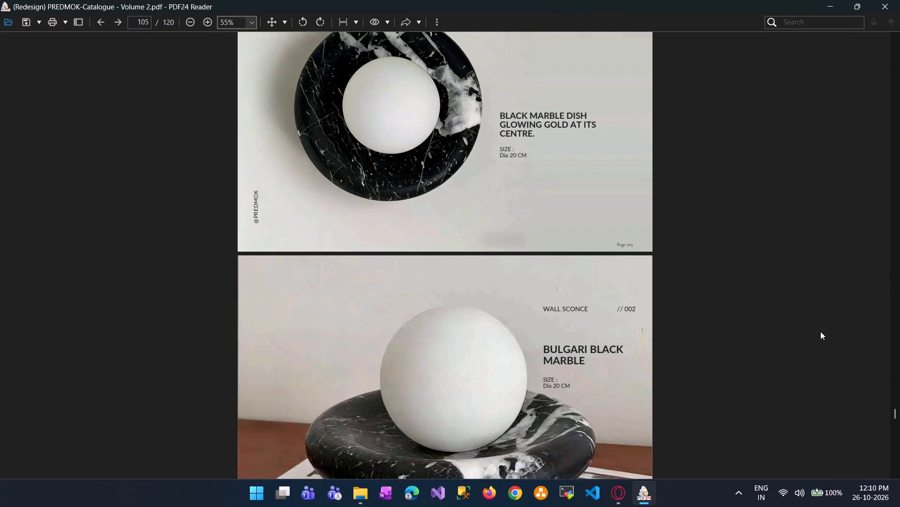
{"action": "scroll", "coordinate": [820, 331], "scroll_direction": "down", "scroll_amount": 13}
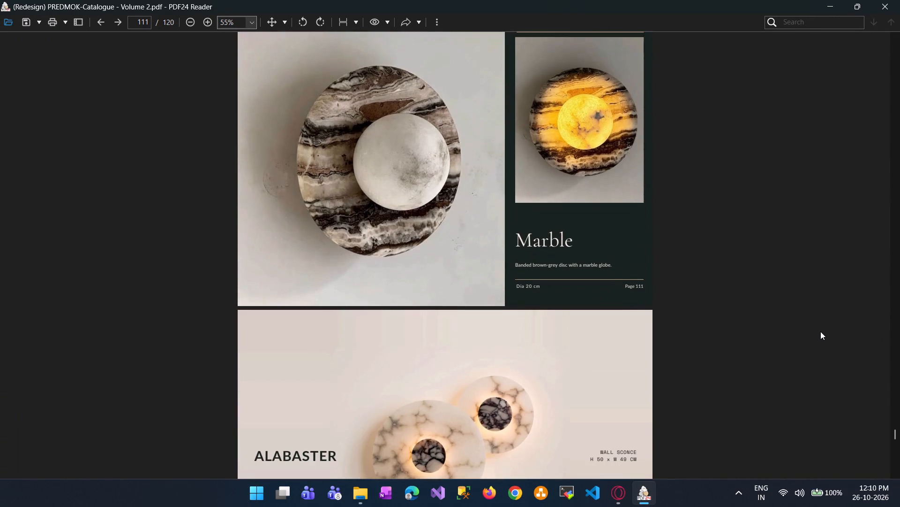
{"action": "scroll", "coordinate": [820, 331], "scroll_direction": "down", "scroll_amount": 13}
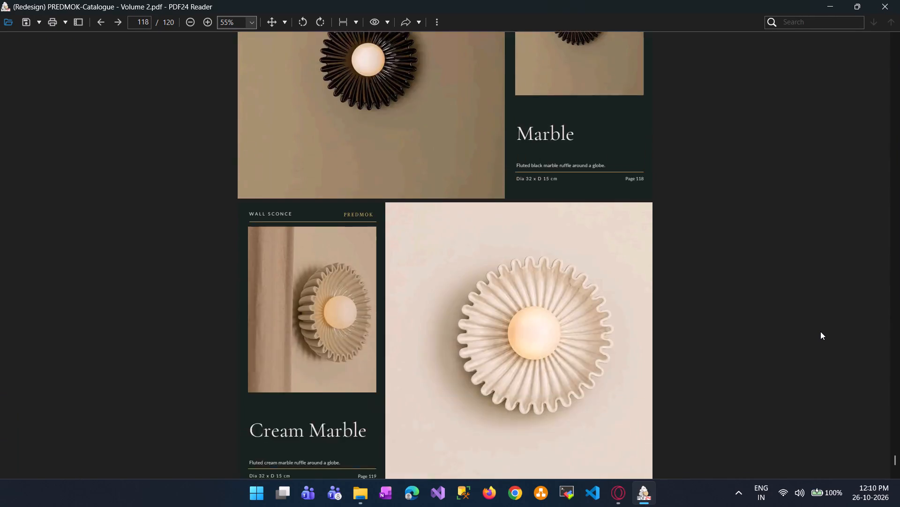
{"action": "scroll", "coordinate": [820, 331], "scroll_direction": "down", "scroll_amount": 9}
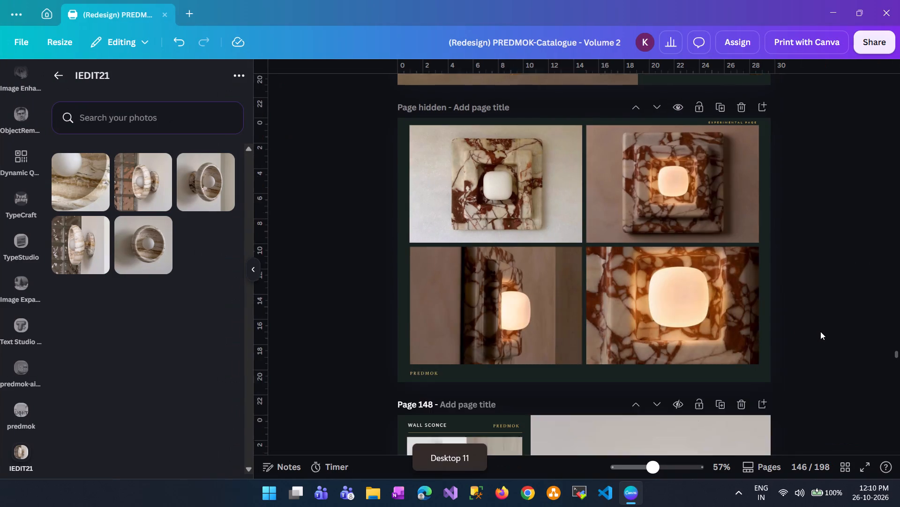
{"action": "scroll", "coordinate": [820, 331], "scroll_direction": "down", "scroll_amount": 20}
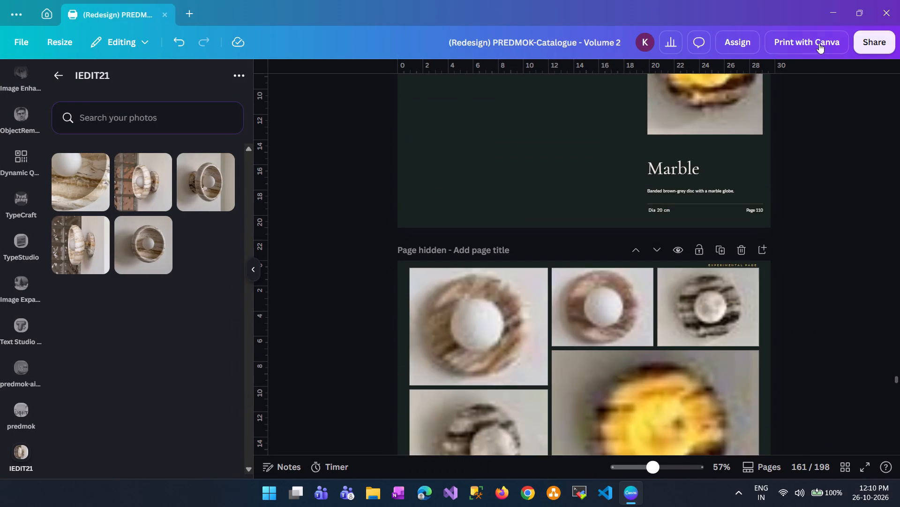
Download the catalogue's preselected custom pages as JPG and save the zip "(Redesign) PREDMOK-Catalogue - Volume 2.zip" in Downloads.
{"action": "left_click", "coordinate": [871, 48]}
{"action": "left_click", "coordinate": [744, 315]}
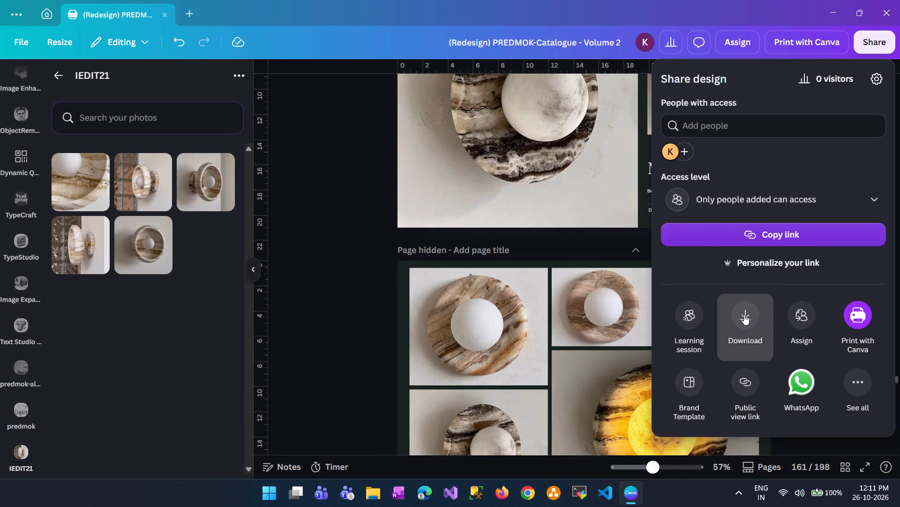
{"action": "left_click", "coordinate": [777, 121]}
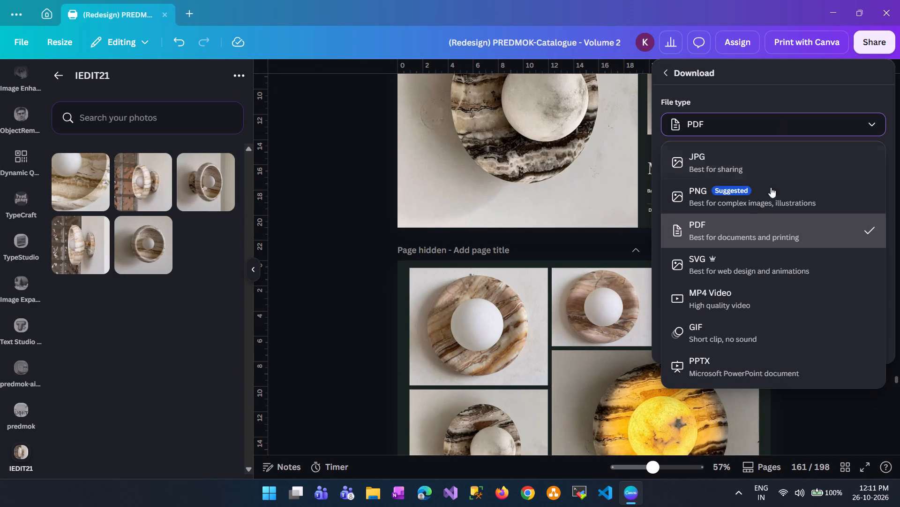
{"action": "left_click", "coordinate": [716, 159]}
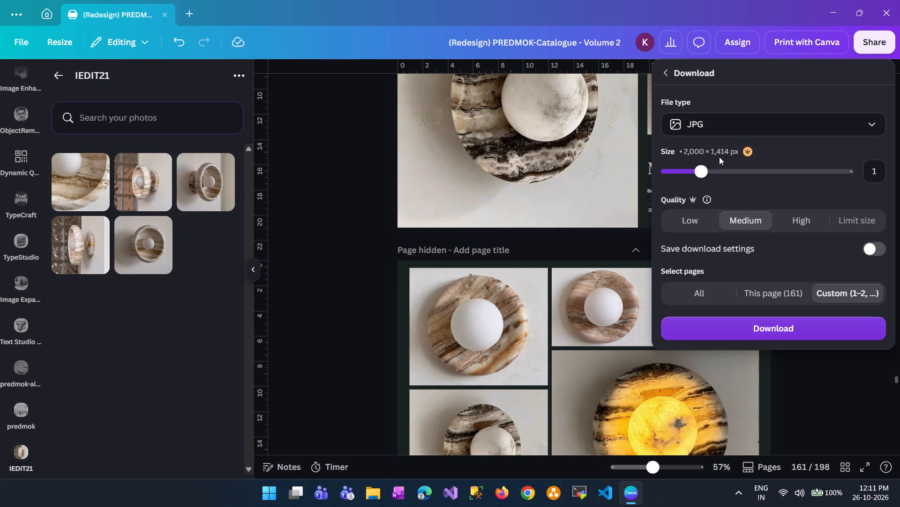
{"action": "left_click", "coordinate": [795, 330]}
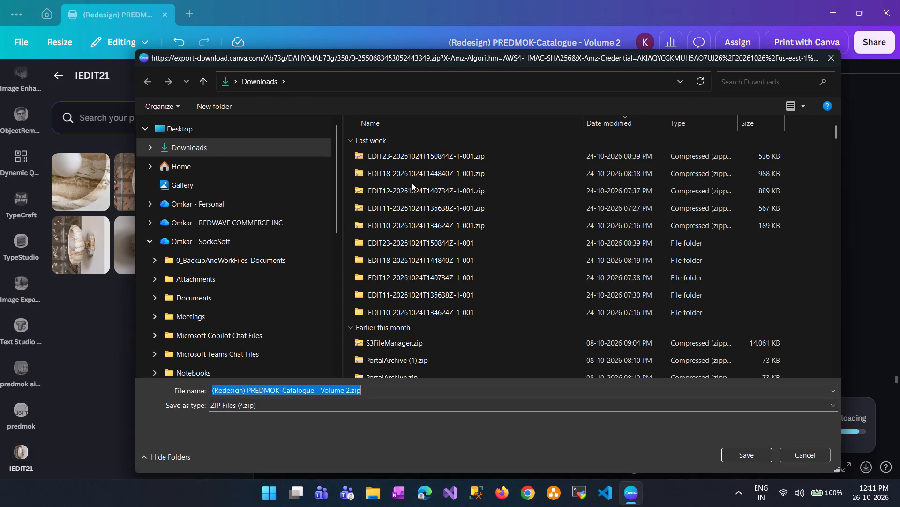
{"action": "left_click", "coordinate": [739, 458]}
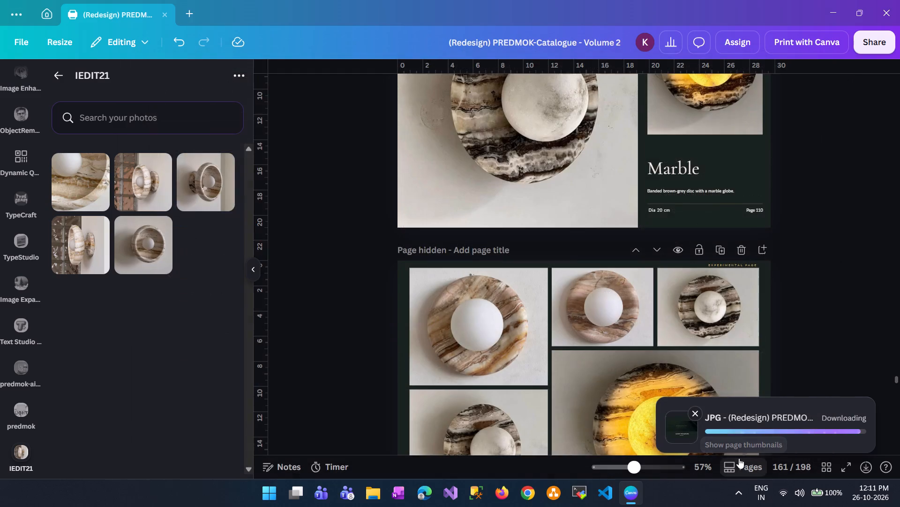
In File Explorer, move the Redesign Volume 2 zip from Downloads to C:\Projects\Try-Stuff\Predmok\predmok-catalog-design\generate-pdf-from-jpg.
{"action": "left_click", "coordinate": [353, 492]}
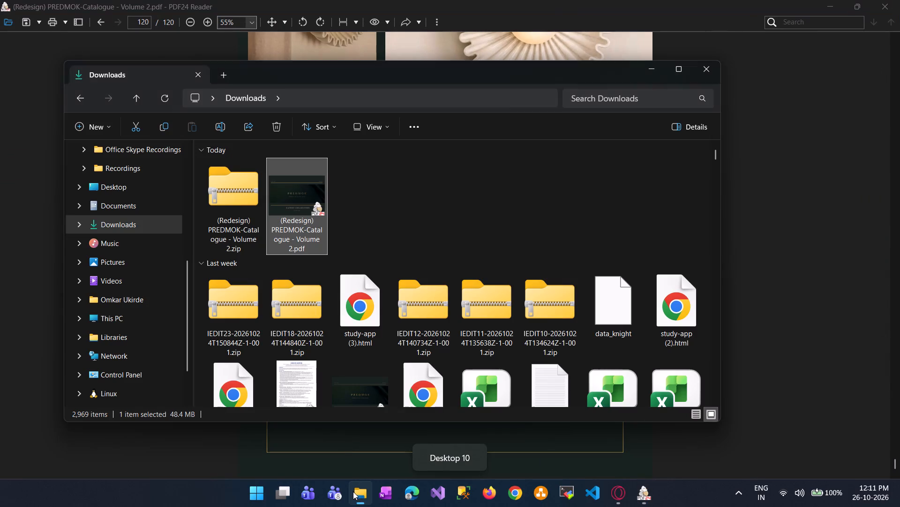
{"action": "left_click", "coordinate": [135, 217]}
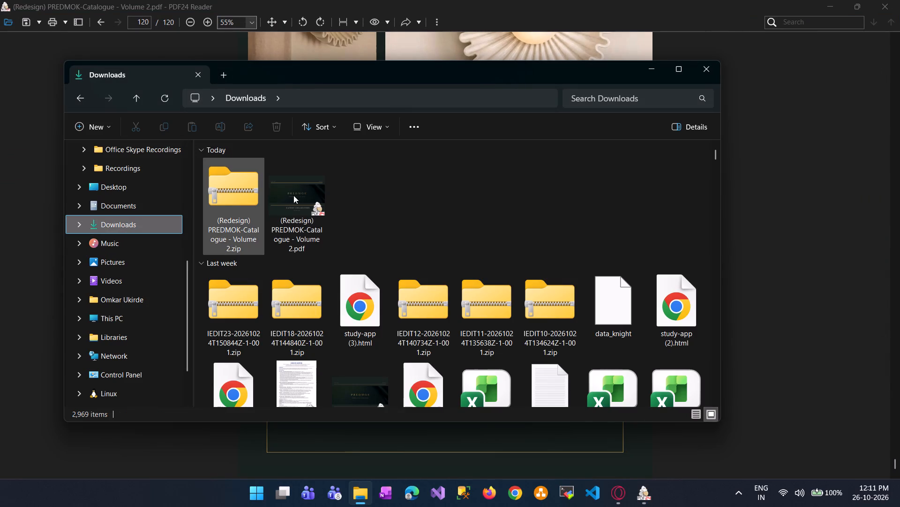
{"action": "left_click", "coordinate": [248, 188]}
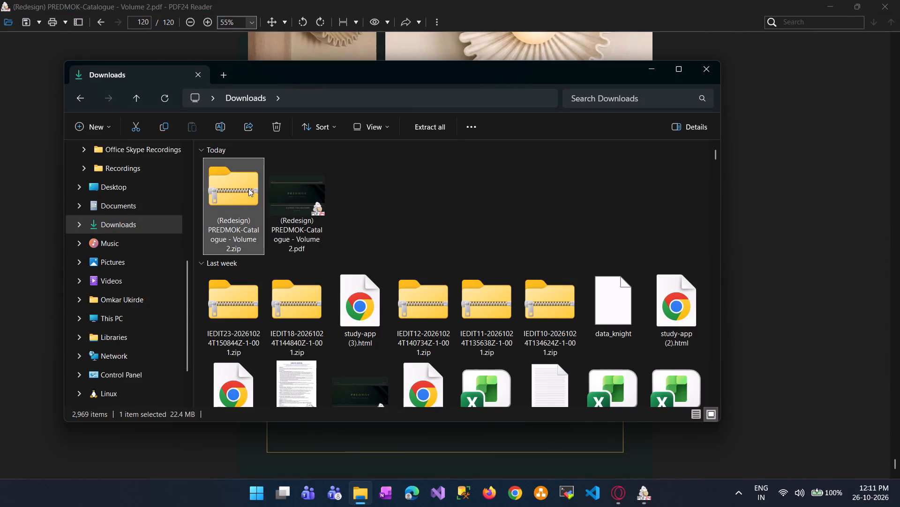
{"action": "key", "text": "ctrl+x"}
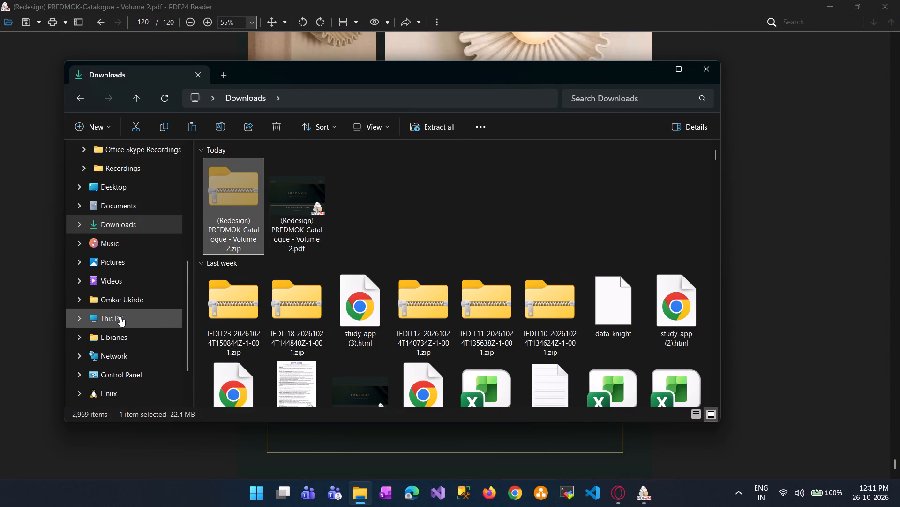
{"action": "left_click", "coordinate": [120, 316]}
{"action": "double_click", "coordinate": [297, 176]}
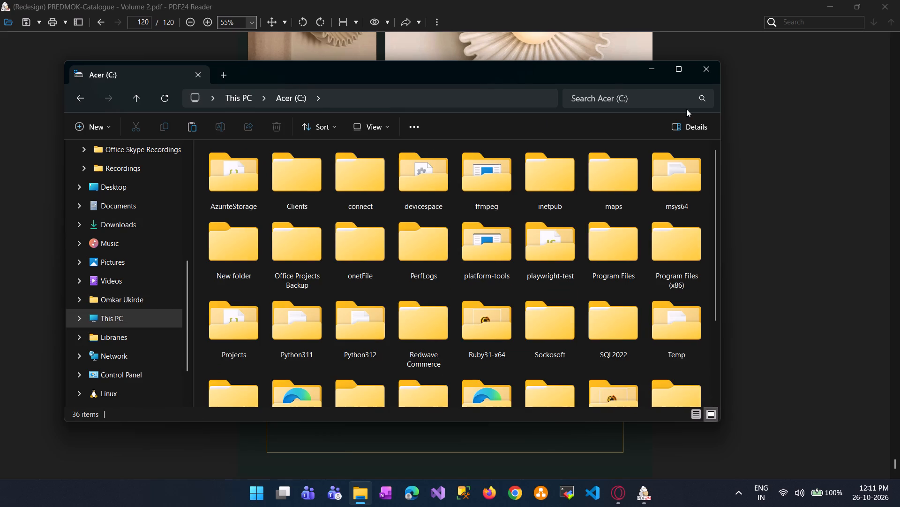
{"action": "left_click", "coordinate": [679, 70]}
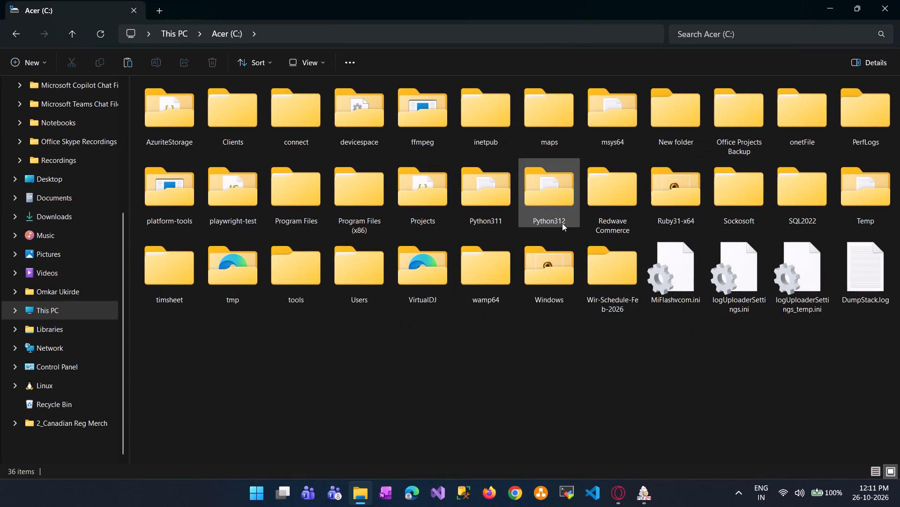
{"action": "double_click", "coordinate": [433, 195]}
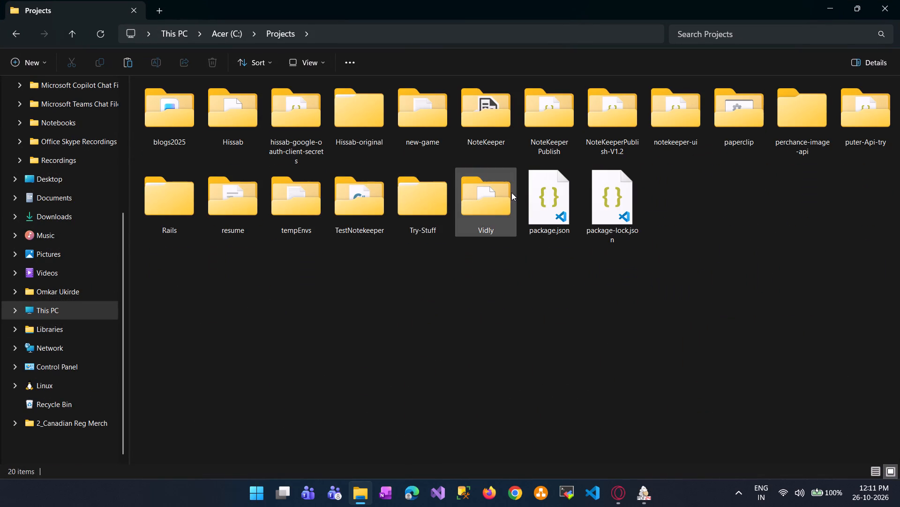
{"action": "double_click", "coordinate": [438, 210]}
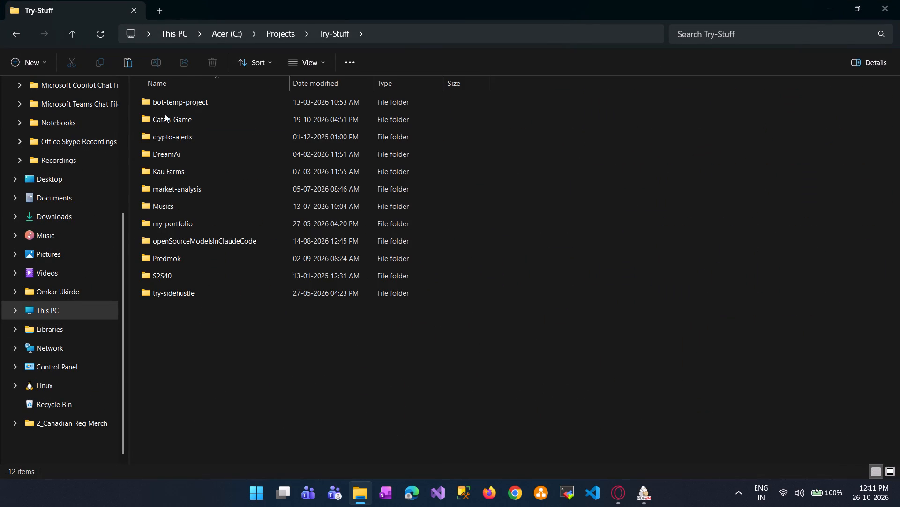
{"action": "double_click", "coordinate": [176, 255]}
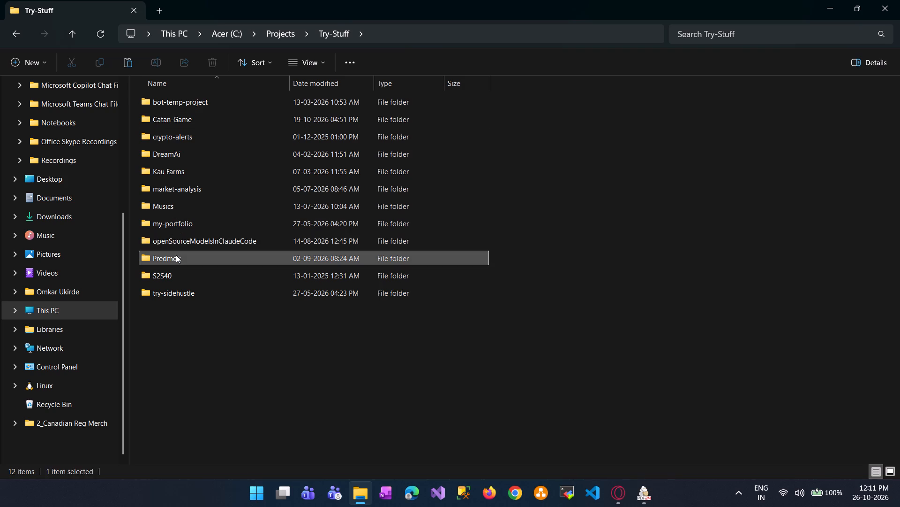
{"action": "double_click", "coordinate": [187, 137]}
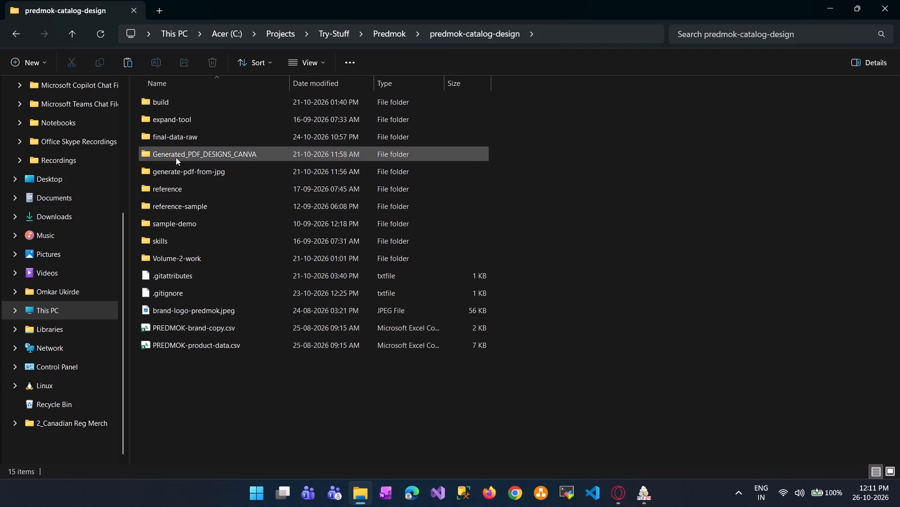
{"action": "double_click", "coordinate": [214, 170]}
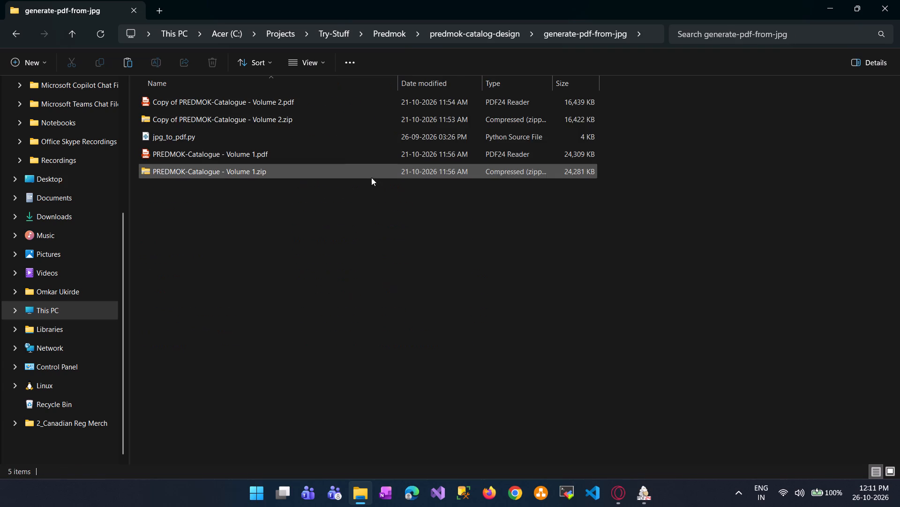
{"action": "left_click", "coordinate": [337, 238]}
{"action": "key", "text": "ctrl+v"}
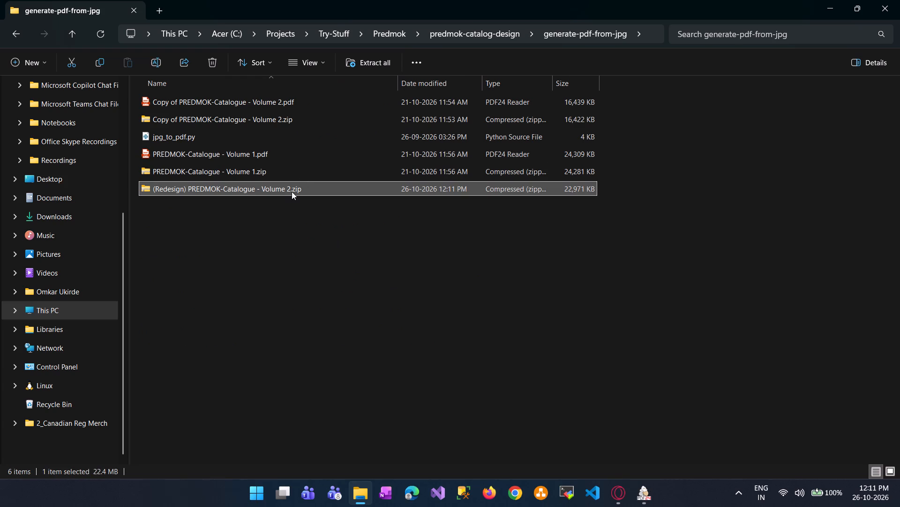
Copy the full path of the moved Redesign Volume 2 zip file.
{"action": "right_click", "coordinate": [292, 192]}
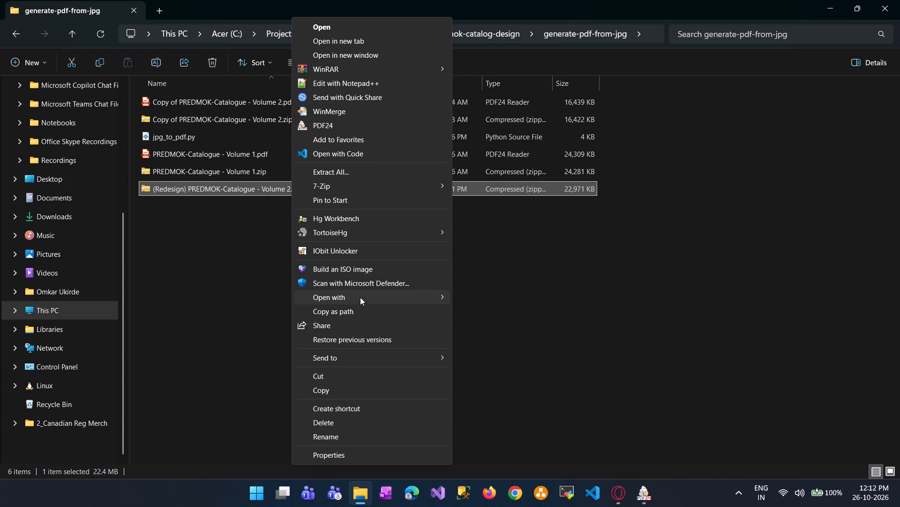
{"action": "left_click", "coordinate": [360, 312]}
Open a command prompt in the generate-pdf-from-jpg folder and start opencode.
{"action": "left_click", "coordinate": [654, 30]}
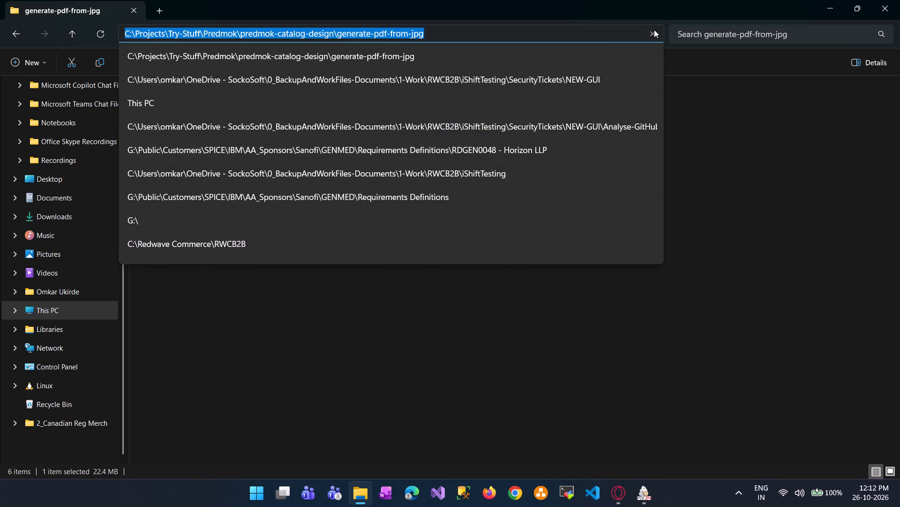
{"action": "type", "text": "cmd"}
{"action": "key", "text": "Return"}
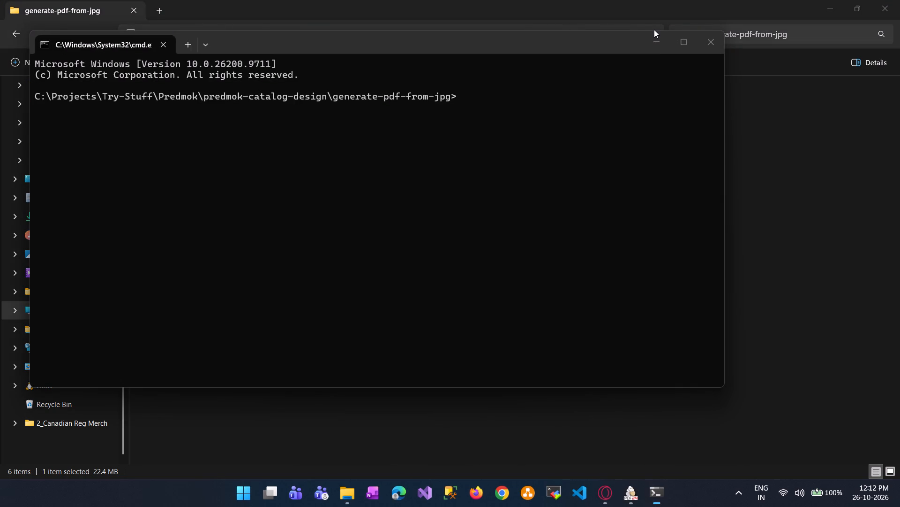
{"action": "type", "text": "opejc"}
{"action": "key", "text": "BackSpace"}
{"action": "key", "text": "BackSpace"}
{"action": "type", "text": "ncode"}
{"action": "key", "text": "Return"}
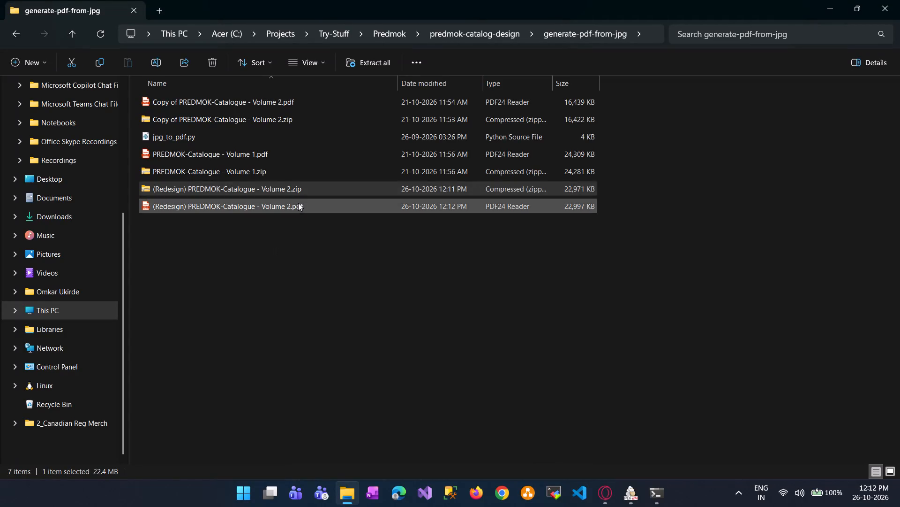
Open the generated (Redesign) PREDMOK-Catalogue - Volume 2 PDF and check the layout and page numbers of the wall sconce pages up to page 27.
{"action": "double_click", "coordinate": [298, 203]}
{"action": "scroll", "coordinate": [588, 286], "scroll_direction": "down", "scroll_amount": 5, "text": "ctrl"}
{"action": "scroll", "coordinate": [588, 286], "scroll_direction": "down", "scroll_amount": 3}
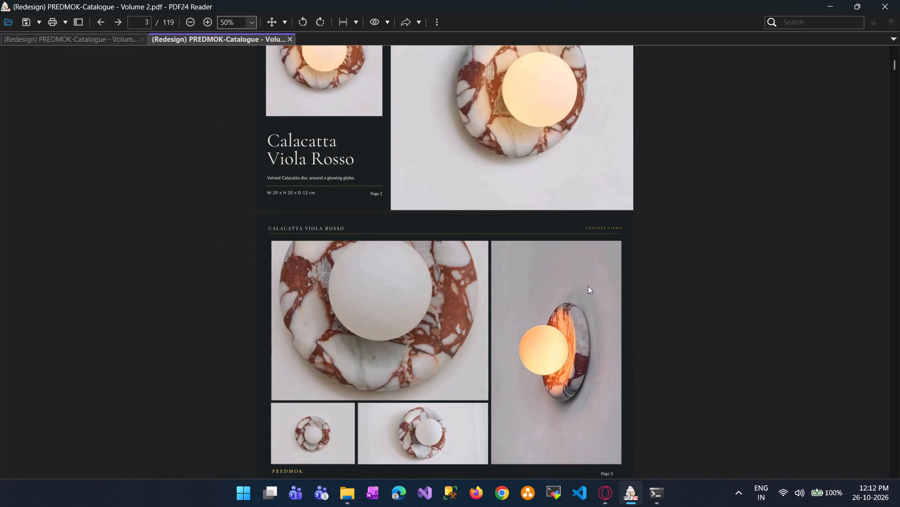
{"action": "scroll", "coordinate": [588, 286], "scroll_direction": "down", "scroll_amount": 1}
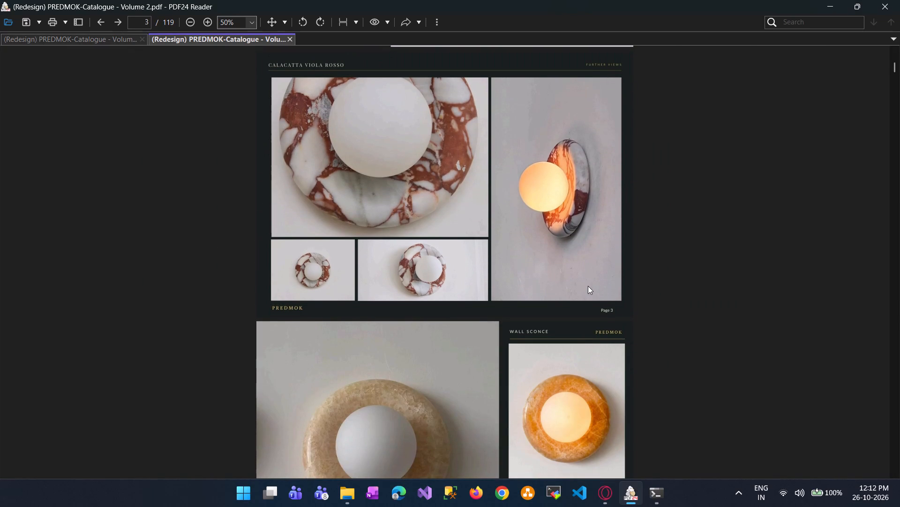
{"action": "scroll", "coordinate": [588, 286], "scroll_direction": "down", "scroll_amount": 8}
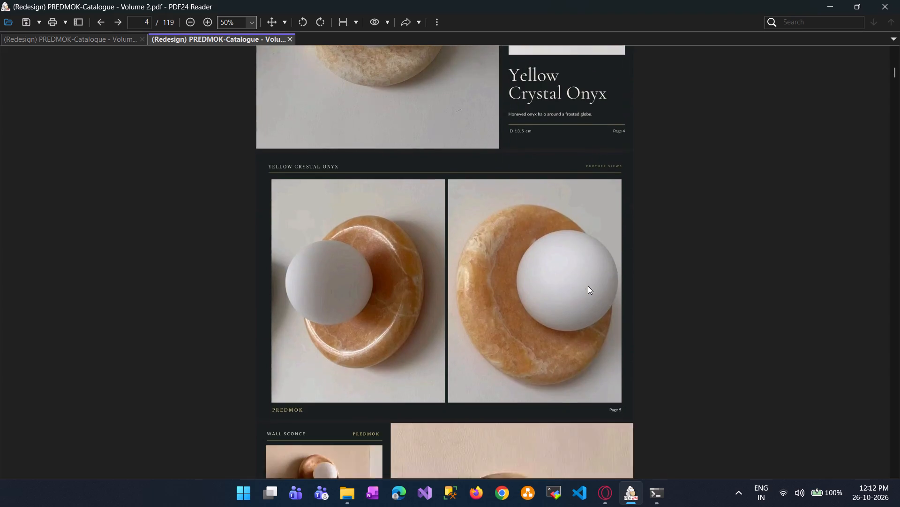
{"action": "scroll", "coordinate": [588, 286], "scroll_direction": "down", "scroll_amount": 9}
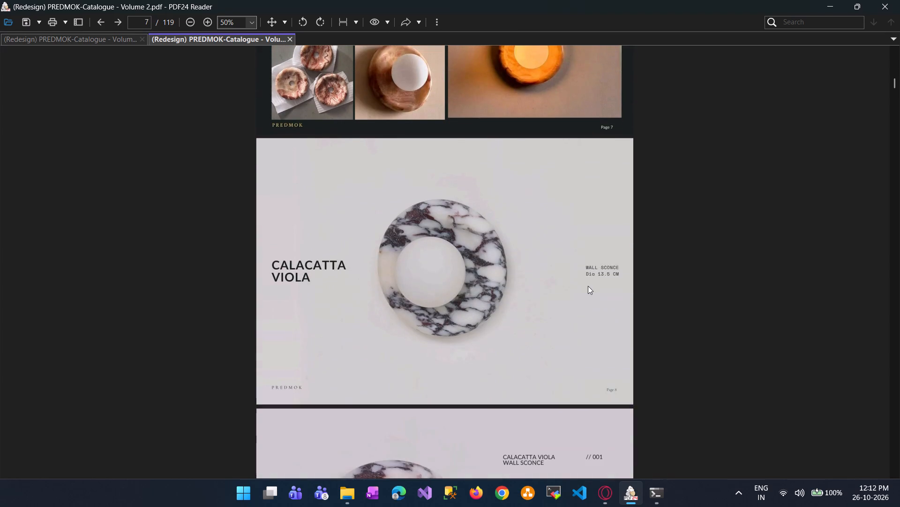
{"action": "scroll", "coordinate": [588, 286], "scroll_direction": "down", "scroll_amount": 9}
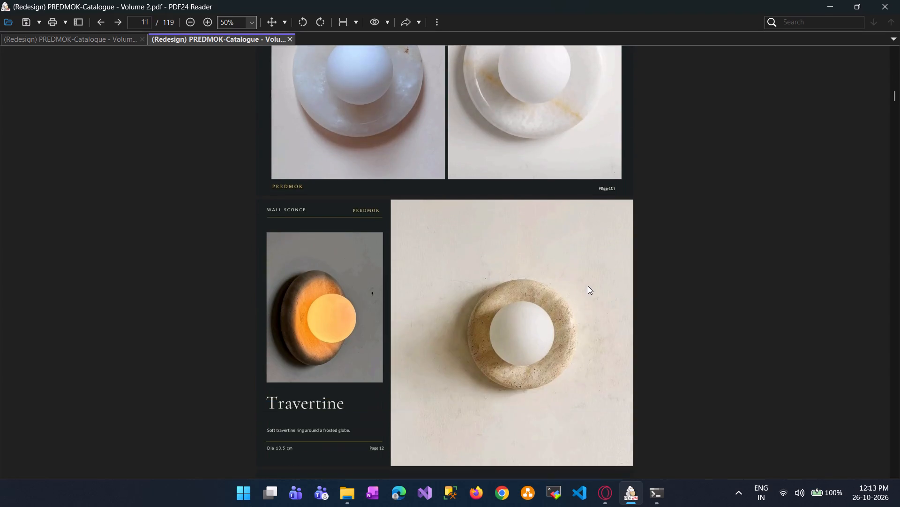
{"action": "scroll", "coordinate": [588, 286], "scroll_direction": "down", "scroll_amount": 9}
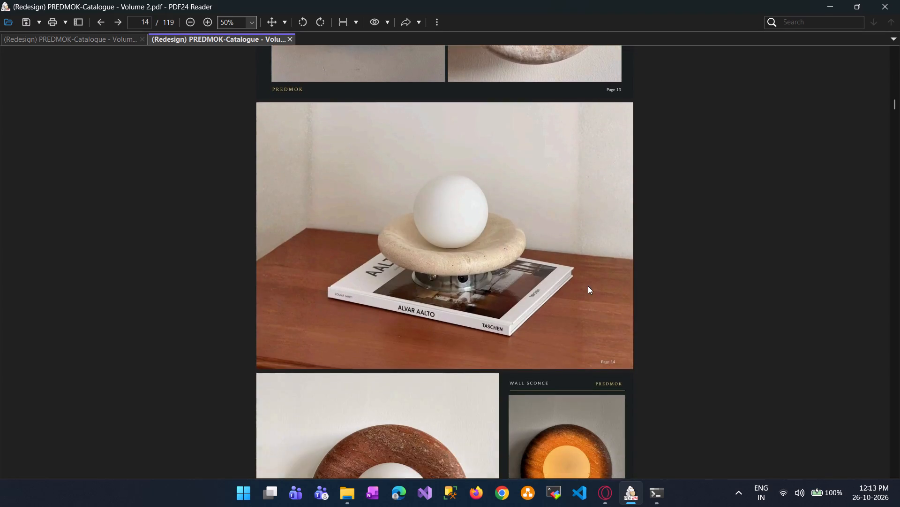
{"action": "scroll", "coordinate": [588, 286], "scroll_direction": "down", "scroll_amount": 6}
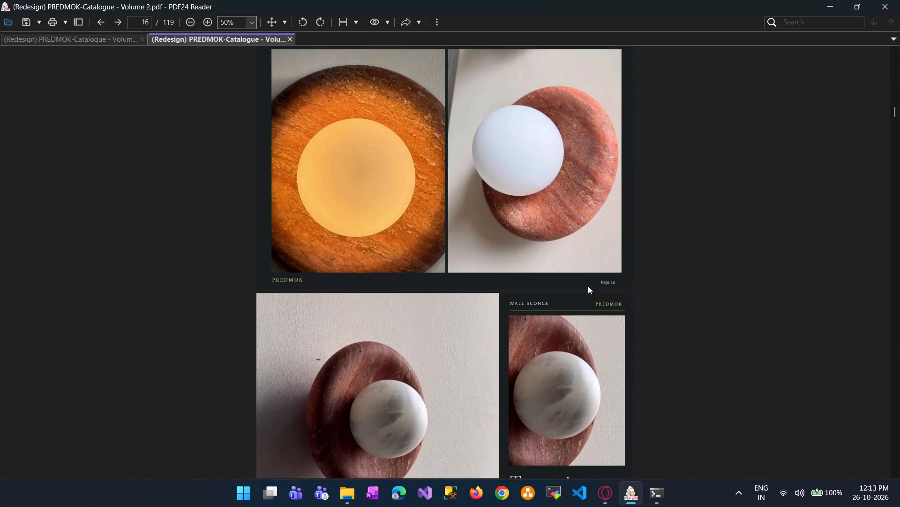
{"action": "scroll", "coordinate": [588, 286], "scroll_direction": "down", "scroll_amount": 6}
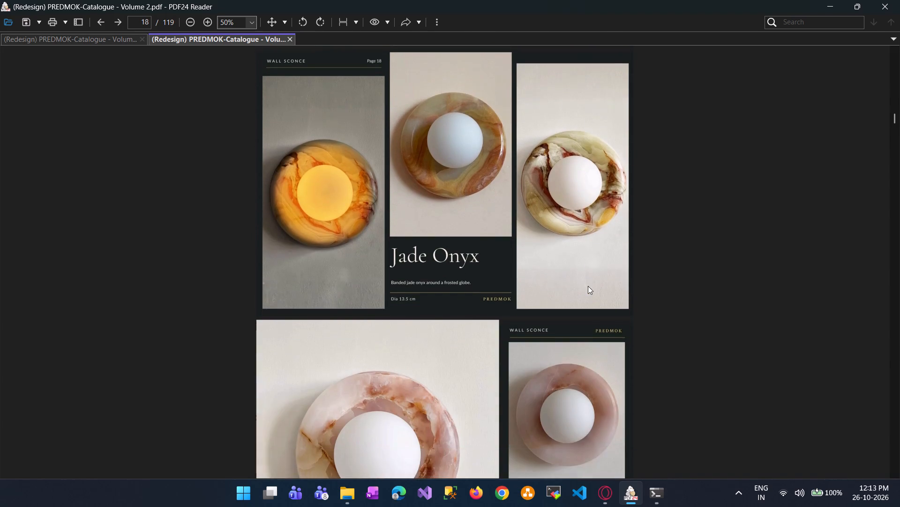
{"action": "scroll", "coordinate": [588, 286], "scroll_direction": "down", "scroll_amount": 5}
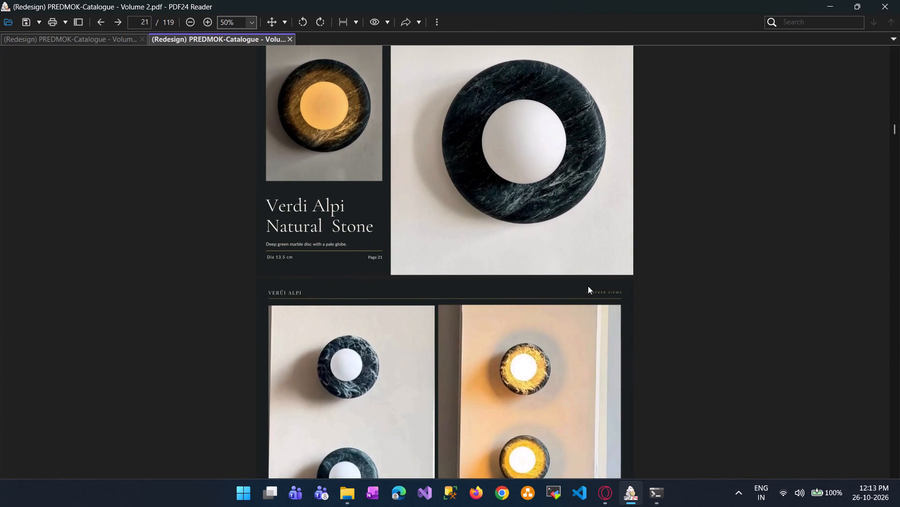
{"action": "scroll", "coordinate": [588, 286], "scroll_direction": "down", "scroll_amount": 4}
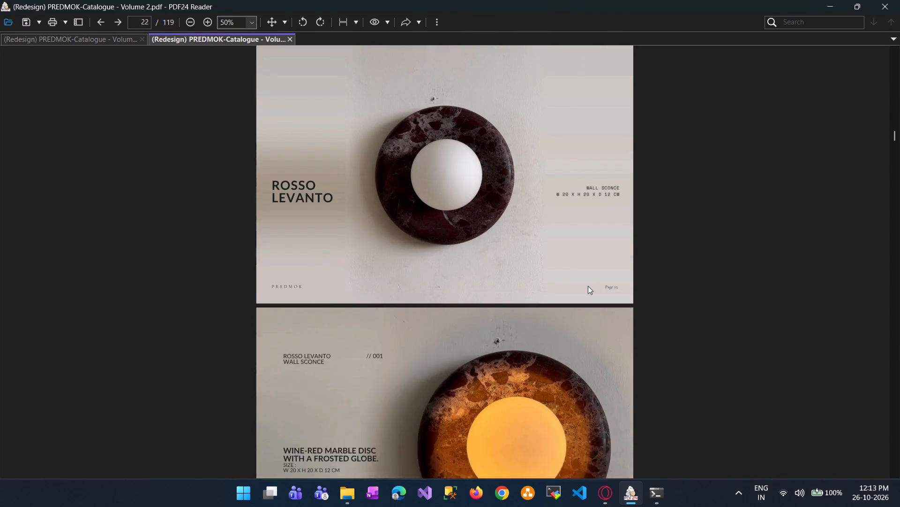
{"action": "scroll", "coordinate": [588, 286], "scroll_direction": "down", "scroll_amount": 5}
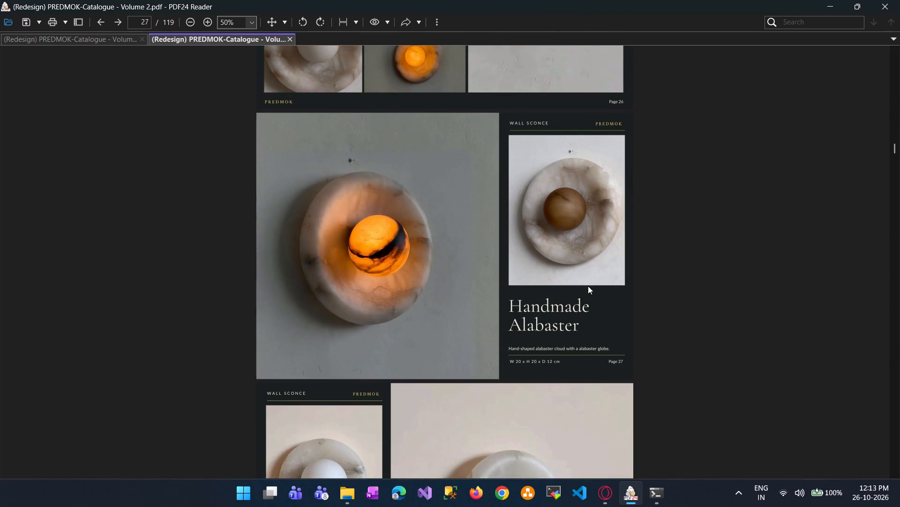
Check pages 28 to 35 of the PDF, comparing the Alabaster and Frosted Glass, Travertine and Verde Green Ruffle sconce spreads.
{"action": "scroll", "coordinate": [588, 286], "scroll_direction": "down", "scroll_amount": 6}
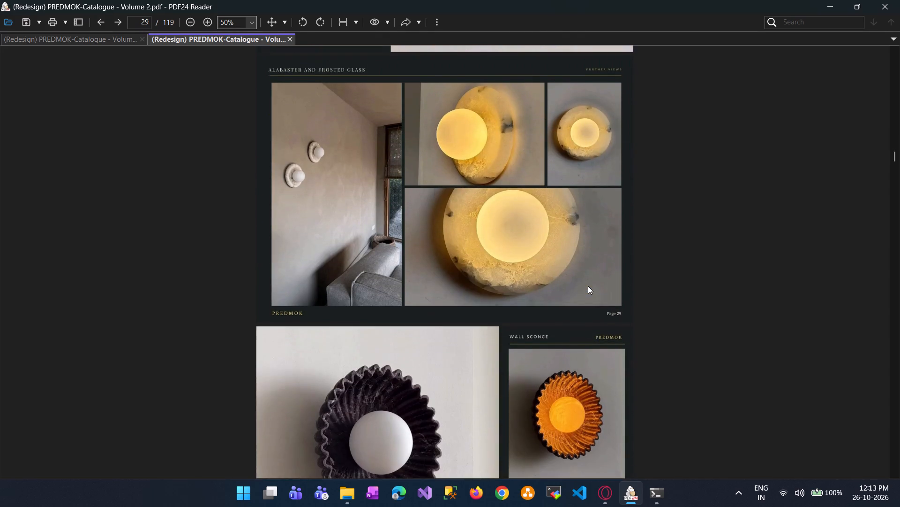
{"action": "scroll", "coordinate": [588, 286], "scroll_direction": "down", "scroll_amount": 3}
{"action": "scroll", "coordinate": [588, 286], "scroll_direction": "up", "scroll_amount": 5}
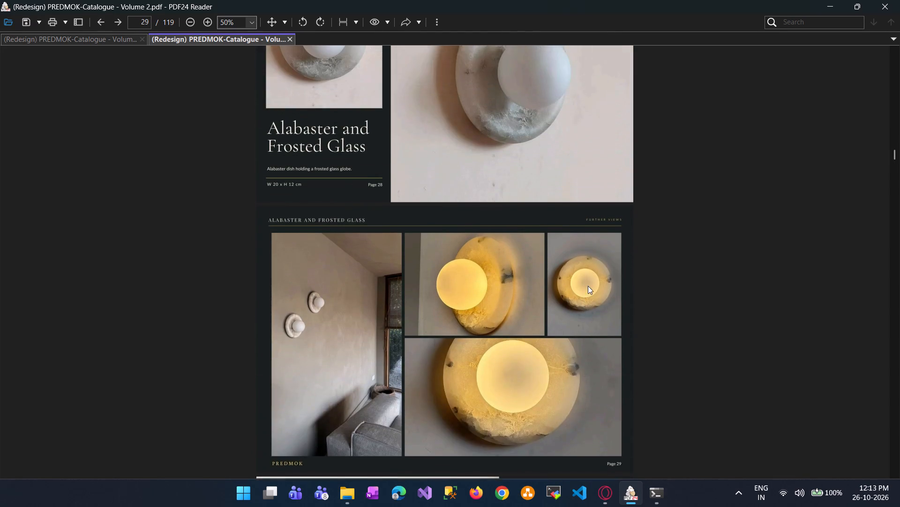
{"action": "scroll", "coordinate": [588, 286], "scroll_direction": "up", "scroll_amount": 2}
{"action": "scroll", "coordinate": [588, 286], "scroll_direction": "down", "scroll_amount": 2}
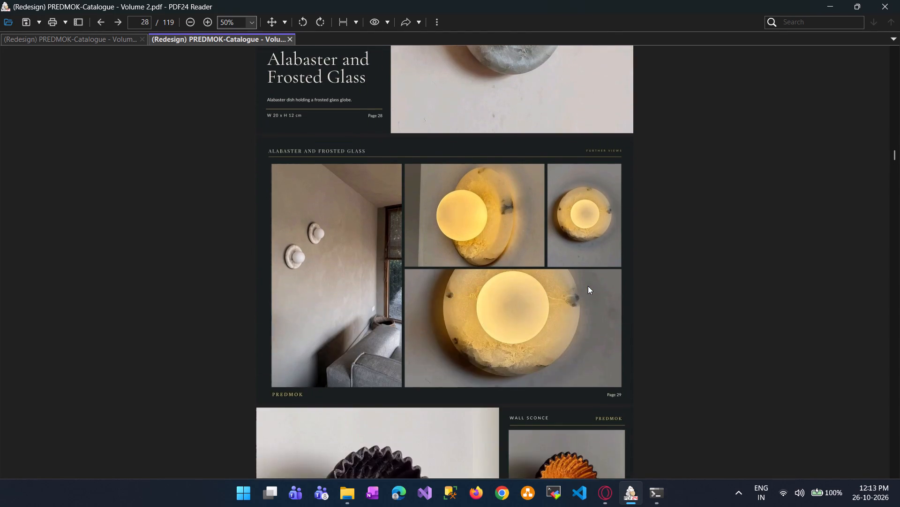
{"action": "scroll", "coordinate": [588, 286], "scroll_direction": "down", "scroll_amount": 9}
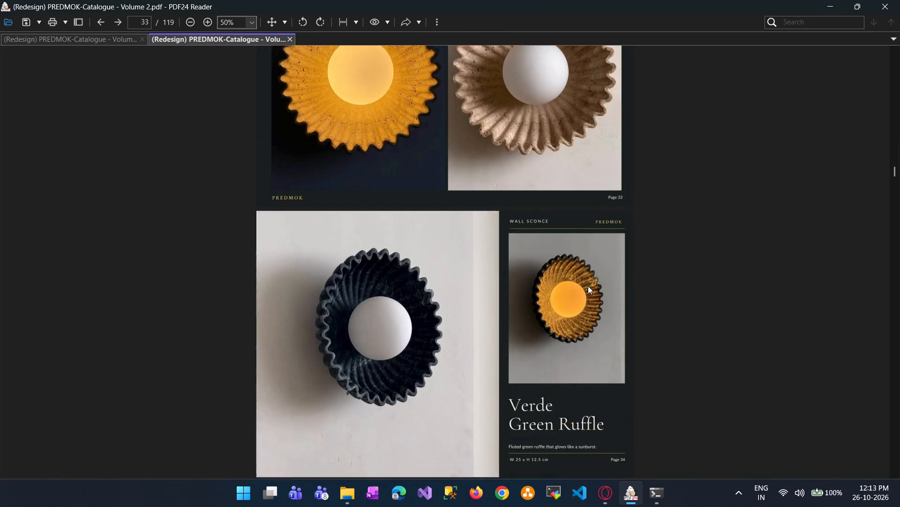
{"action": "scroll", "coordinate": [588, 286], "scroll_direction": "down", "scroll_amount": 2}
{"action": "scroll", "coordinate": [588, 286], "scroll_direction": "up", "scroll_amount": 4}
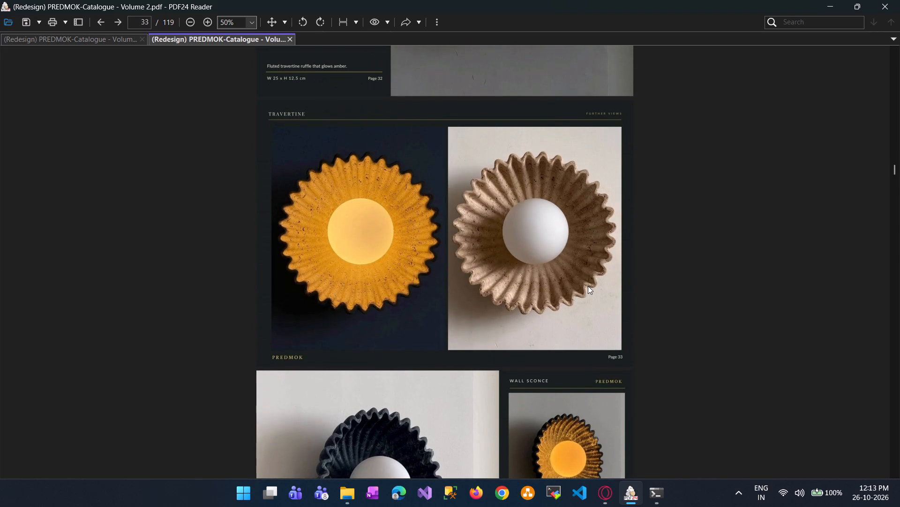
{"action": "scroll", "coordinate": [588, 286], "scroll_direction": "up", "scroll_amount": 3}
{"action": "scroll", "coordinate": [588, 286], "scroll_direction": "down", "scroll_amount": 5}
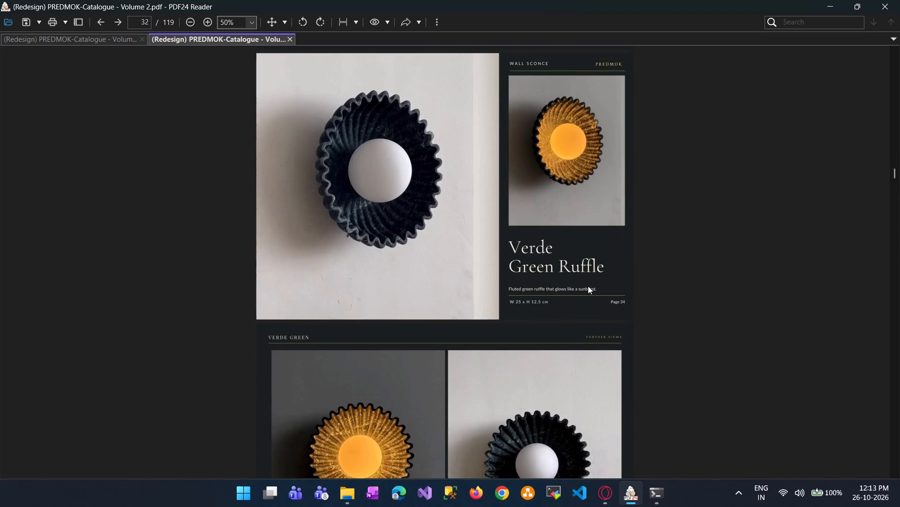
{"action": "scroll", "coordinate": [588, 286], "scroll_direction": "down", "scroll_amount": 9}
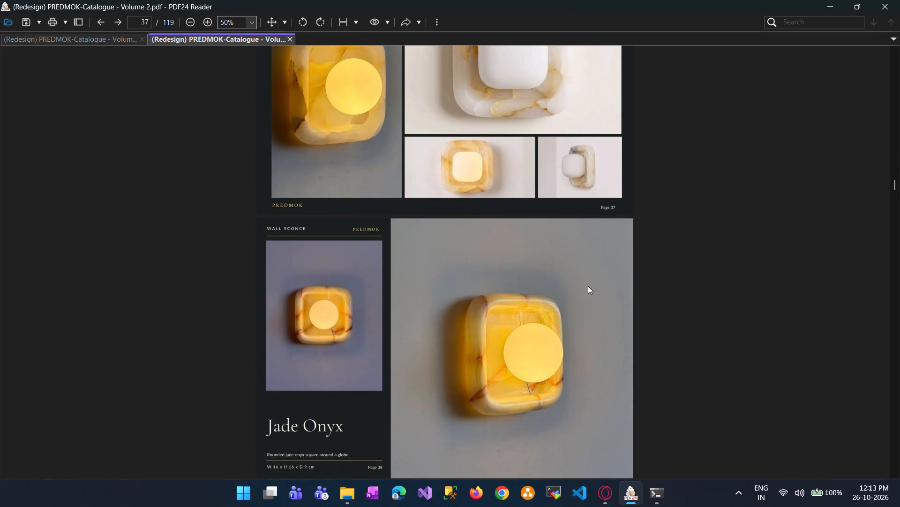
Examine pages 36 to 42 of the PDF, covering the Milky Onyx, Jade Onyx, Calacatta Viola and Calacatta Rosso sconces.
{"action": "scroll", "coordinate": [588, 286], "scroll_direction": "up", "scroll_amount": 3}
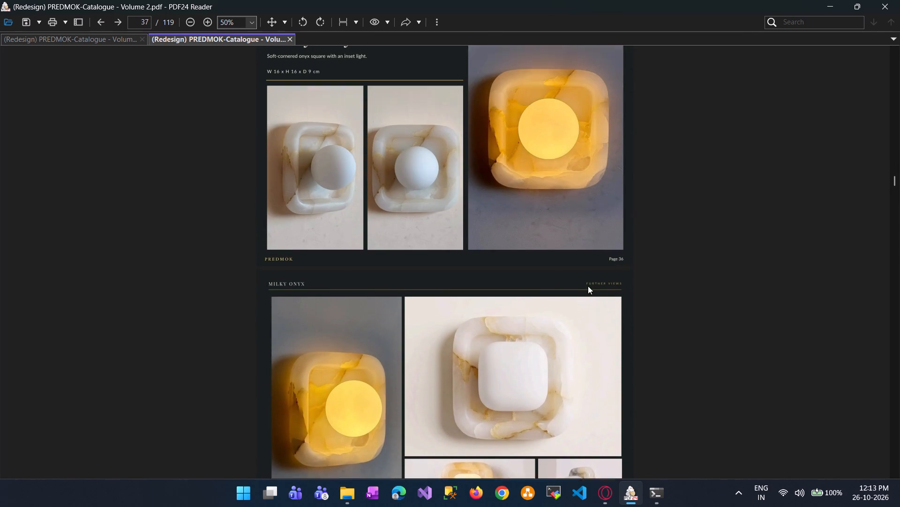
{"action": "scroll", "coordinate": [588, 286], "scroll_direction": "up", "scroll_amount": 1}
{"action": "scroll", "coordinate": [588, 286], "scroll_direction": "down", "scroll_amount": 1}
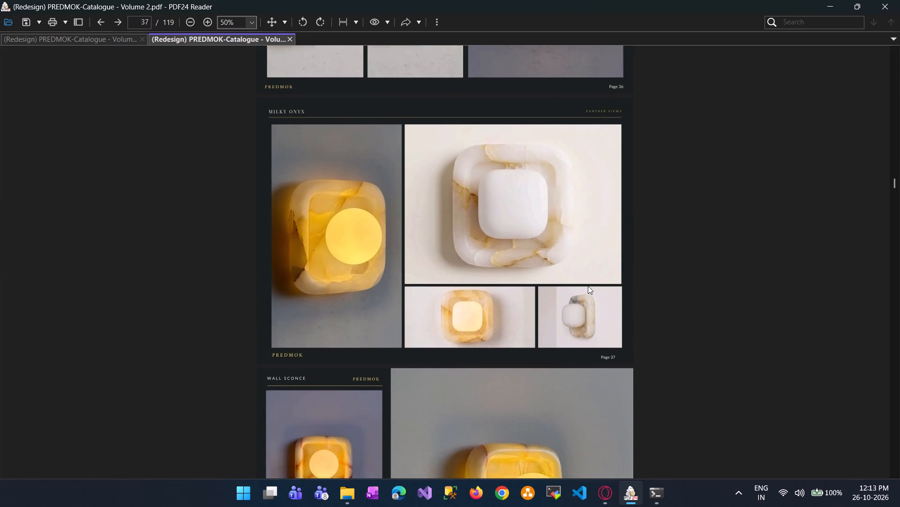
{"action": "scroll", "coordinate": [588, 286], "scroll_direction": "down", "scroll_amount": 5}
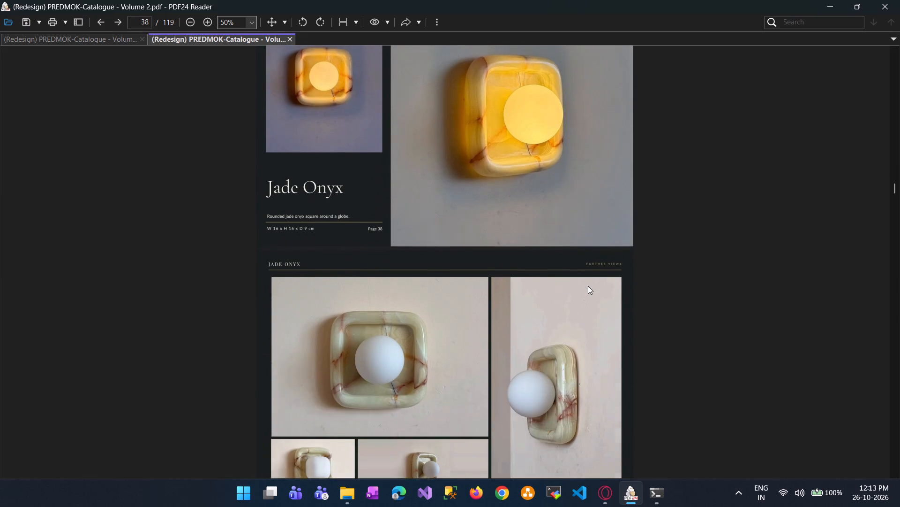
{"action": "scroll", "coordinate": [588, 286], "scroll_direction": "down", "scroll_amount": 4}
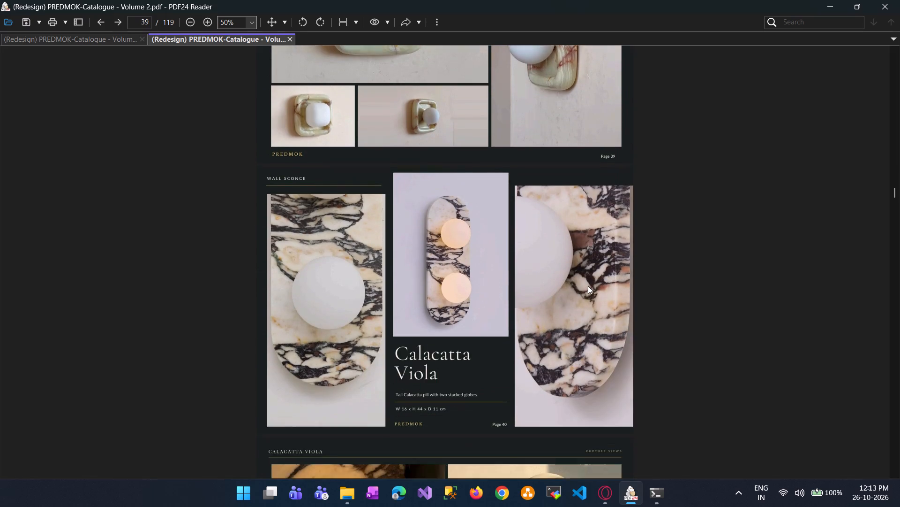
{"action": "scroll", "coordinate": [588, 286], "scroll_direction": "down", "scroll_amount": 2}
{"action": "scroll", "coordinate": [588, 286], "scroll_direction": "up", "scroll_amount": 1}
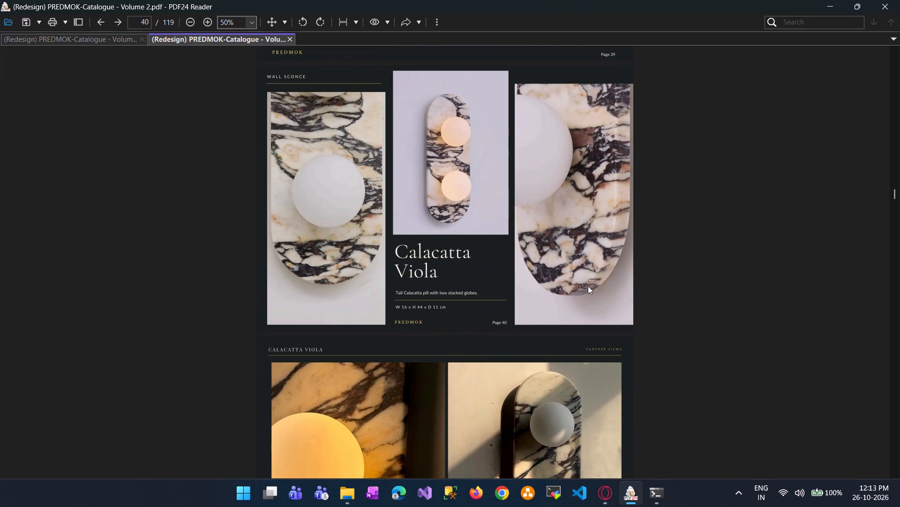
{"action": "scroll", "coordinate": [588, 286], "scroll_direction": "down", "scroll_amount": 1}
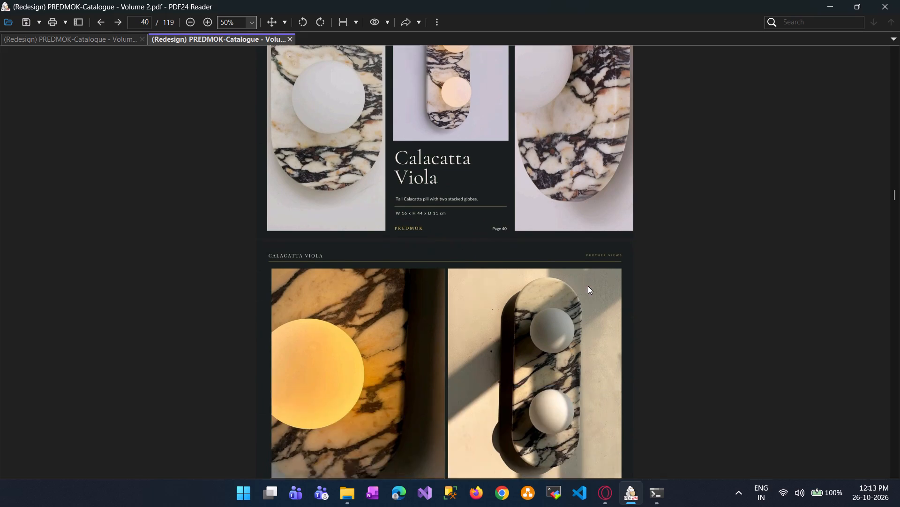
{"action": "scroll", "coordinate": [588, 286], "scroll_direction": "down", "scroll_amount": 2}
{"action": "scroll", "coordinate": [585, 227], "scroll_direction": "down", "scroll_amount": 2}
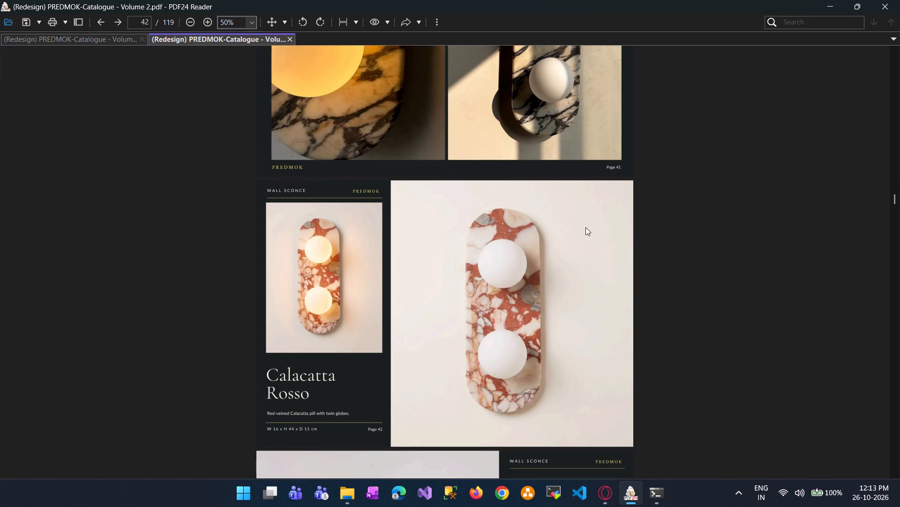
Review pages 43 to 51 of the PDF, checking layout and page numbers on the round and triangular Green Marble sconce pages.
{"action": "scroll", "coordinate": [585, 227], "scroll_direction": "down", "scroll_amount": 10}
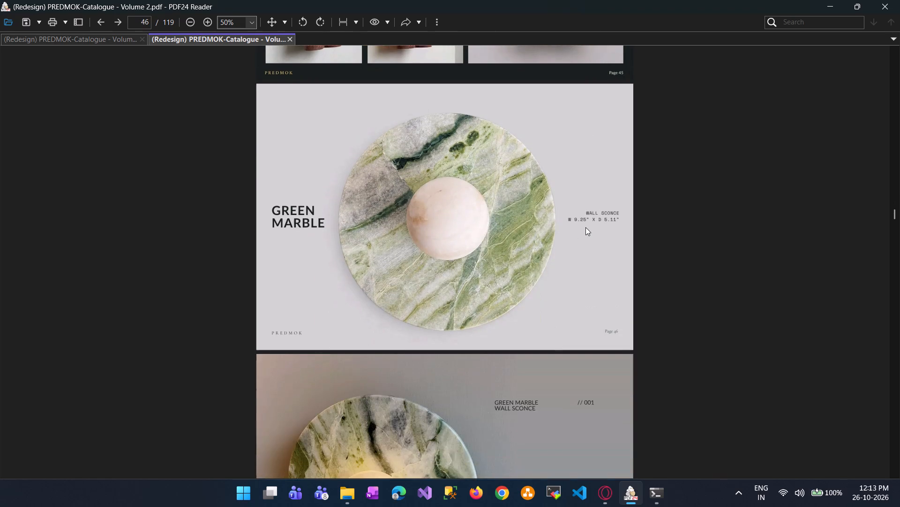
{"action": "scroll", "coordinate": [585, 227], "scroll_direction": "down", "scroll_amount": 9}
{"action": "left_click", "coordinate": [585, 227]}
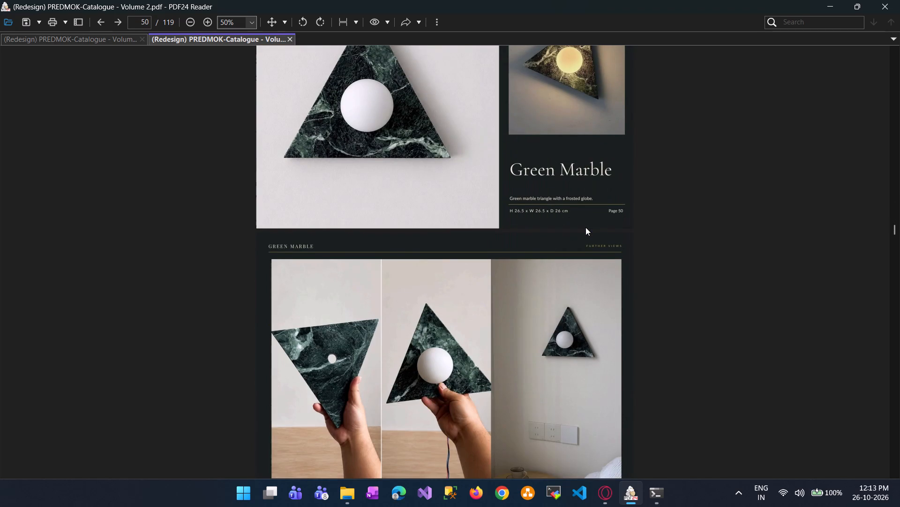
{"action": "scroll", "coordinate": [585, 227], "scroll_direction": "up", "scroll_amount": 6}
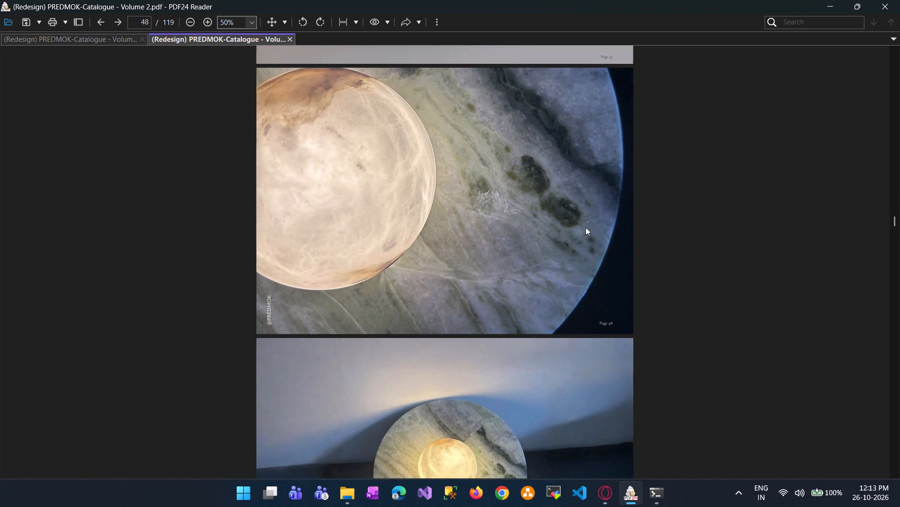
{"action": "scroll", "coordinate": [585, 227], "scroll_direction": "up", "scroll_amount": 1}
{"action": "scroll", "coordinate": [585, 227], "scroll_direction": "down", "scroll_amount": 3}
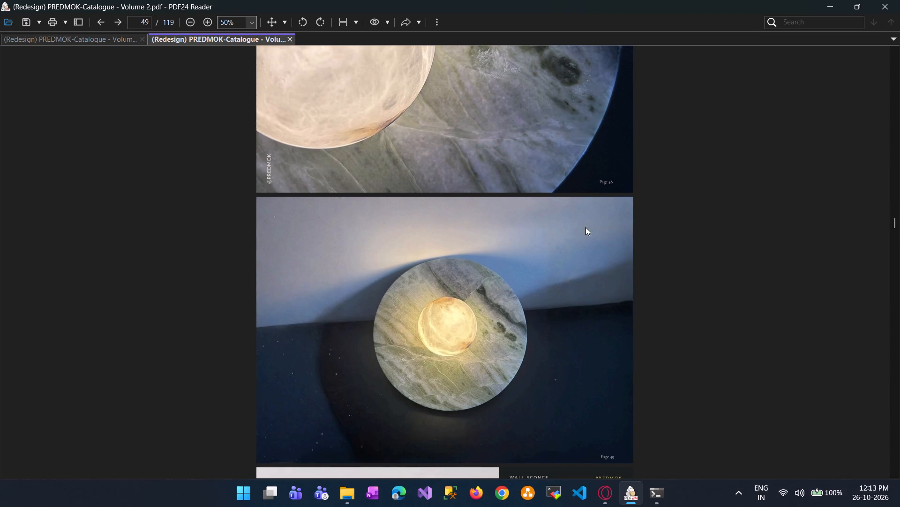
{"action": "scroll", "coordinate": [585, 227], "scroll_direction": "down", "scroll_amount": 4}
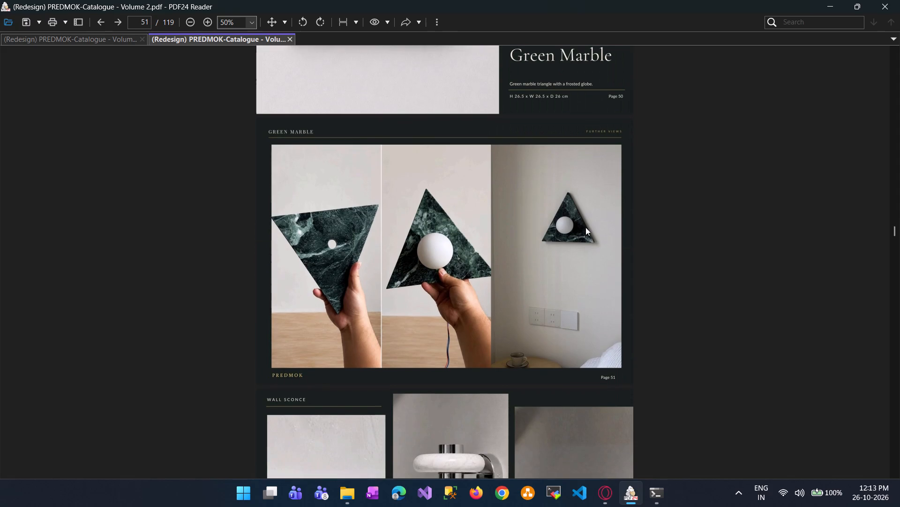
Review pages 52 to 69, covering the Marble, onyx bowl, Irish Green Marble, marble pill and fluted Travertine sconces.
{"action": "scroll", "coordinate": [585, 227], "scroll_direction": "down", "scroll_amount": 3}
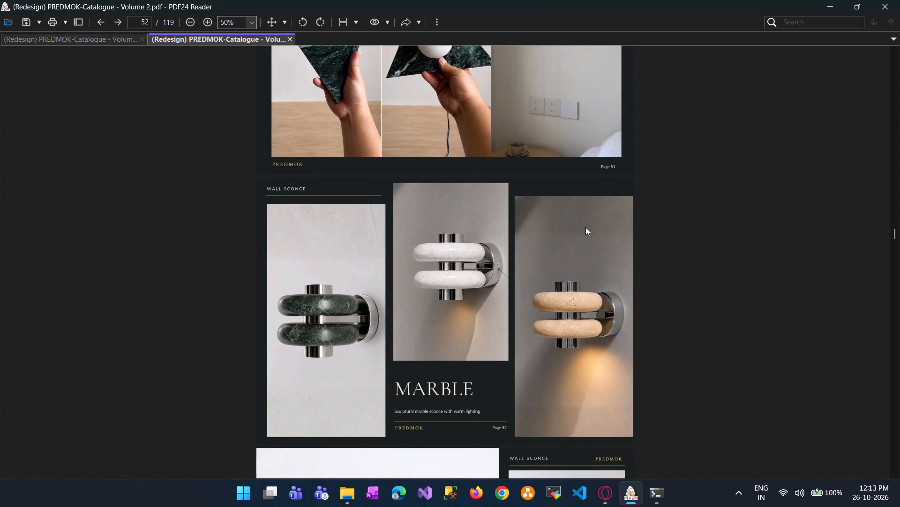
{"action": "scroll", "coordinate": [585, 227], "scroll_direction": "down", "scroll_amount": 1}
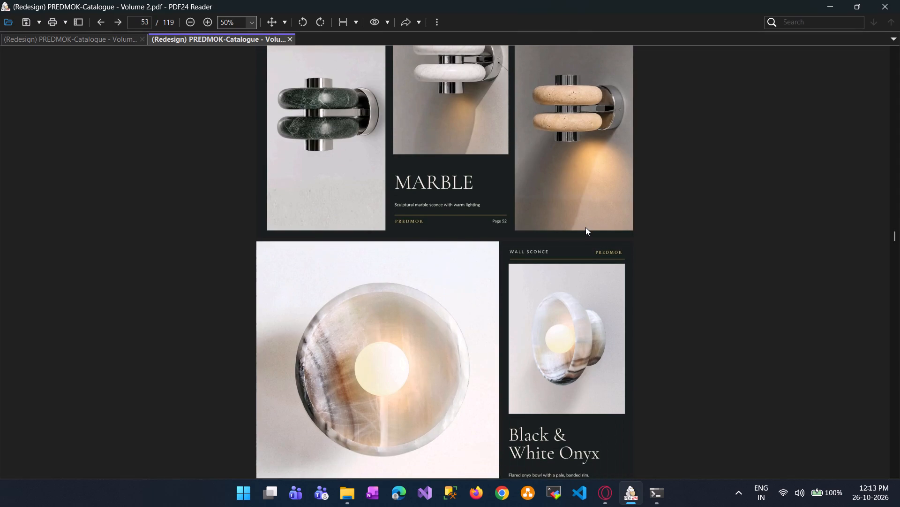
{"action": "scroll", "coordinate": [585, 227], "scroll_direction": "down", "scroll_amount": 3}
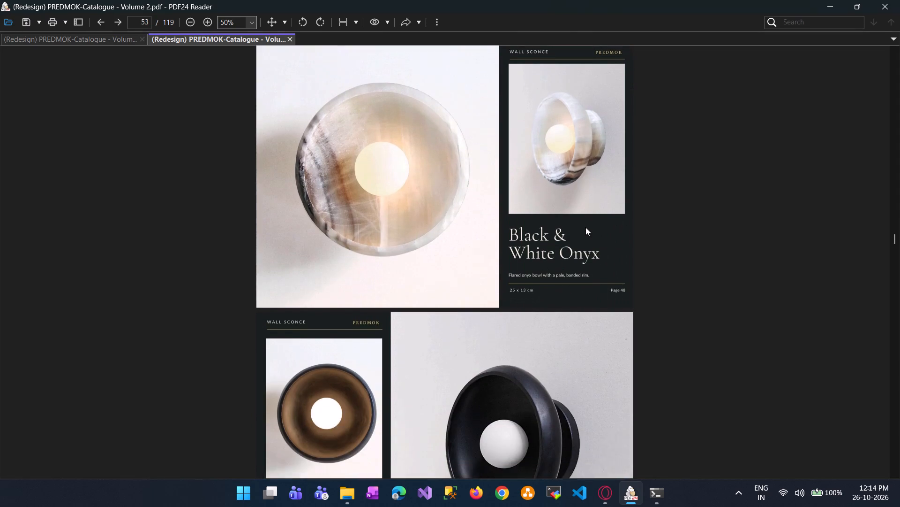
{"action": "scroll", "coordinate": [585, 227], "scroll_direction": "down", "scroll_amount": 8}
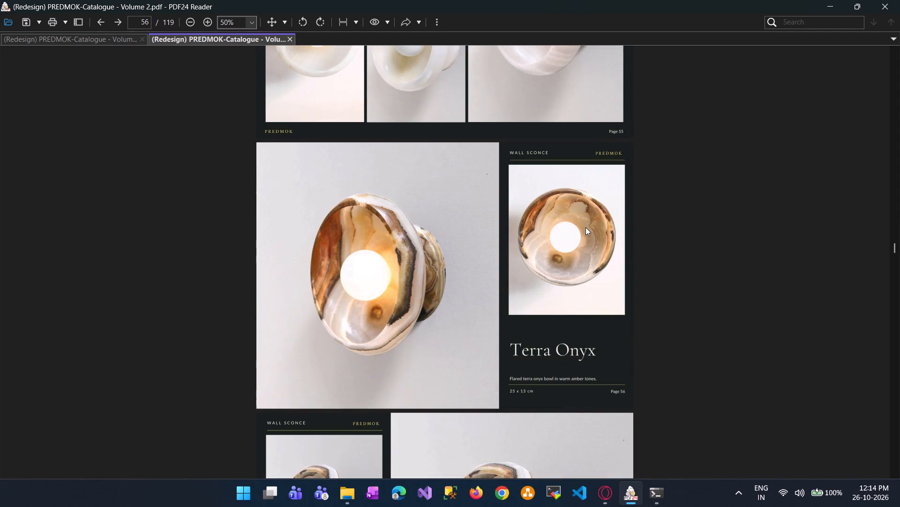
{"action": "scroll", "coordinate": [585, 227], "scroll_direction": "down", "scroll_amount": 7}
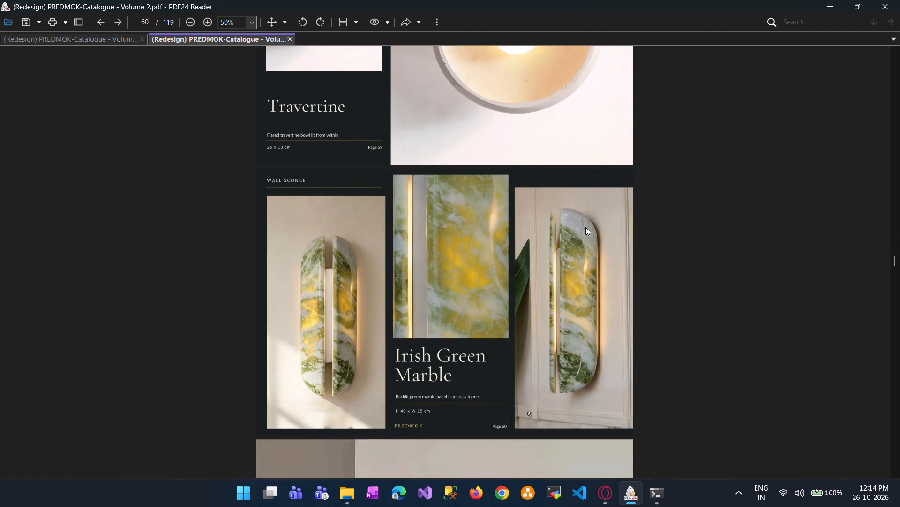
{"action": "scroll", "coordinate": [585, 227], "scroll_direction": "down", "scroll_amount": 7}
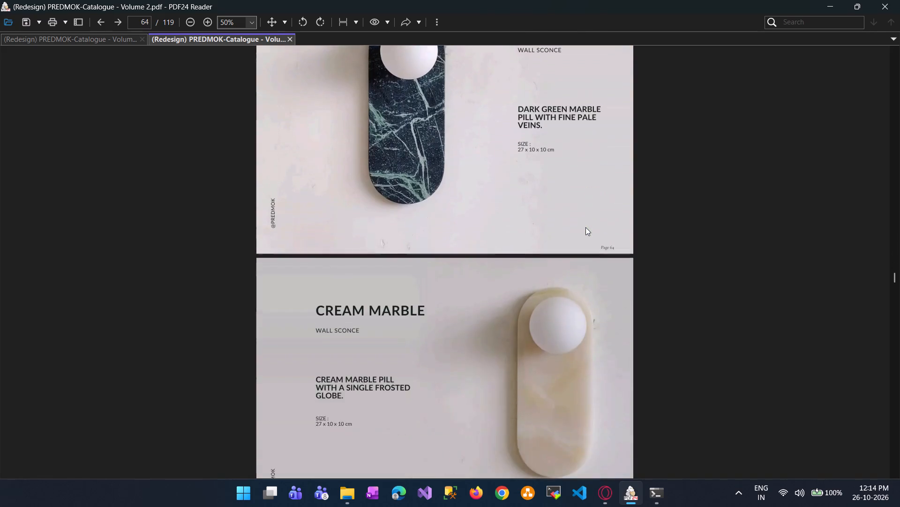
{"action": "scroll", "coordinate": [585, 227], "scroll_direction": "down", "scroll_amount": 9}
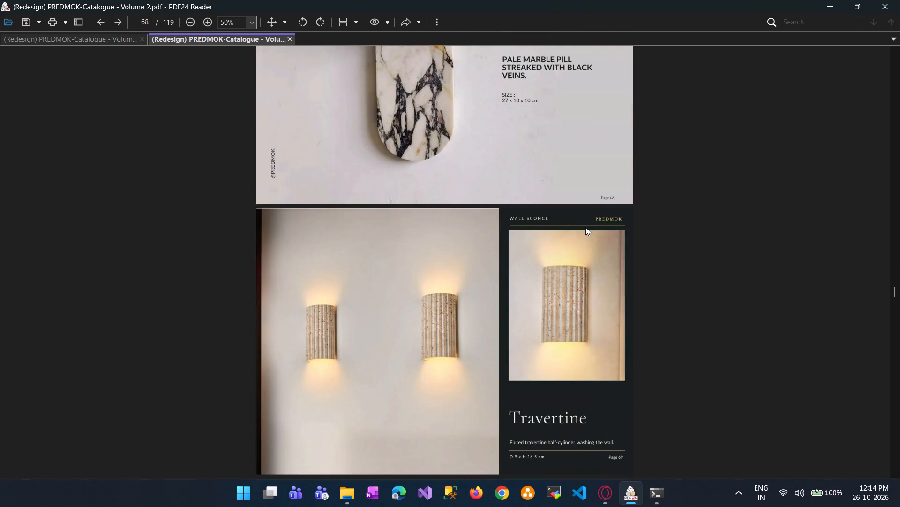
Check pages 70 to 84, from the Travertine further views through the Modern Natural Marble, Black Marble and Calacatta Viola sconces.
{"action": "scroll", "coordinate": [585, 227], "scroll_direction": "down", "scroll_amount": 6}
{"action": "scroll", "coordinate": [585, 227], "scroll_direction": "up", "scroll_amount": 1}
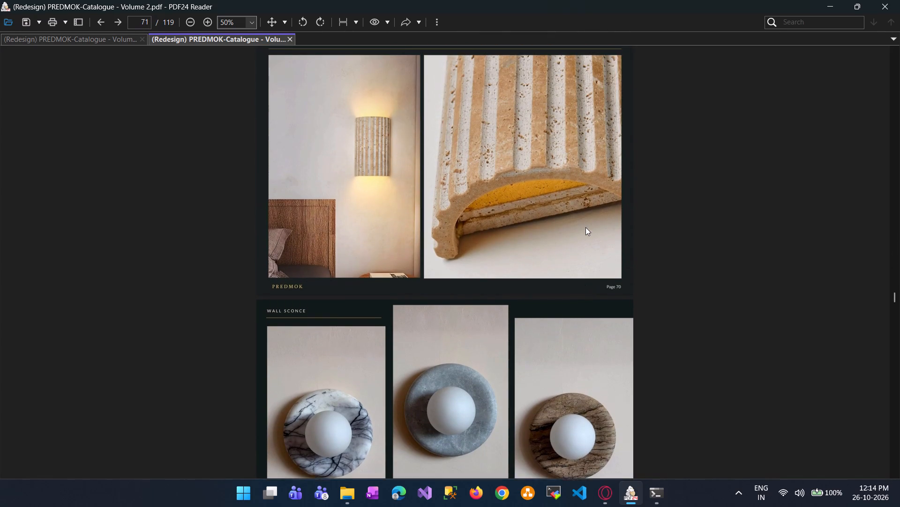
{"action": "scroll", "coordinate": [585, 227], "scroll_direction": "up", "scroll_amount": 1}
{"action": "scroll", "coordinate": [585, 227], "scroll_direction": "down", "scroll_amount": 6}
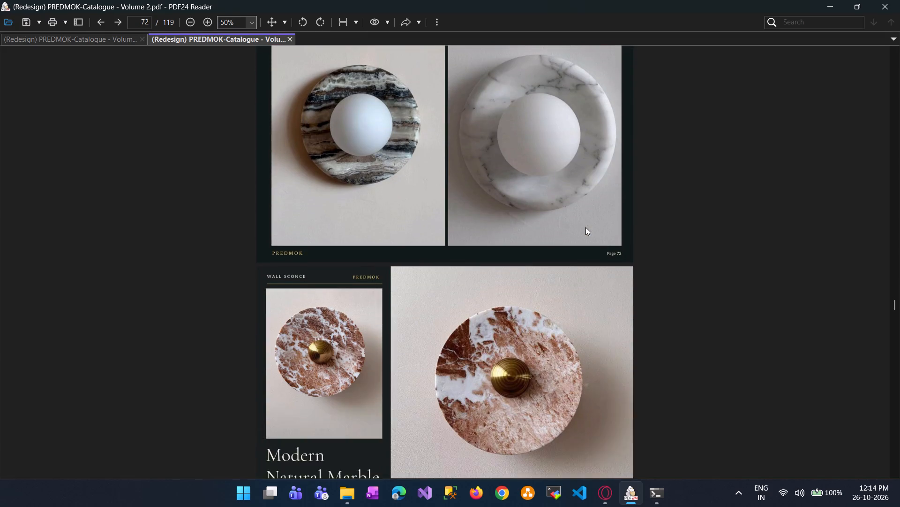
{"action": "scroll", "coordinate": [585, 227], "scroll_direction": "down", "scroll_amount": 5}
{"action": "scroll", "coordinate": [585, 227], "scroll_direction": "up", "scroll_amount": 1}
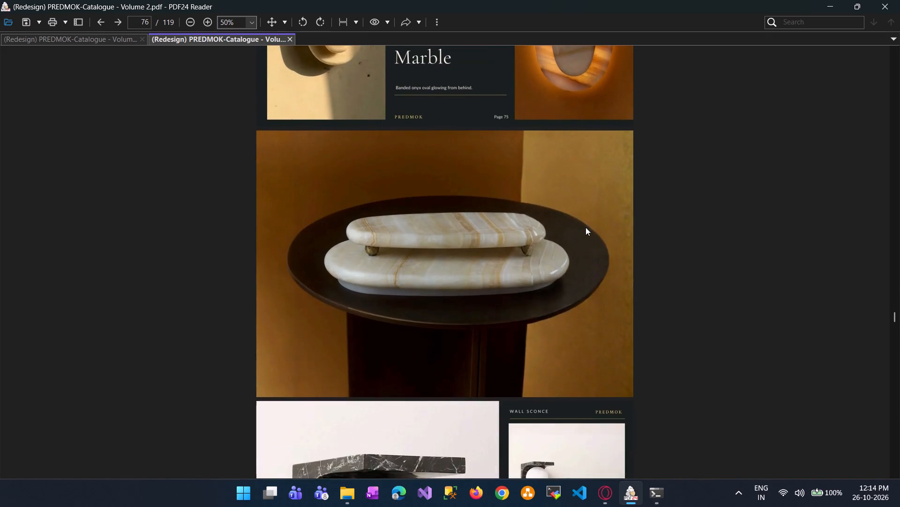
{"action": "scroll", "coordinate": [585, 227], "scroll_direction": "up", "scroll_amount": 1}
{"action": "scroll", "coordinate": [585, 227], "scroll_direction": "down", "scroll_amount": 2}
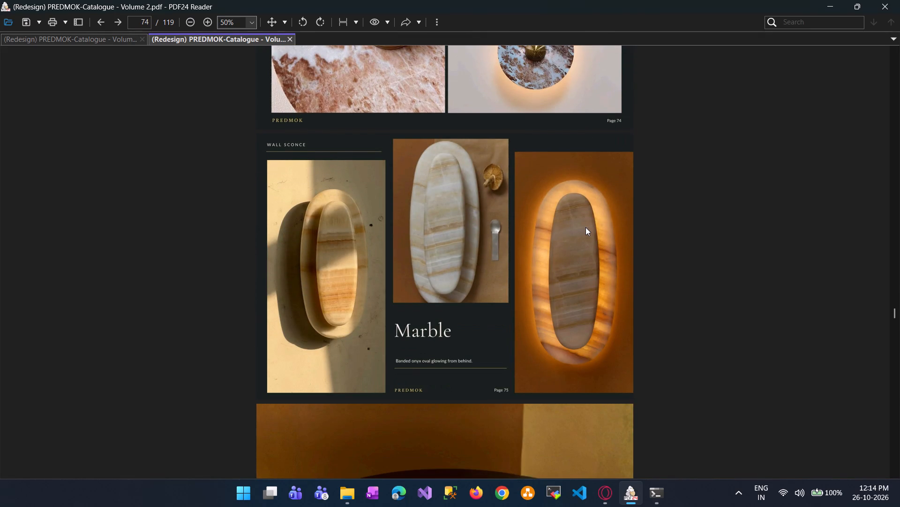
{"action": "scroll", "coordinate": [585, 227], "scroll_direction": "down", "scroll_amount": 4}
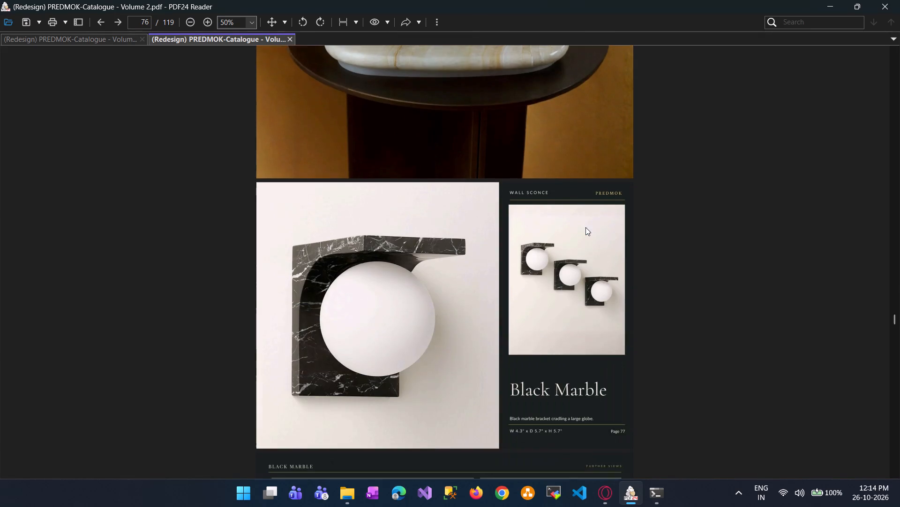
{"action": "scroll", "coordinate": [585, 227], "scroll_direction": "down", "scroll_amount": 6}
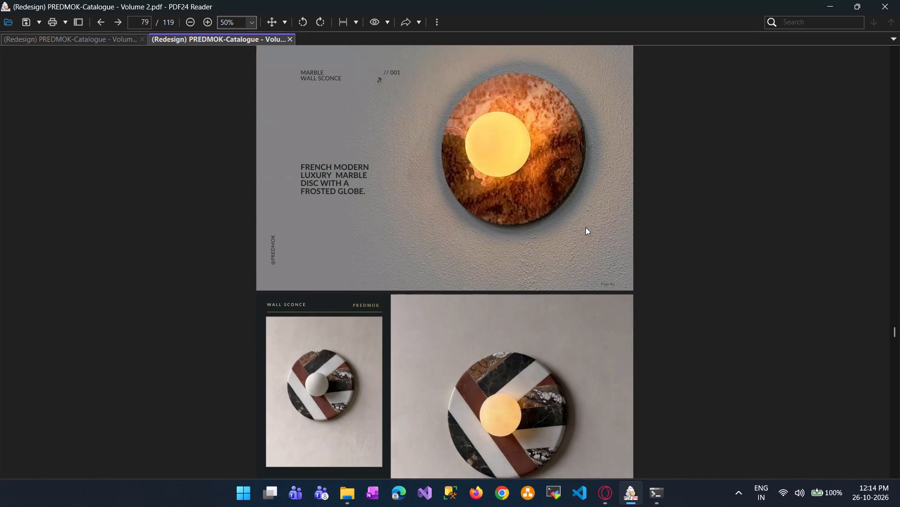
{"action": "scroll", "coordinate": [585, 227], "scroll_direction": "down", "scroll_amount": 6}
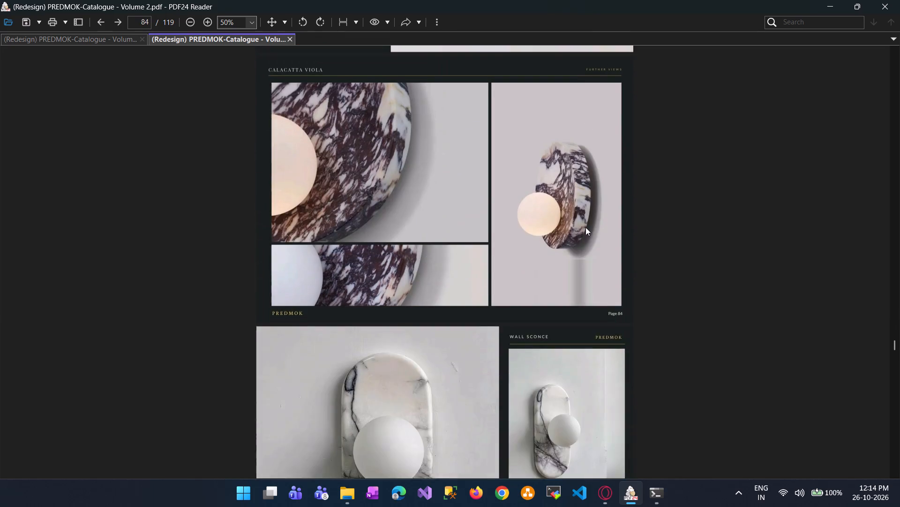
Compare the Natural Calacatta Viola spread on pages 85 and 86 with the neighbouring coral beige Marble sconce on page 87.
{"action": "scroll", "coordinate": [585, 227], "scroll_direction": "down", "scroll_amount": 5}
{"action": "scroll", "coordinate": [585, 227], "scroll_direction": "up", "scroll_amount": 4}
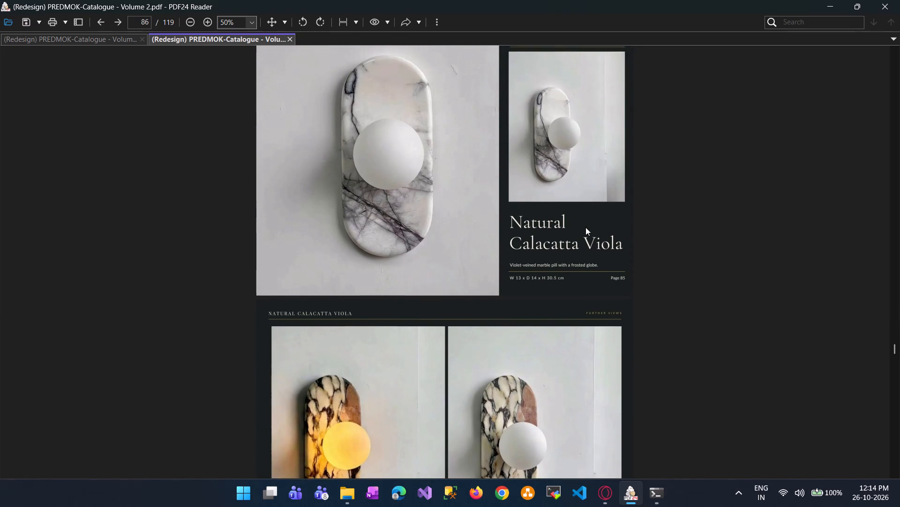
{"action": "scroll", "coordinate": [585, 227], "scroll_direction": "down", "scroll_amount": 2}
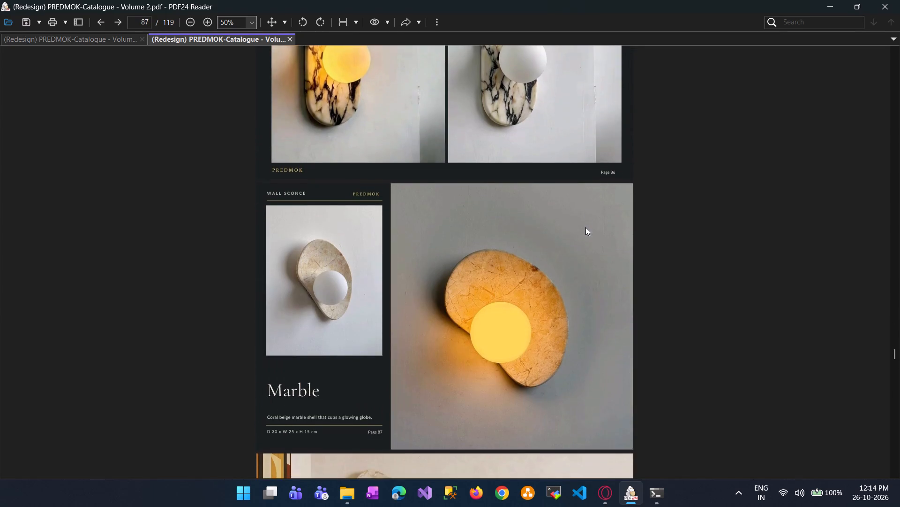
{"action": "scroll", "coordinate": [585, 227], "scroll_direction": "down", "scroll_amount": 1}
{"action": "scroll", "coordinate": [585, 227], "scroll_direction": "up", "scroll_amount": 2}
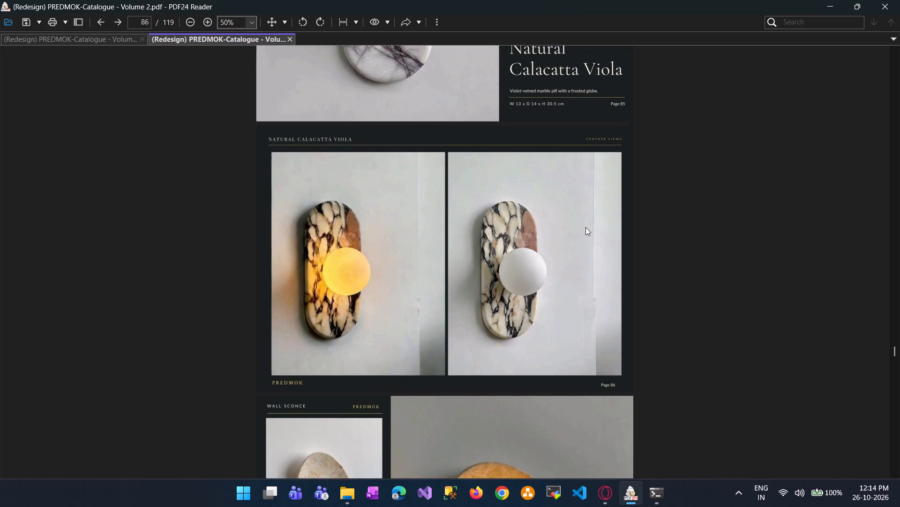
{"action": "scroll", "coordinate": [585, 227], "scroll_direction": "up", "scroll_amount": 2}
{"action": "scroll", "coordinate": [585, 227], "scroll_direction": "down", "scroll_amount": 1}
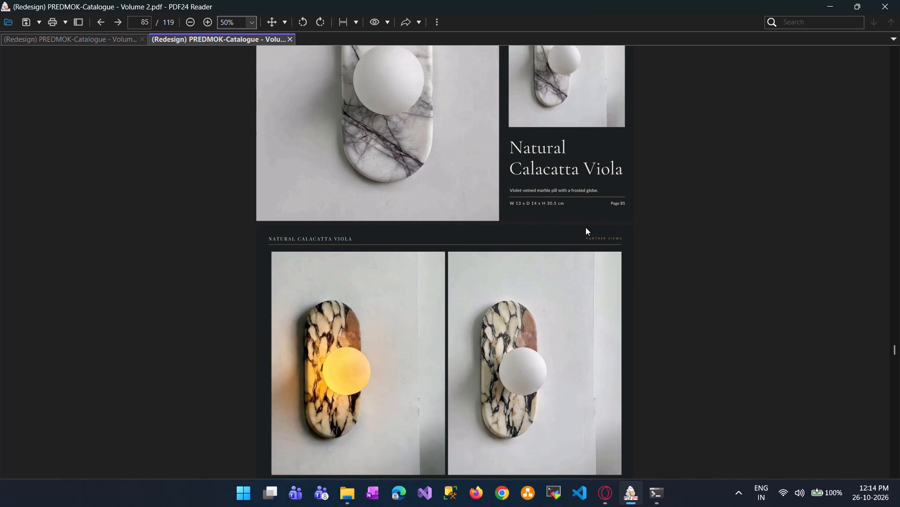
{"action": "scroll", "coordinate": [585, 227], "scroll_direction": "down", "scroll_amount": 4}
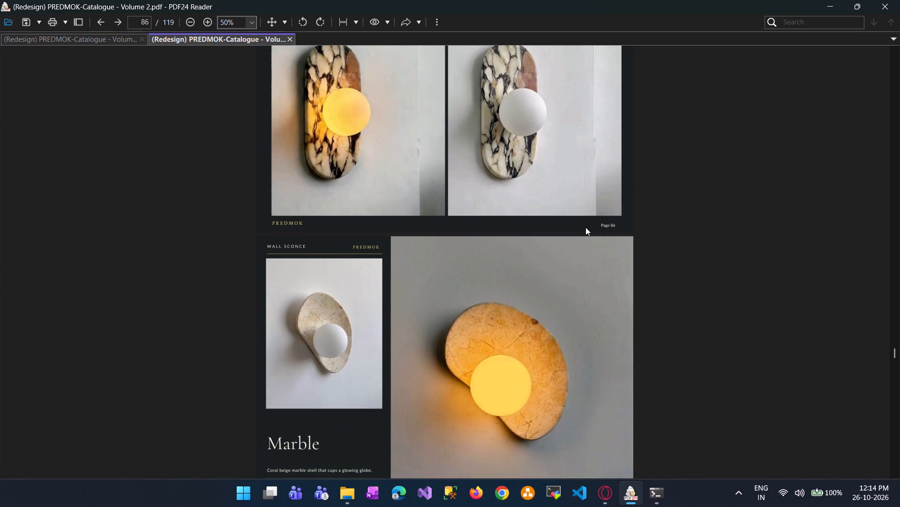
{"action": "scroll", "coordinate": [585, 227], "scroll_direction": "up", "scroll_amount": 3}
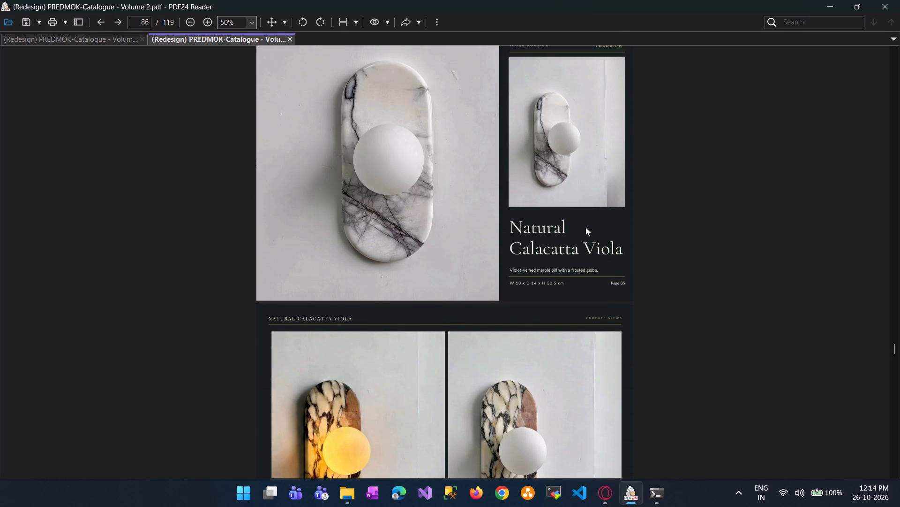
{"action": "scroll", "coordinate": [585, 227], "scroll_direction": "down", "scroll_amount": 4}
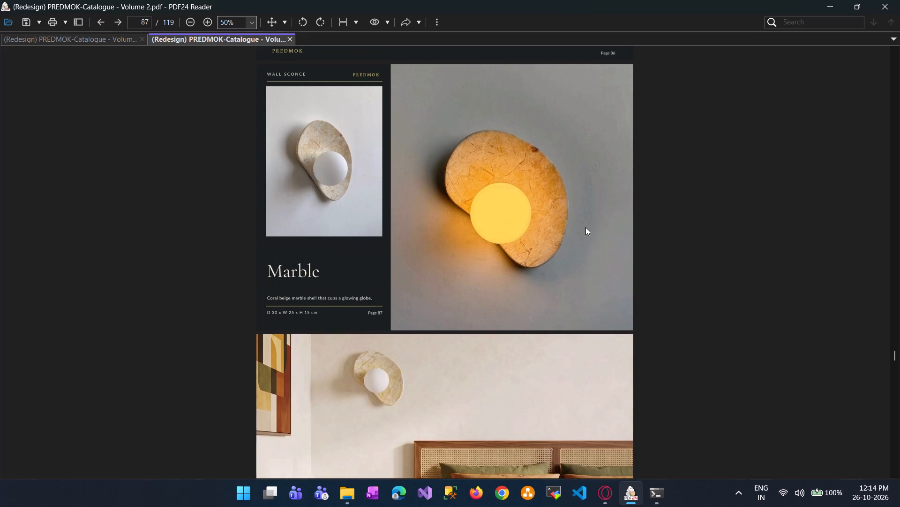
{"action": "scroll", "coordinate": [585, 227], "scroll_direction": "up", "scroll_amount": 6}
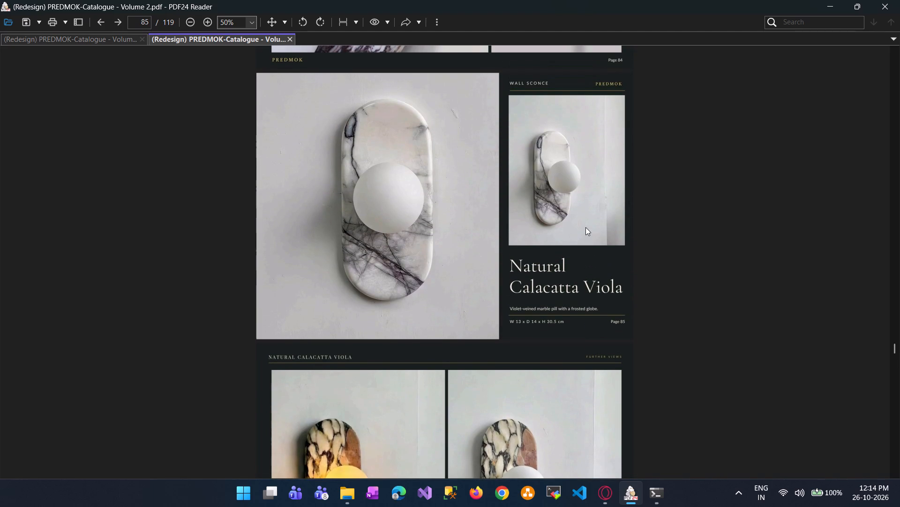
{"action": "scroll", "coordinate": [585, 227], "scroll_direction": "down", "scroll_amount": 2}
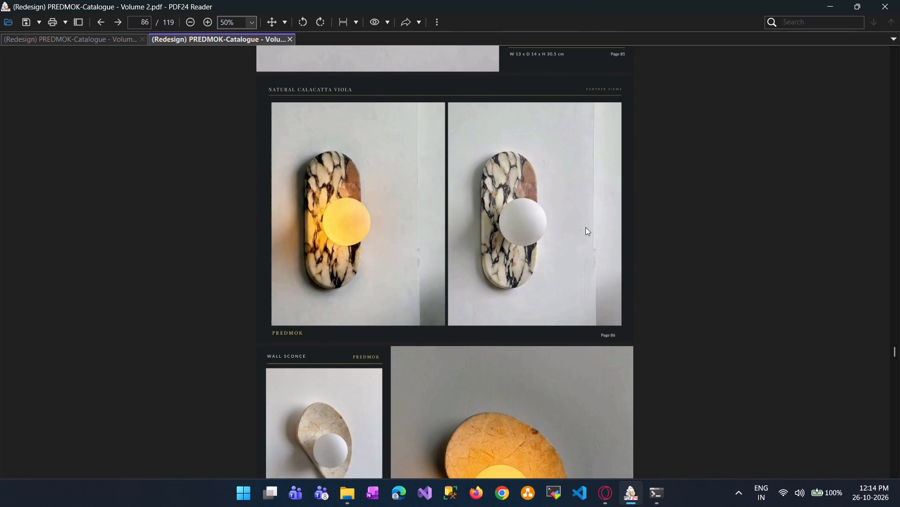
{"action": "scroll", "coordinate": [585, 227], "scroll_direction": "down", "scroll_amount": 2}
{"action": "scroll", "coordinate": [585, 227], "scroll_direction": "up", "scroll_amount": 3}
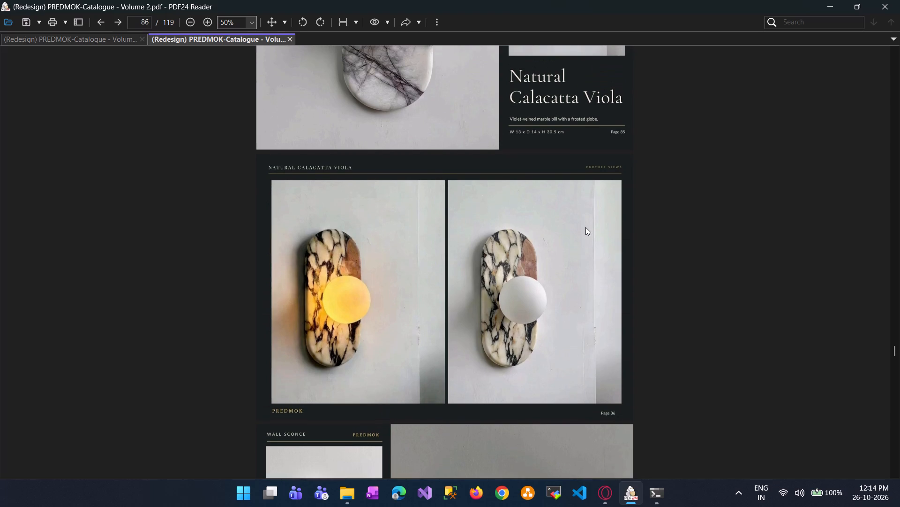
Examine the Marble shell and red marble triangle sconces up to page 91, rechecking the Natural Calacatta Viola further views on page 86.
{"action": "scroll", "coordinate": [585, 227], "scroll_direction": "down", "scroll_amount": 8}
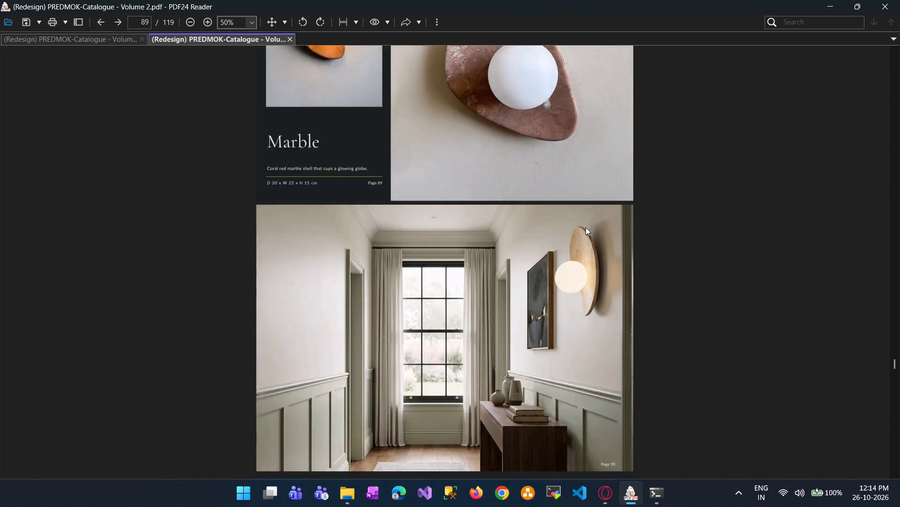
{"action": "scroll", "coordinate": [585, 227], "scroll_direction": "down", "scroll_amount": 4}
{"action": "scroll", "coordinate": [585, 227], "scroll_direction": "up", "scroll_amount": 5}
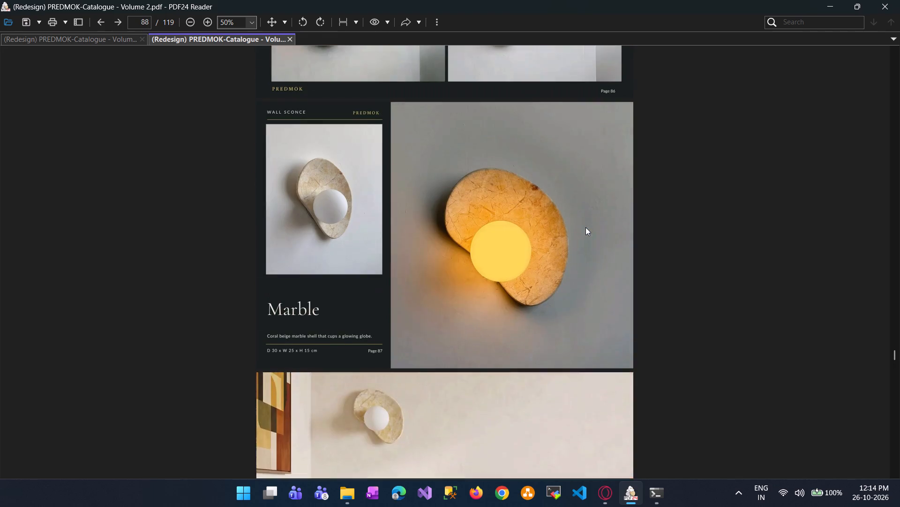
{"action": "scroll", "coordinate": [585, 227], "scroll_direction": "up", "scroll_amount": 6}
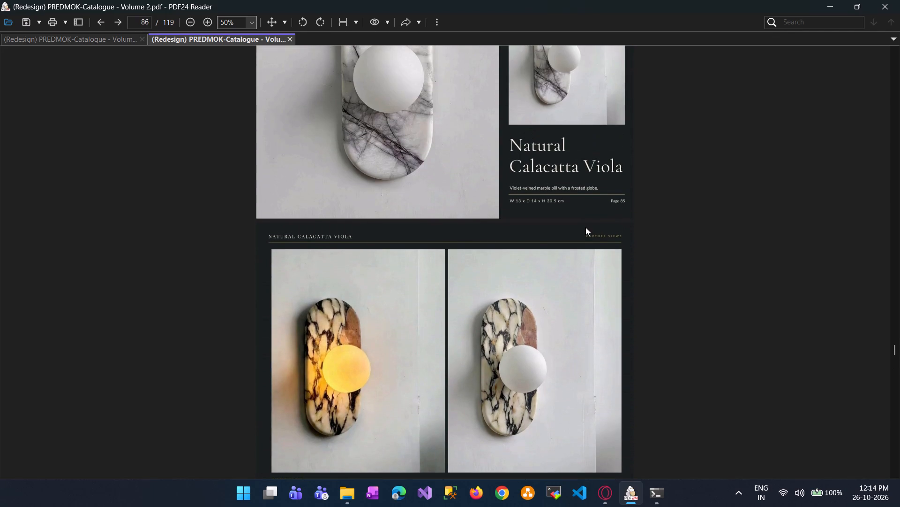
{"action": "scroll", "coordinate": [585, 227], "scroll_direction": "up", "scroll_amount": 1}
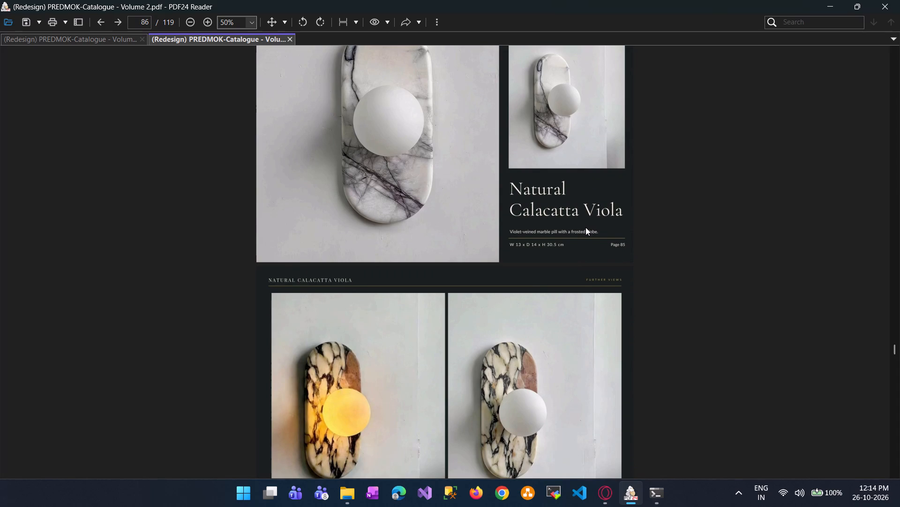
{"action": "scroll", "coordinate": [585, 227], "scroll_direction": "down", "scroll_amount": 2}
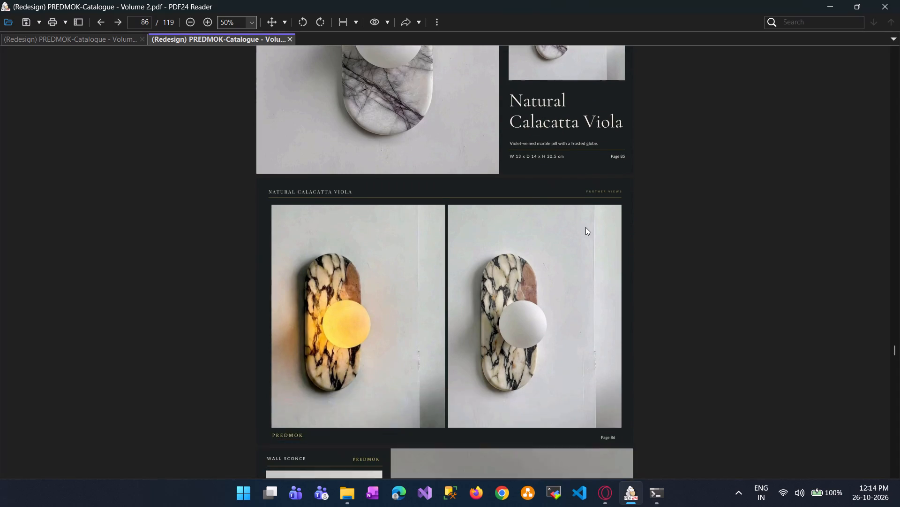
{"action": "scroll", "coordinate": [585, 227], "scroll_direction": "down", "scroll_amount": 12}
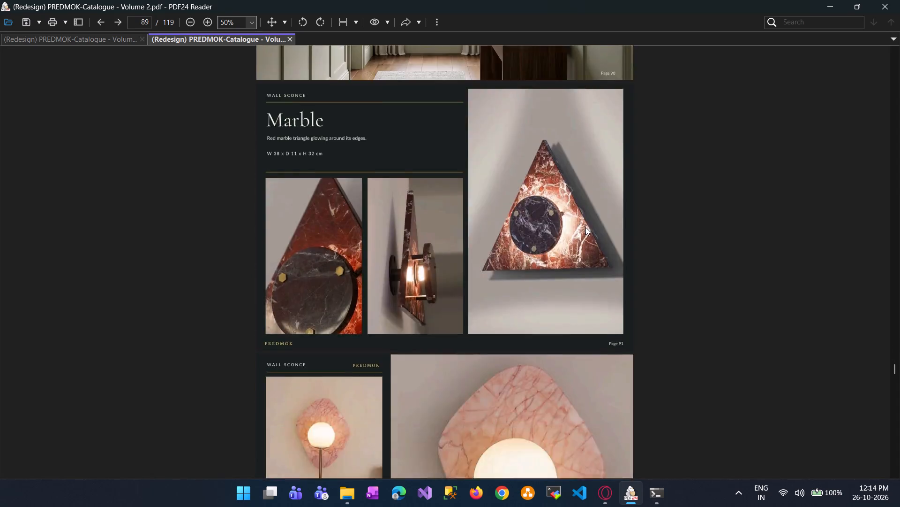
Examine pages 92 to 102, covering the Rosso Levanto and Travertine square sconces and the layered onyx oval Marble sconce.
{"action": "scroll", "coordinate": [585, 227], "scroll_direction": "down", "scroll_amount": 12}
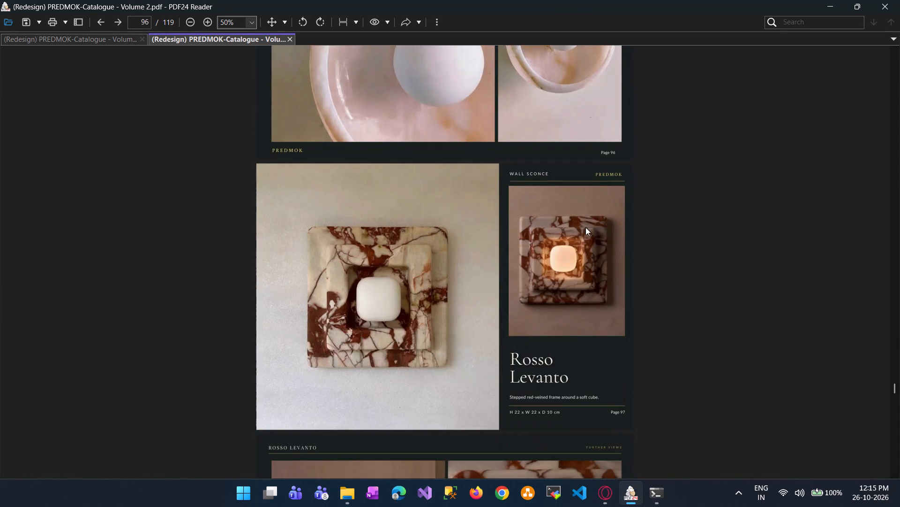
{"action": "scroll", "coordinate": [585, 227], "scroll_direction": "down", "scroll_amount": 8}
{"action": "scroll", "coordinate": [585, 227], "scroll_direction": "up", "scroll_amount": 2}
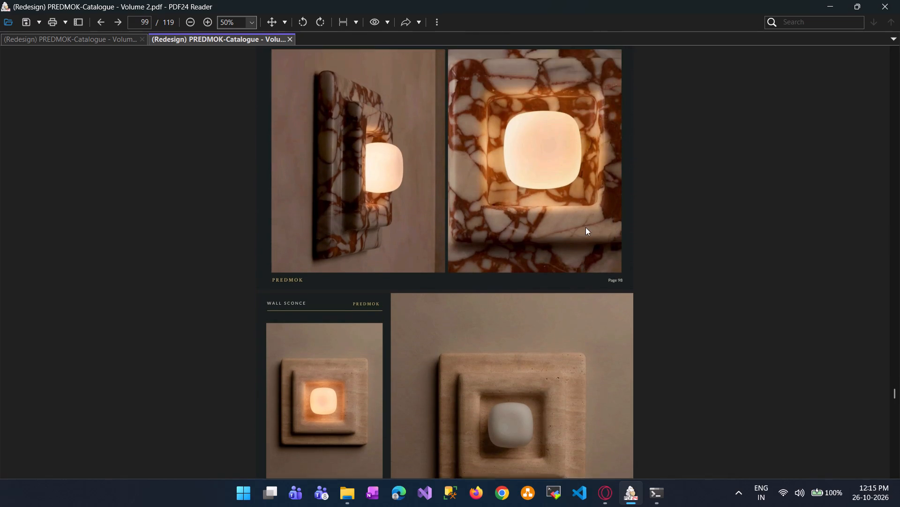
{"action": "scroll", "coordinate": [585, 227], "scroll_direction": "down", "scroll_amount": 6}
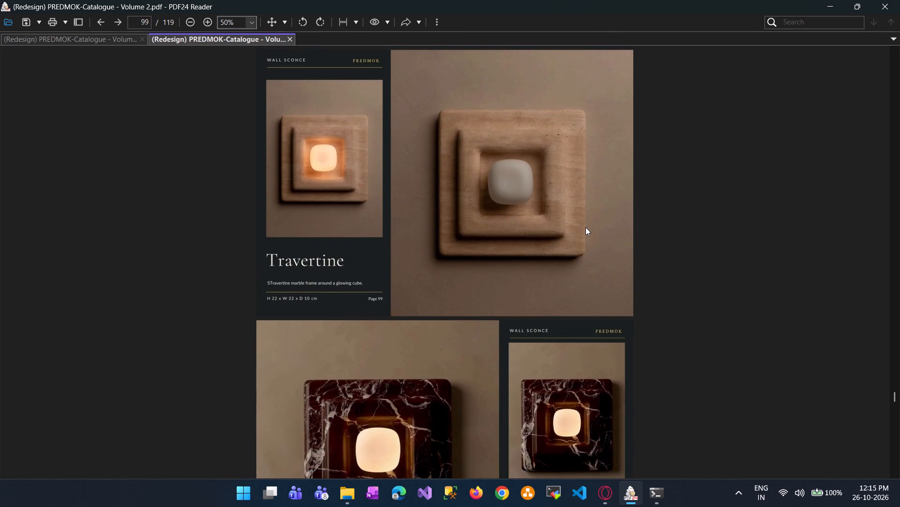
{"action": "scroll", "coordinate": [585, 227], "scroll_direction": "down", "scroll_amount": 7}
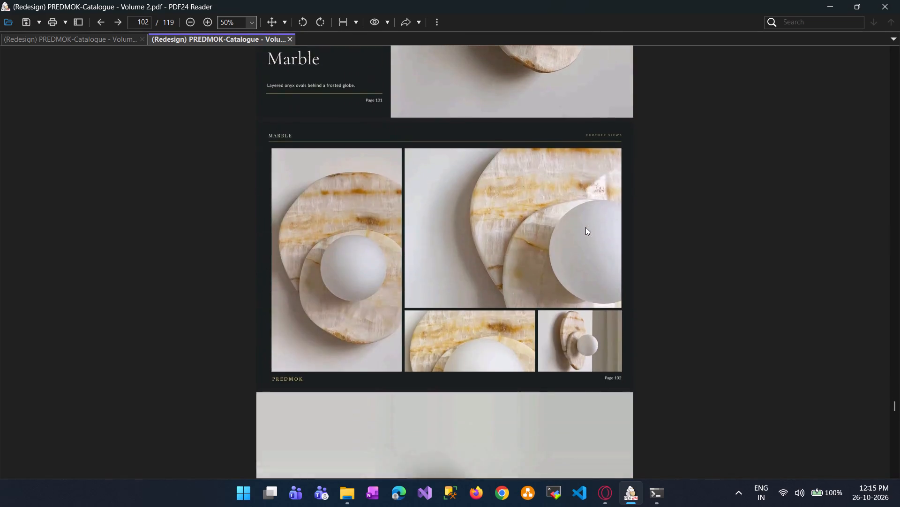
Check pages 103 to 119, through the banded Marble discs, Cream Marble and Thank You page, and skim back to the opening pages.
{"action": "scroll", "coordinate": [585, 227], "scroll_direction": "down", "scroll_amount": 8}
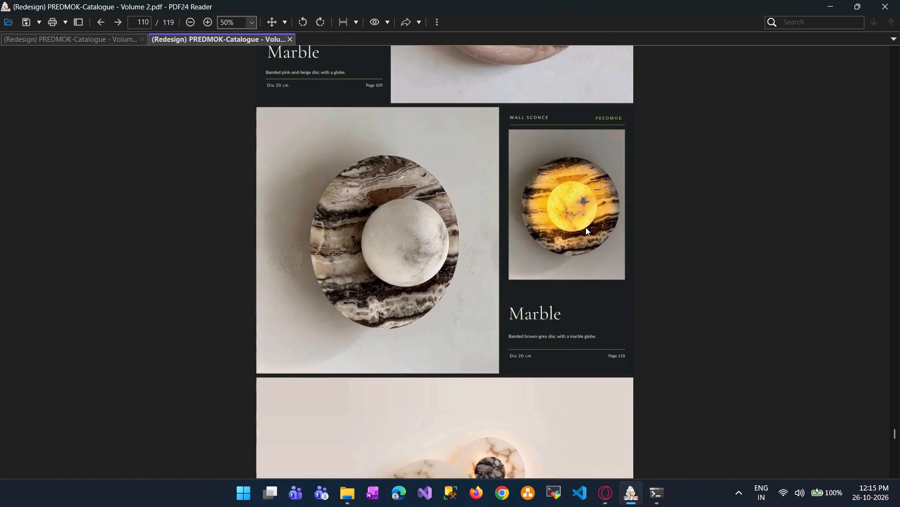
{"action": "scroll", "coordinate": [585, 227], "scroll_direction": "down", "scroll_amount": 7}
{"action": "scroll", "coordinate": [585, 227], "scroll_direction": "down", "scroll_amount": 15}
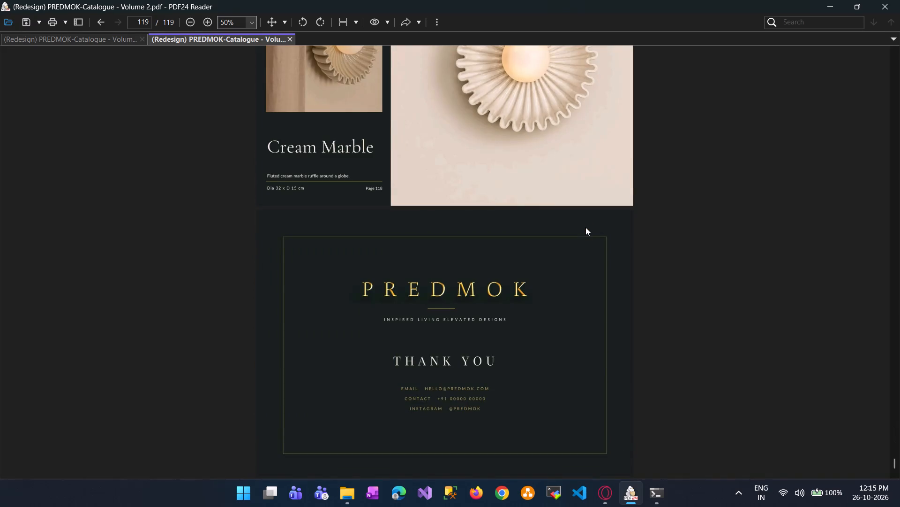
{"action": "scroll", "coordinate": [585, 227], "scroll_direction": "up", "scroll_amount": 17}
{"action": "scroll", "coordinate": [585, 227], "scroll_direction": "up", "scroll_amount": 20}
{"action": "scroll", "coordinate": [585, 227], "scroll_direction": "up", "scroll_amount": 20}
{"action": "scroll", "coordinate": [585, 227], "scroll_direction": "up", "scroll_amount": 20}
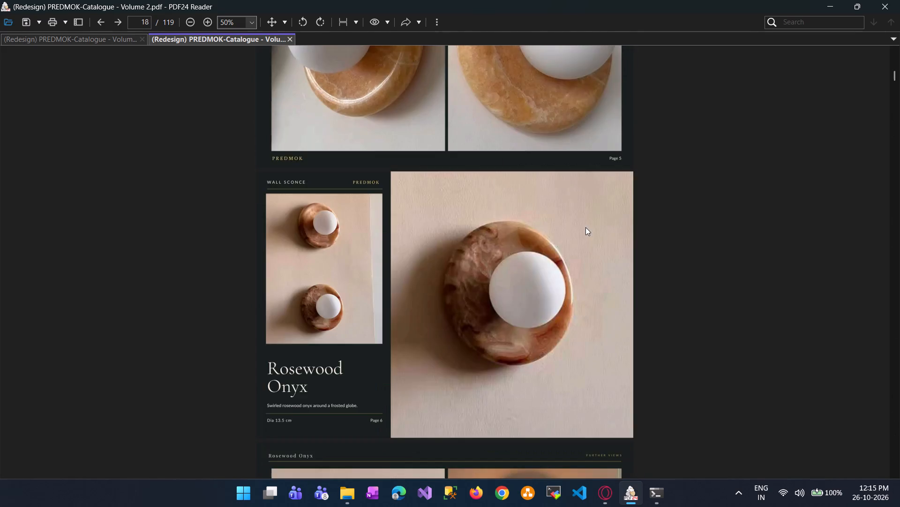
{"action": "scroll", "coordinate": [585, 227], "scroll_direction": "up", "scroll_amount": 8}
{"action": "scroll", "coordinate": [585, 227], "scroll_direction": "up", "scroll_amount": 14}
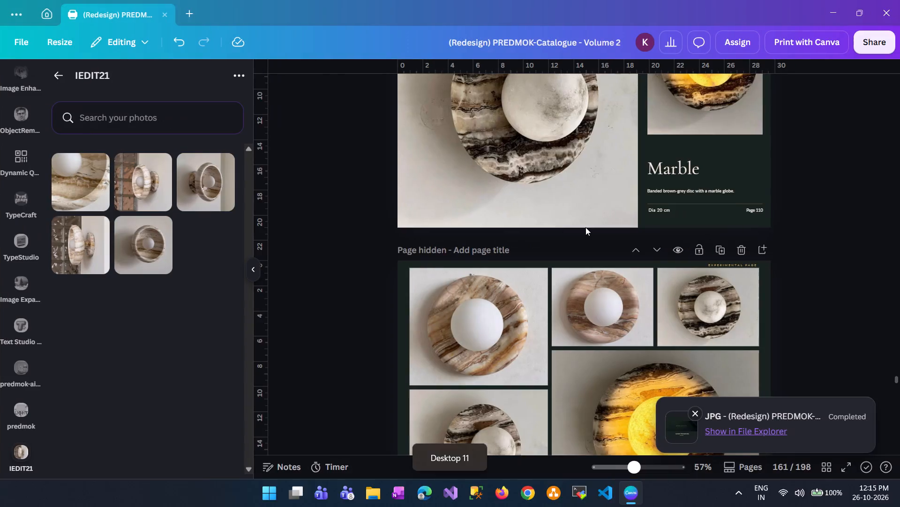
Switch to Opera GX and check the October 23 edits in the MARBLE TABLE LIGHT spreadsheet's version history.
{"action": "left_click", "coordinate": [604, 499]}
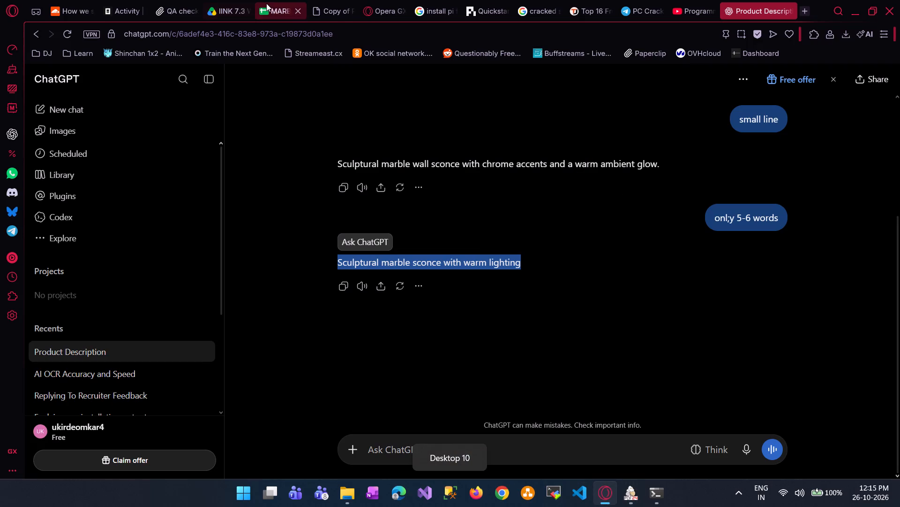
{"action": "left_click", "coordinate": [273, 4]}
{"action": "left_click", "coordinate": [212, 0]}
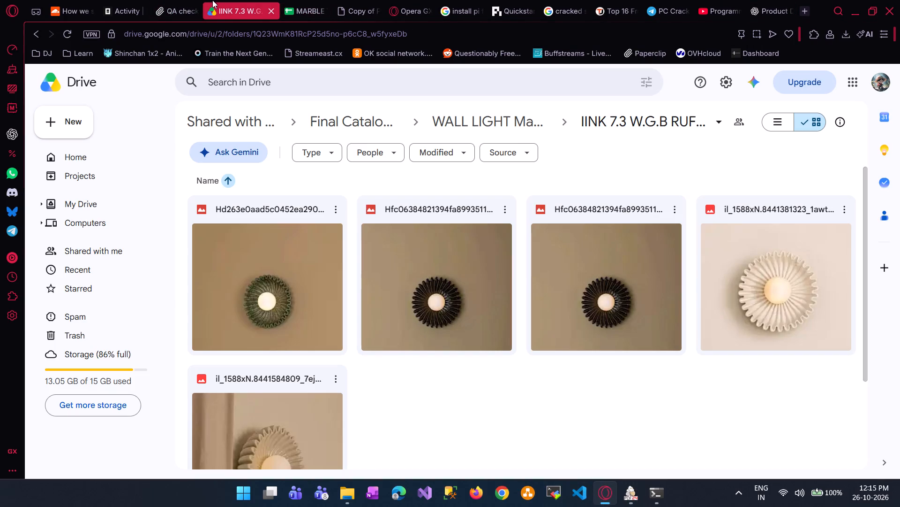
{"action": "left_click", "coordinate": [288, 10]}
{"action": "left_click", "coordinate": [613, 85]}
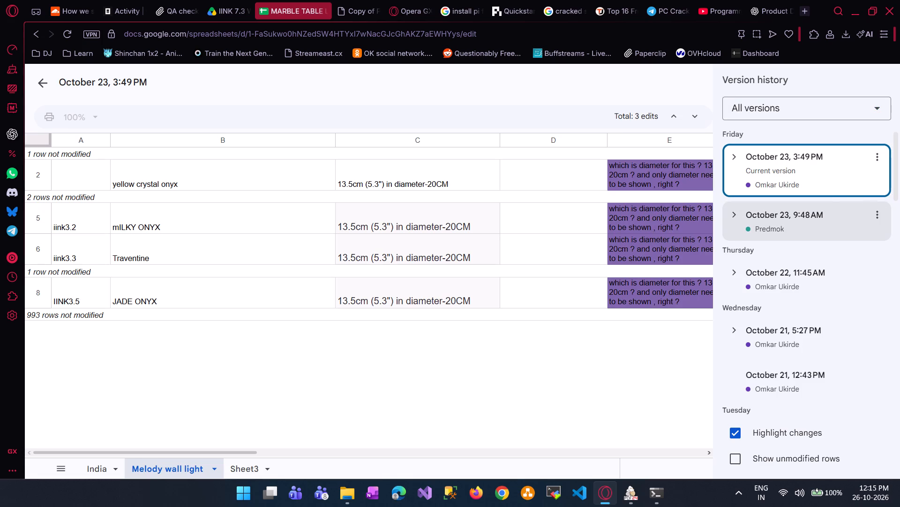
{"action": "left_click", "coordinate": [44, 77]}
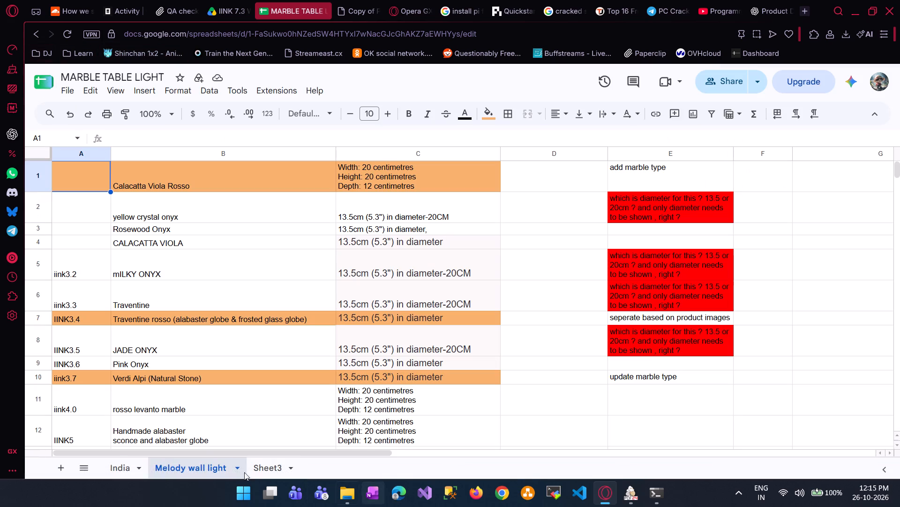
Look through the product entries on the India sheet and the marble types, dimensions and remarks on the Melody wall light sheet.
{"action": "left_click", "coordinate": [123, 474]}
{"action": "scroll", "coordinate": [296, 315], "scroll_direction": "down", "scroll_amount": 13}
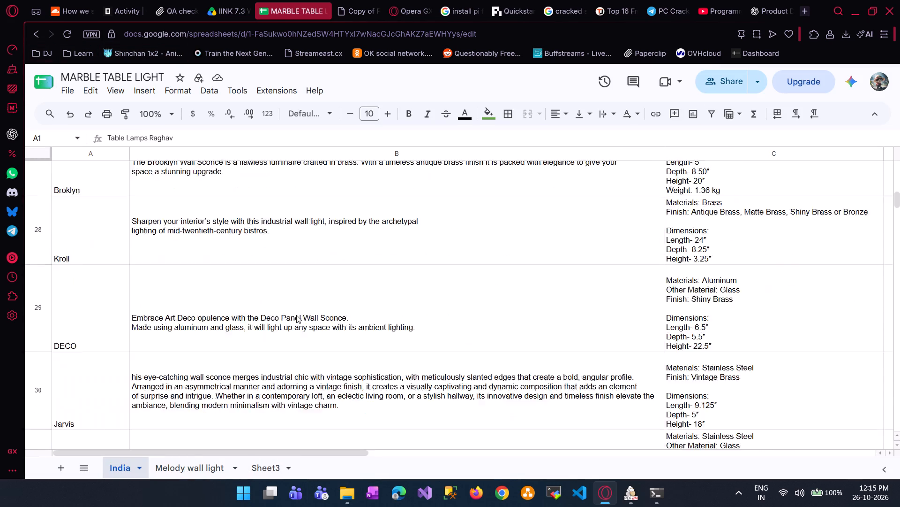
{"action": "scroll", "coordinate": [296, 315], "scroll_direction": "down", "scroll_amount": 12}
{"action": "scroll", "coordinate": [296, 315], "scroll_direction": "up", "scroll_amount": 4}
{"action": "scroll", "coordinate": [296, 315], "scroll_direction": "down", "scroll_amount": 1}
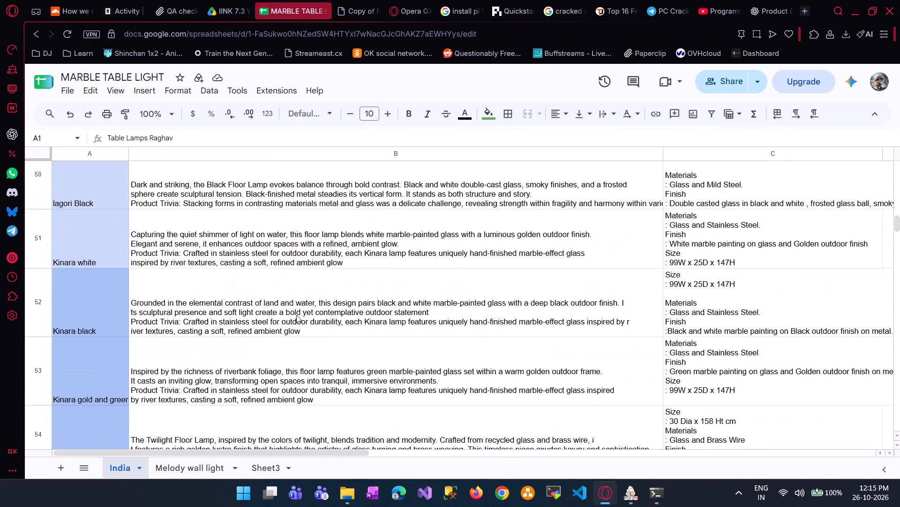
{"action": "scroll", "coordinate": [296, 315], "scroll_direction": "down", "scroll_amount": 1}
{"action": "left_click", "coordinate": [185, 477]}
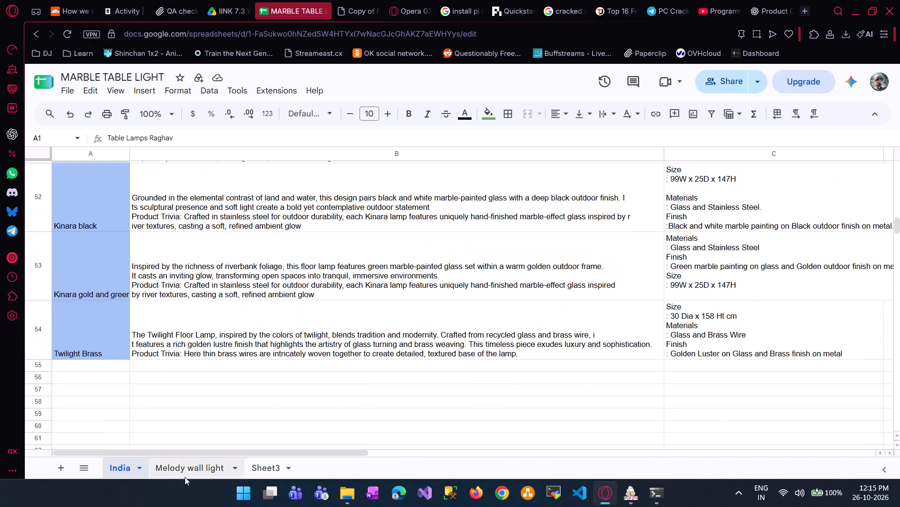
{"action": "scroll", "coordinate": [407, 340], "scroll_direction": "down", "scroll_amount": 8}
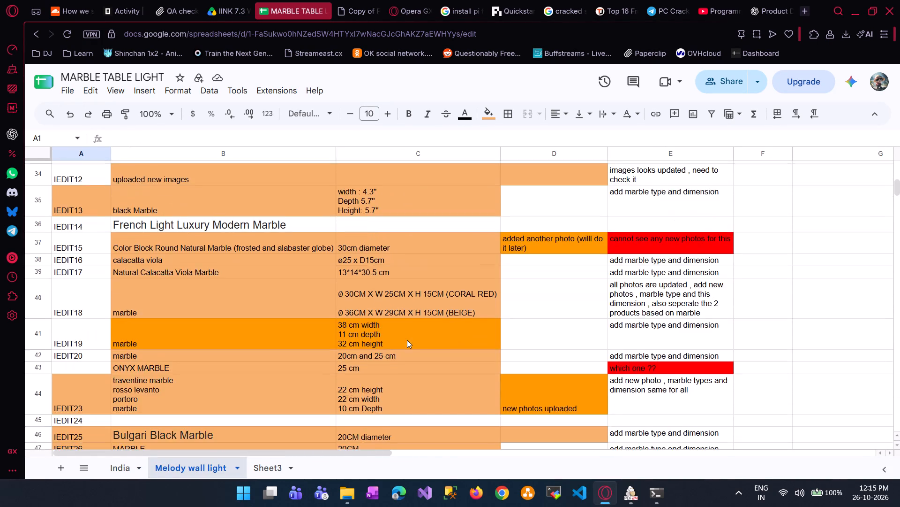
{"action": "scroll", "coordinate": [407, 340], "scroll_direction": "down", "scroll_amount": 5}
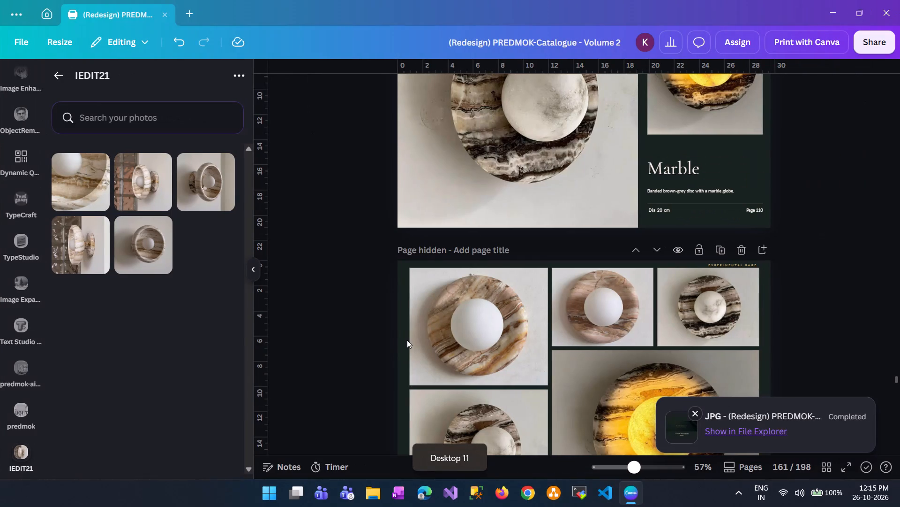
Skim the later catalogue pages, from the banded Marble disc past the oval sconces to the sphere and woven-shade table lamps.
{"action": "scroll", "coordinate": [747, 333], "scroll_direction": "down", "scroll_amount": 20}
{"action": "scroll", "coordinate": [747, 333], "scroll_direction": "down", "scroll_amount": 2}
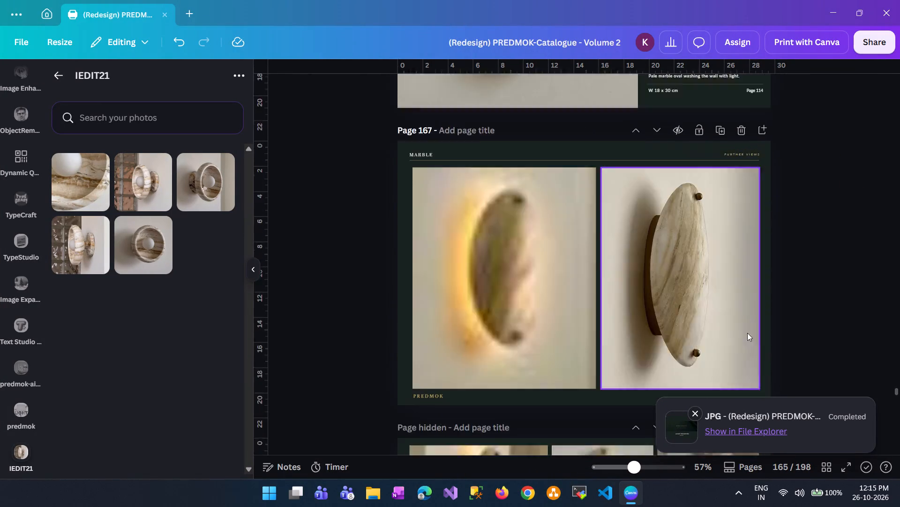
{"action": "scroll", "coordinate": [747, 333], "scroll_direction": "down", "scroll_amount": 16}
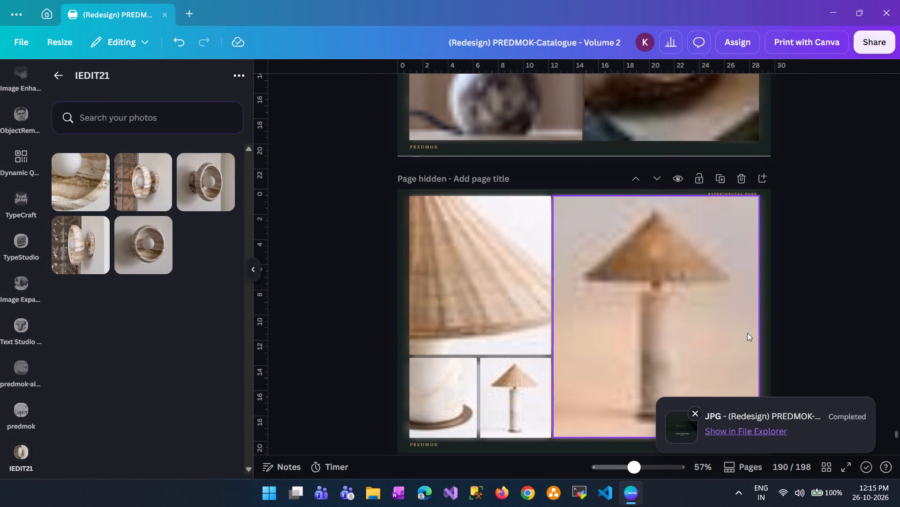
{"action": "left_click", "coordinate": [863, 231]}
{"action": "scroll", "coordinate": [863, 231], "scroll_direction": "up", "scroll_amount": 2}
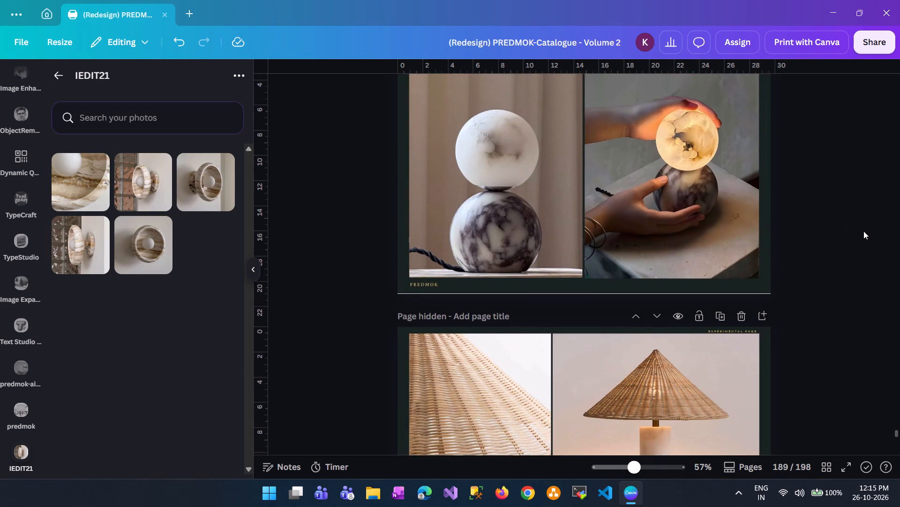
{"action": "scroll", "coordinate": [863, 231], "scroll_direction": "up", "scroll_amount": 1}
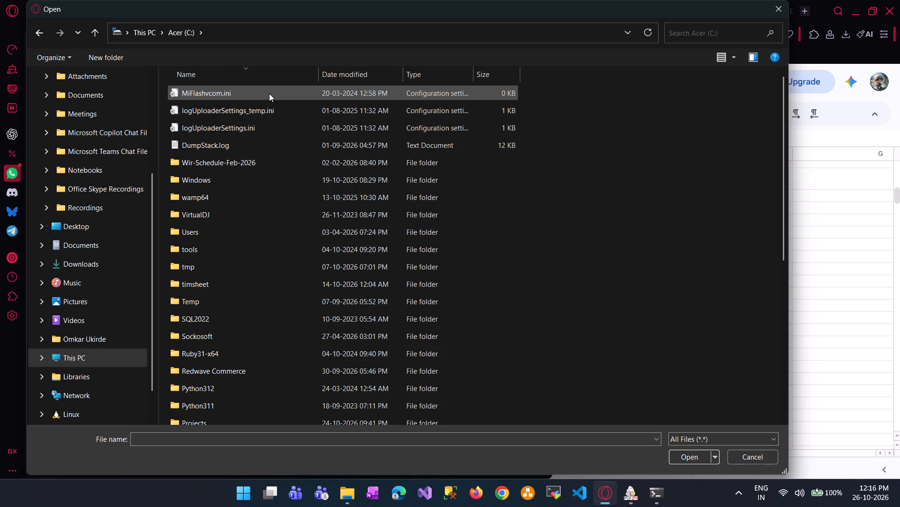
Browse to the Projects\Try-Stuff folder on drive C: to choose a file to attach in WhatsApp.
{"action": "scroll", "coordinate": [320, 293], "scroll_direction": "down", "scroll_amount": 8}
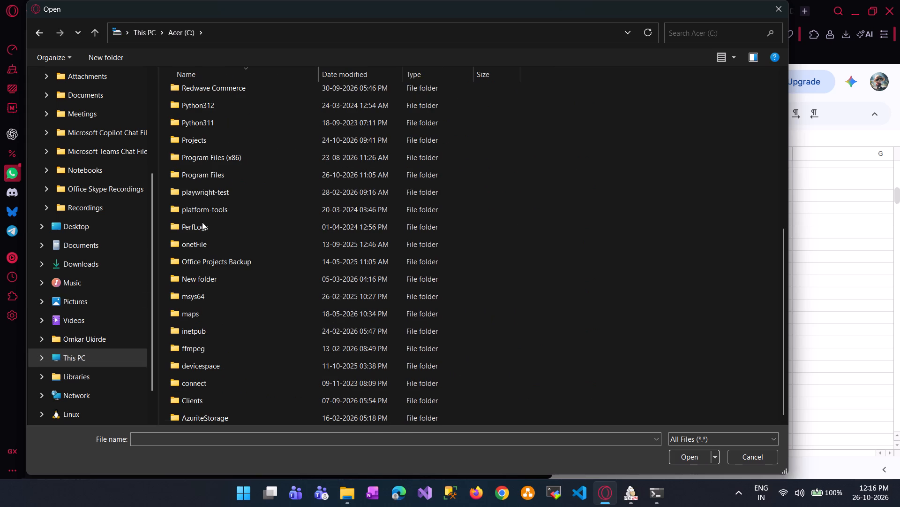
{"action": "double_click", "coordinate": [218, 141]}
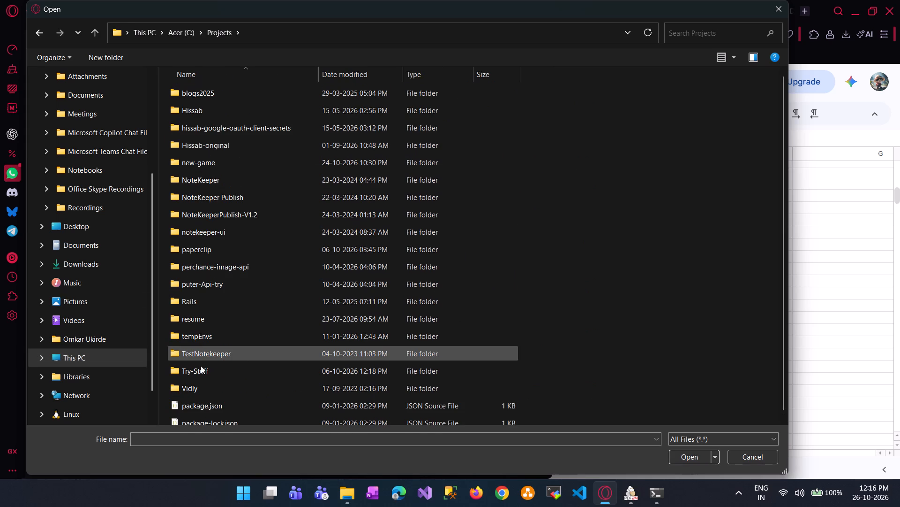
{"action": "double_click", "coordinate": [201, 366]}
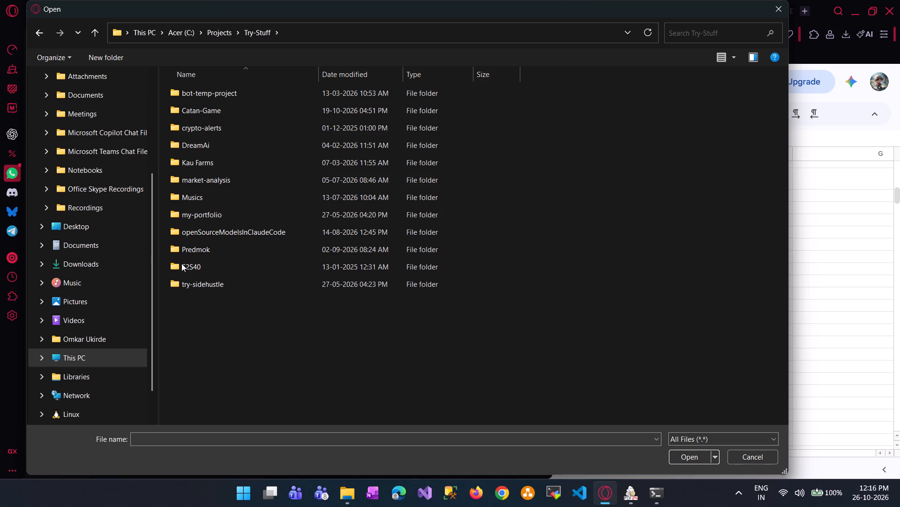
{"action": "left_click", "coordinate": [202, 240]}
{"action": "double_click", "coordinate": [199, 249]}
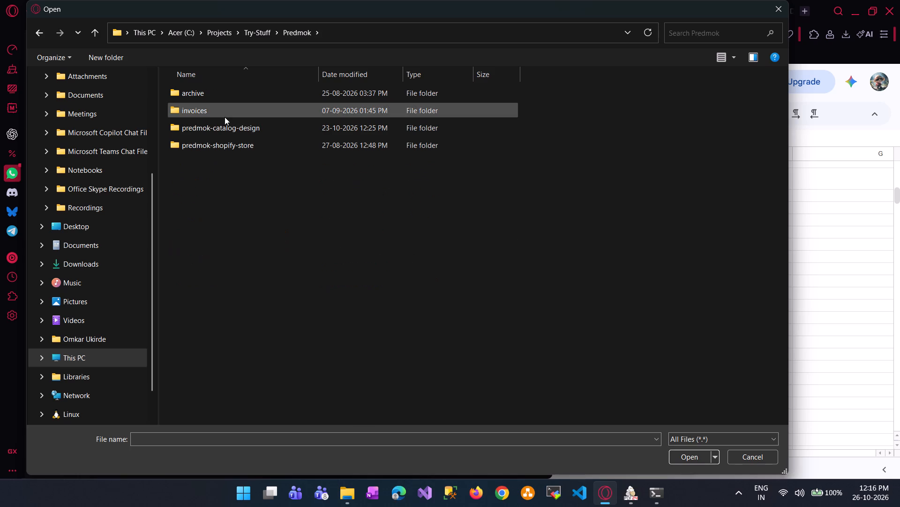
{"action": "double_click", "coordinate": [224, 126]}
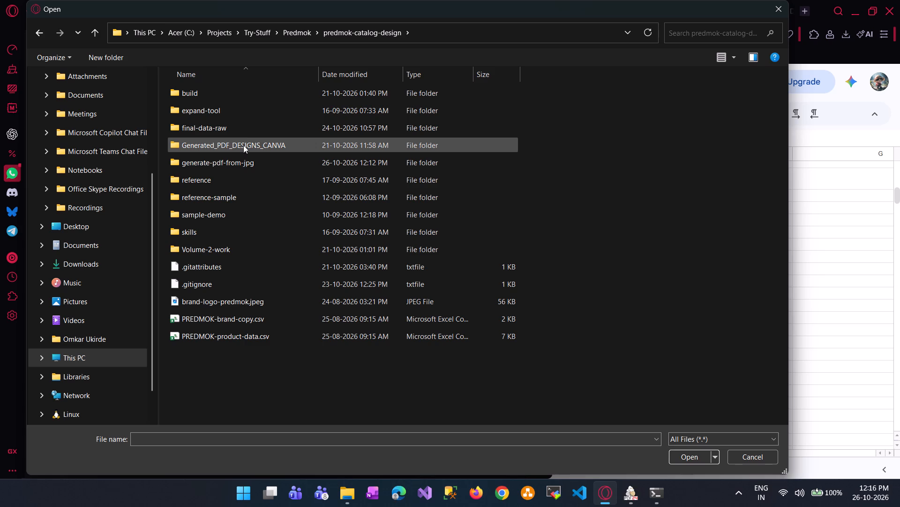
{"action": "double_click", "coordinate": [234, 160]}
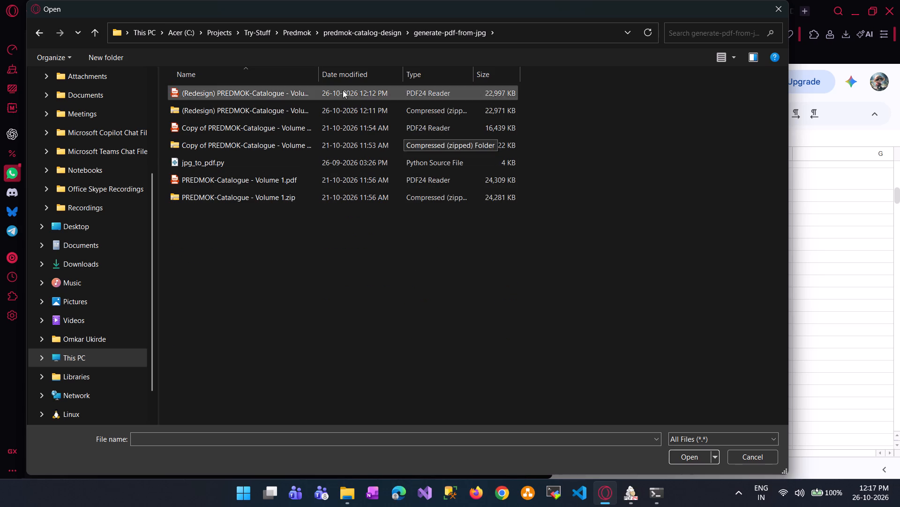
{"action": "left_click_drag", "start_coordinate": [318, 72], "coordinate": [399, 81]}
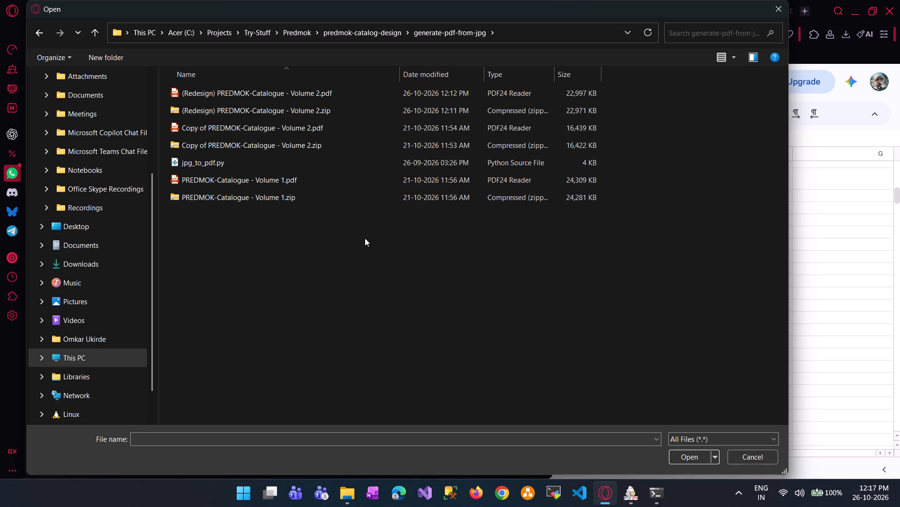
{"action": "left_click", "coordinate": [282, 96]}
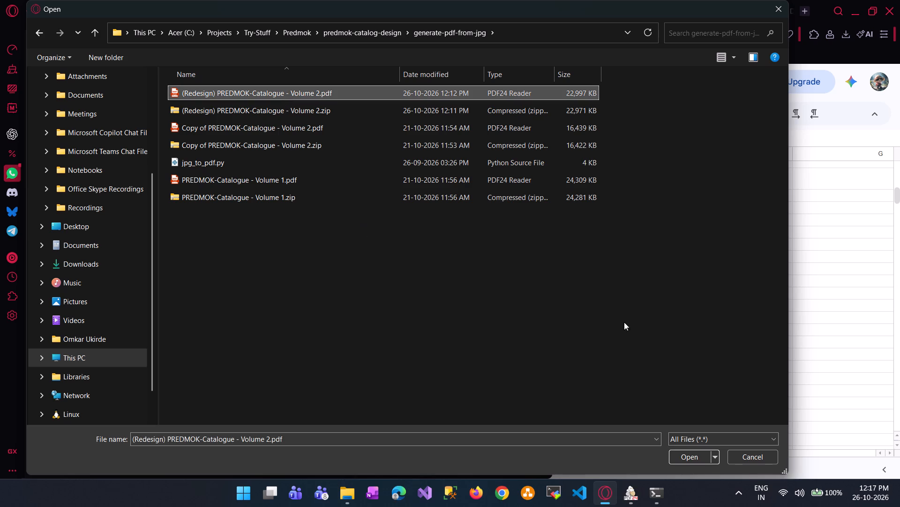